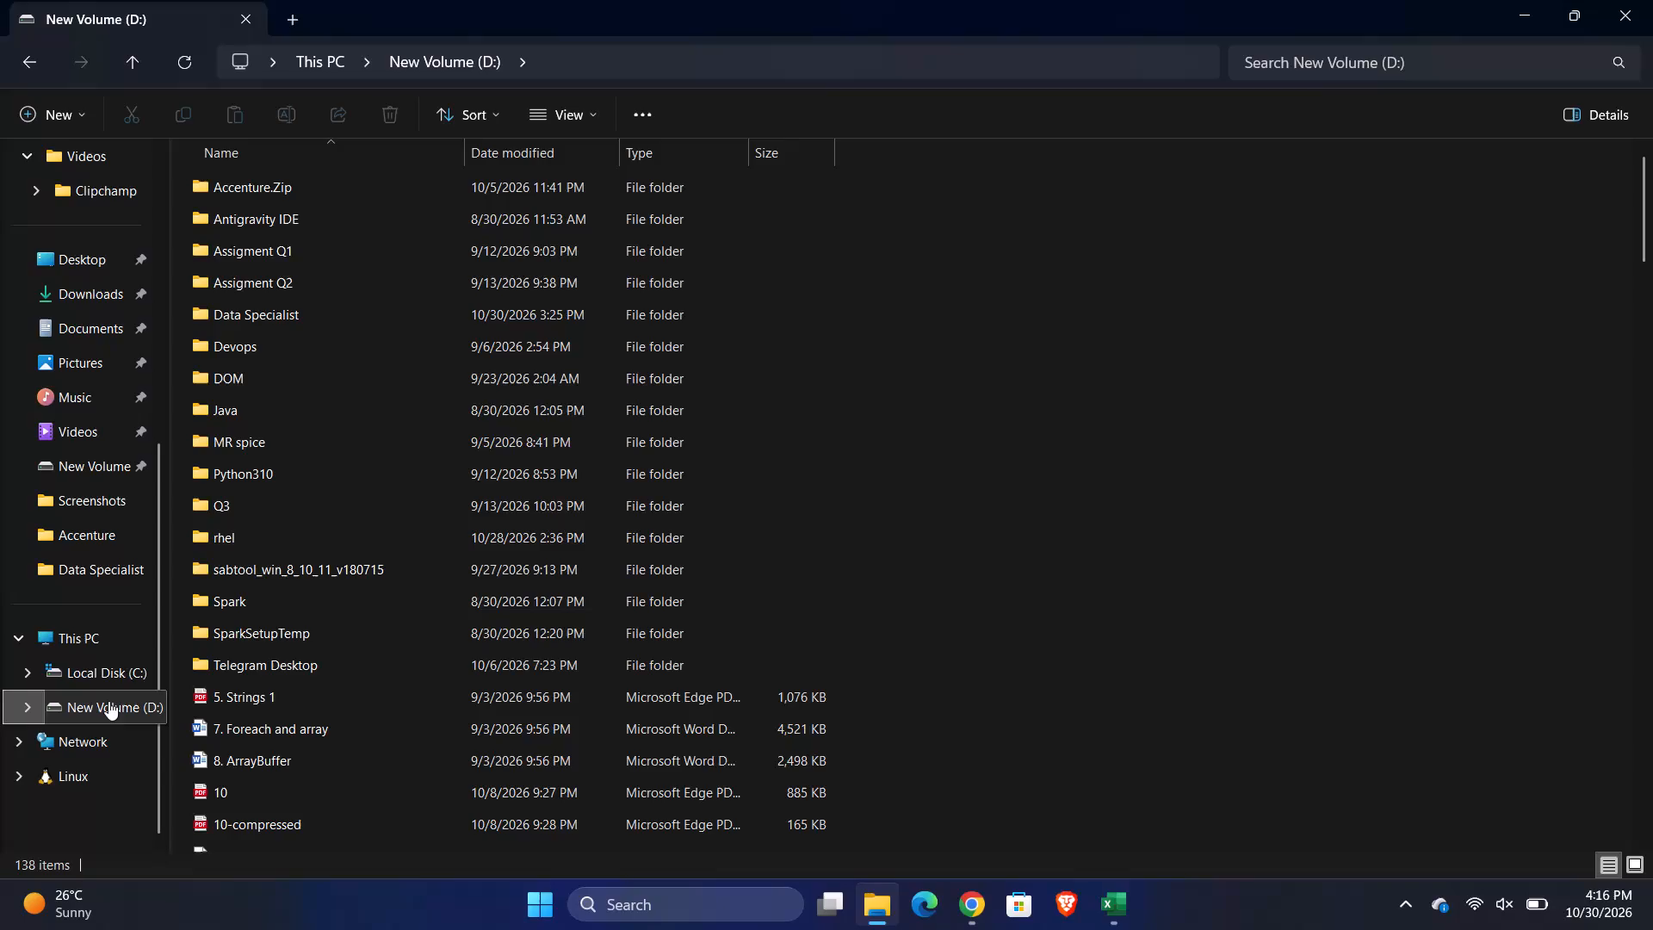
Browse the C: and D: drives and the network location for the practice workbook.
click(115, 682)
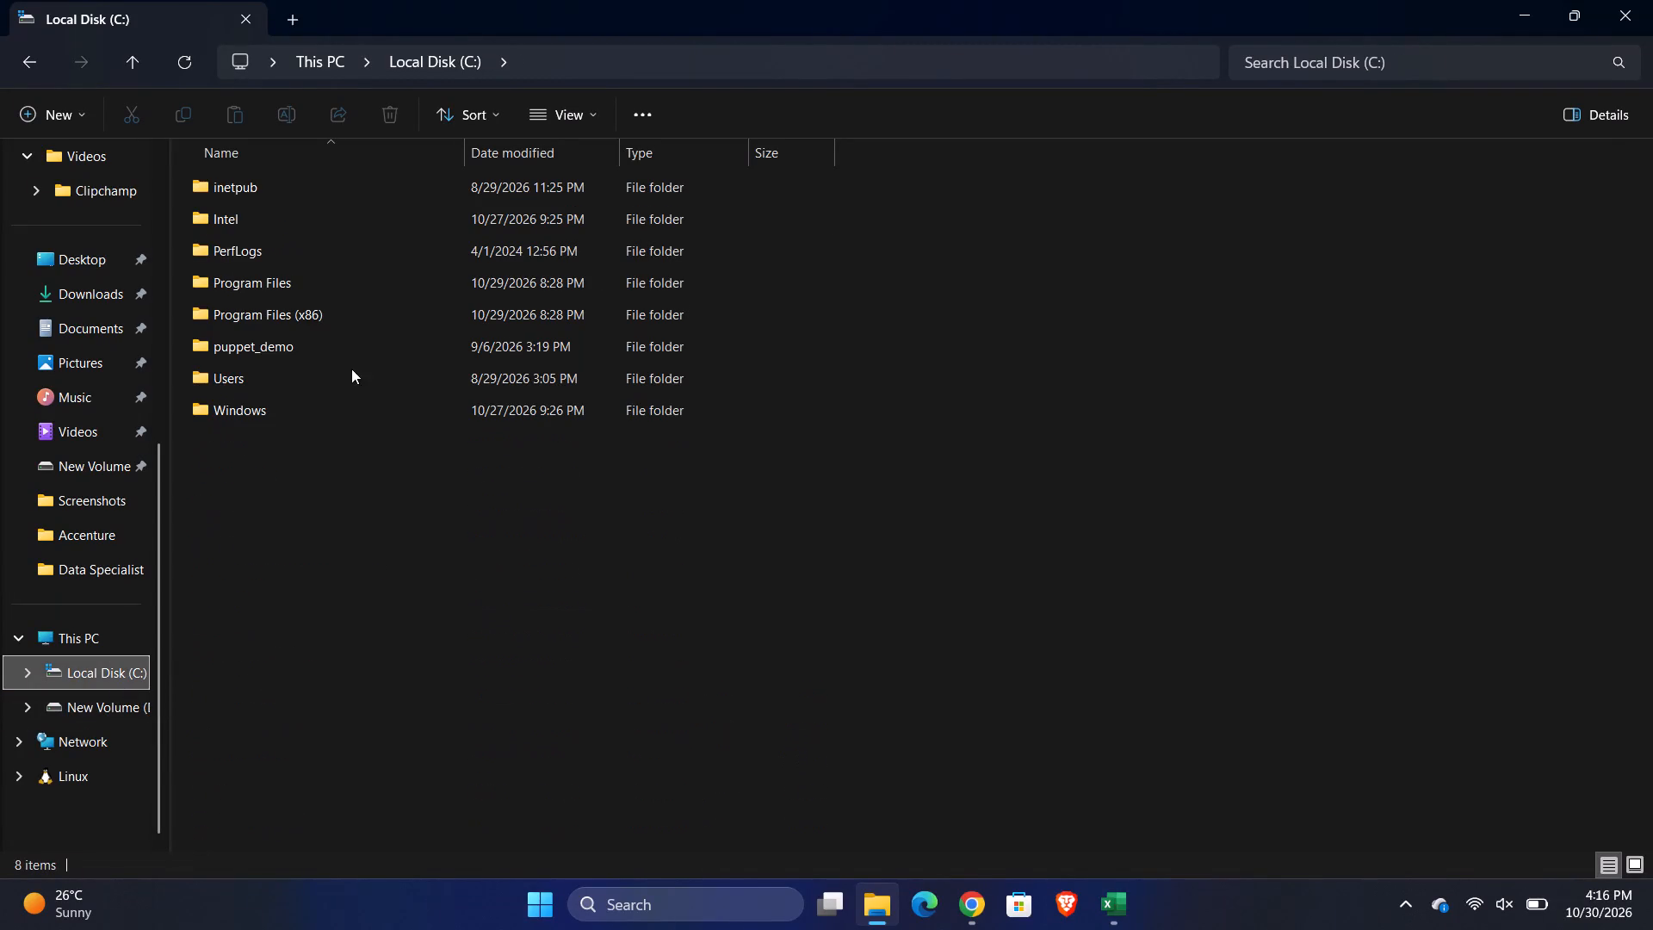
click(85, 710)
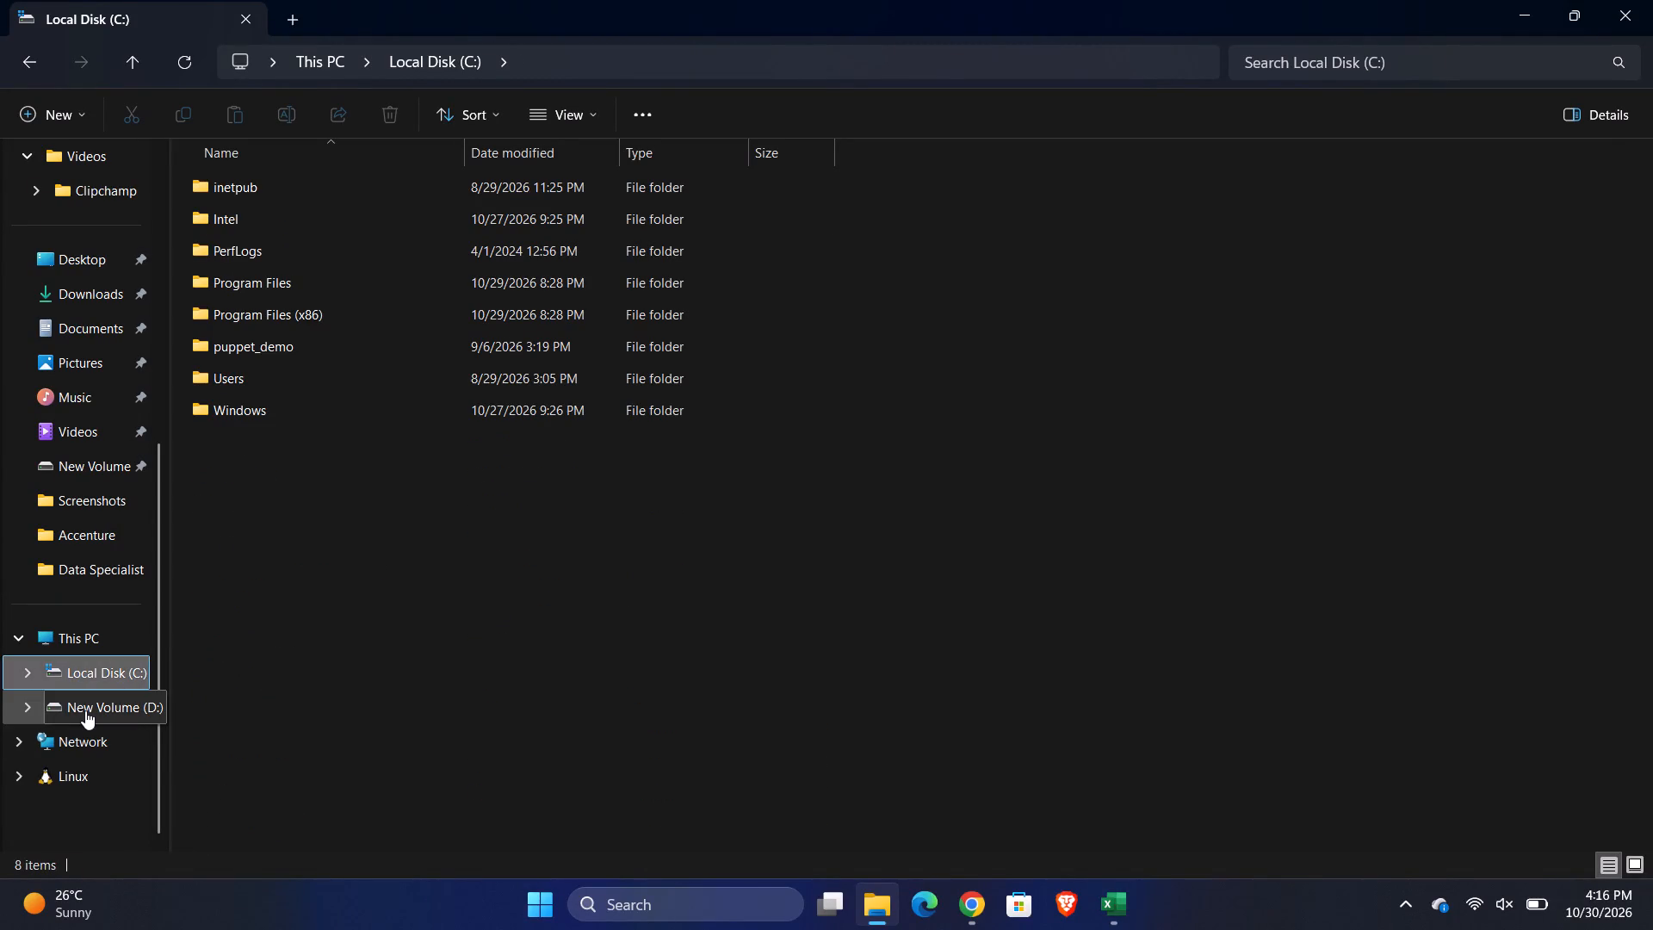
scroll(291, 715, down, 7)
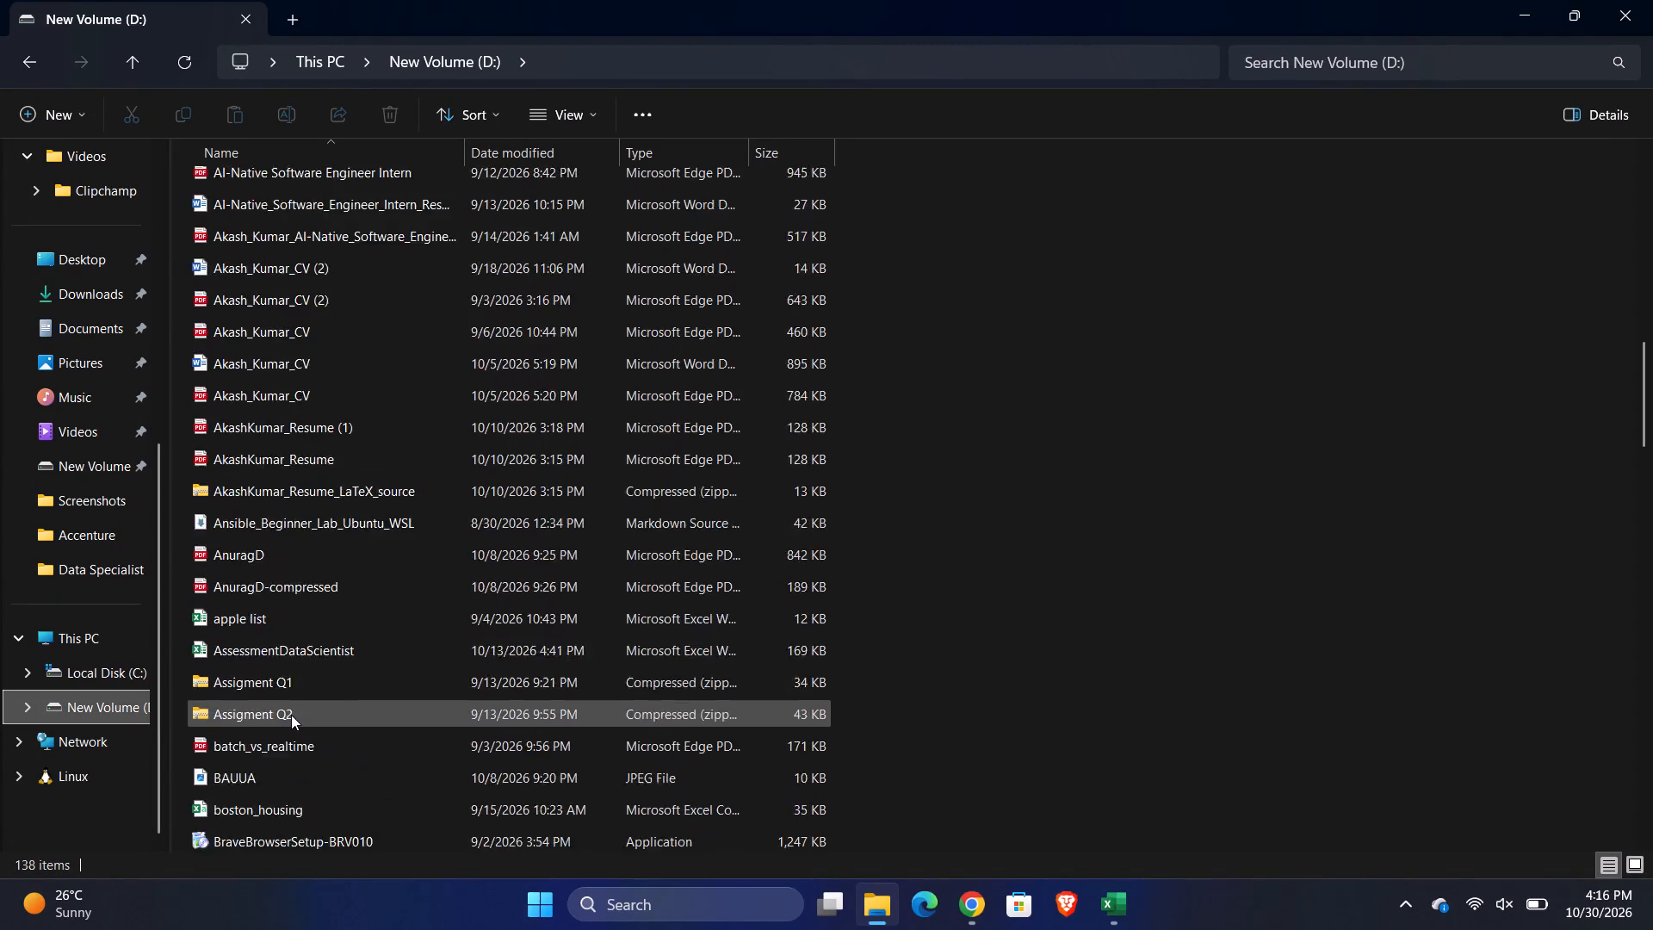
scroll(291, 715, down, 13)
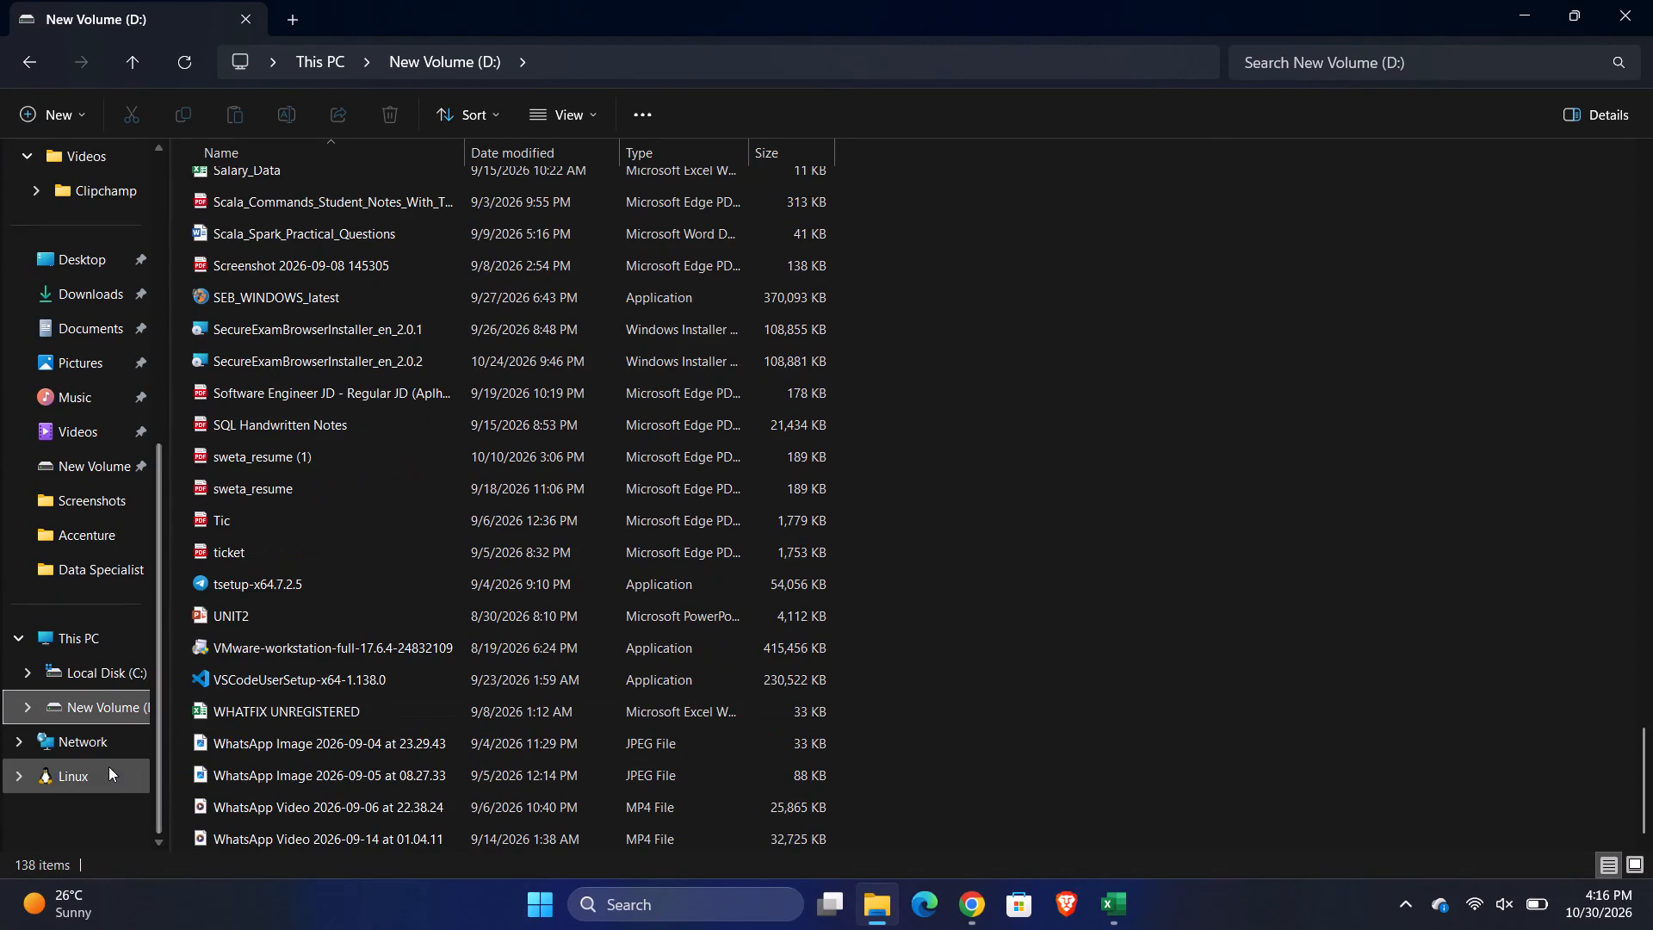
click(74, 752)
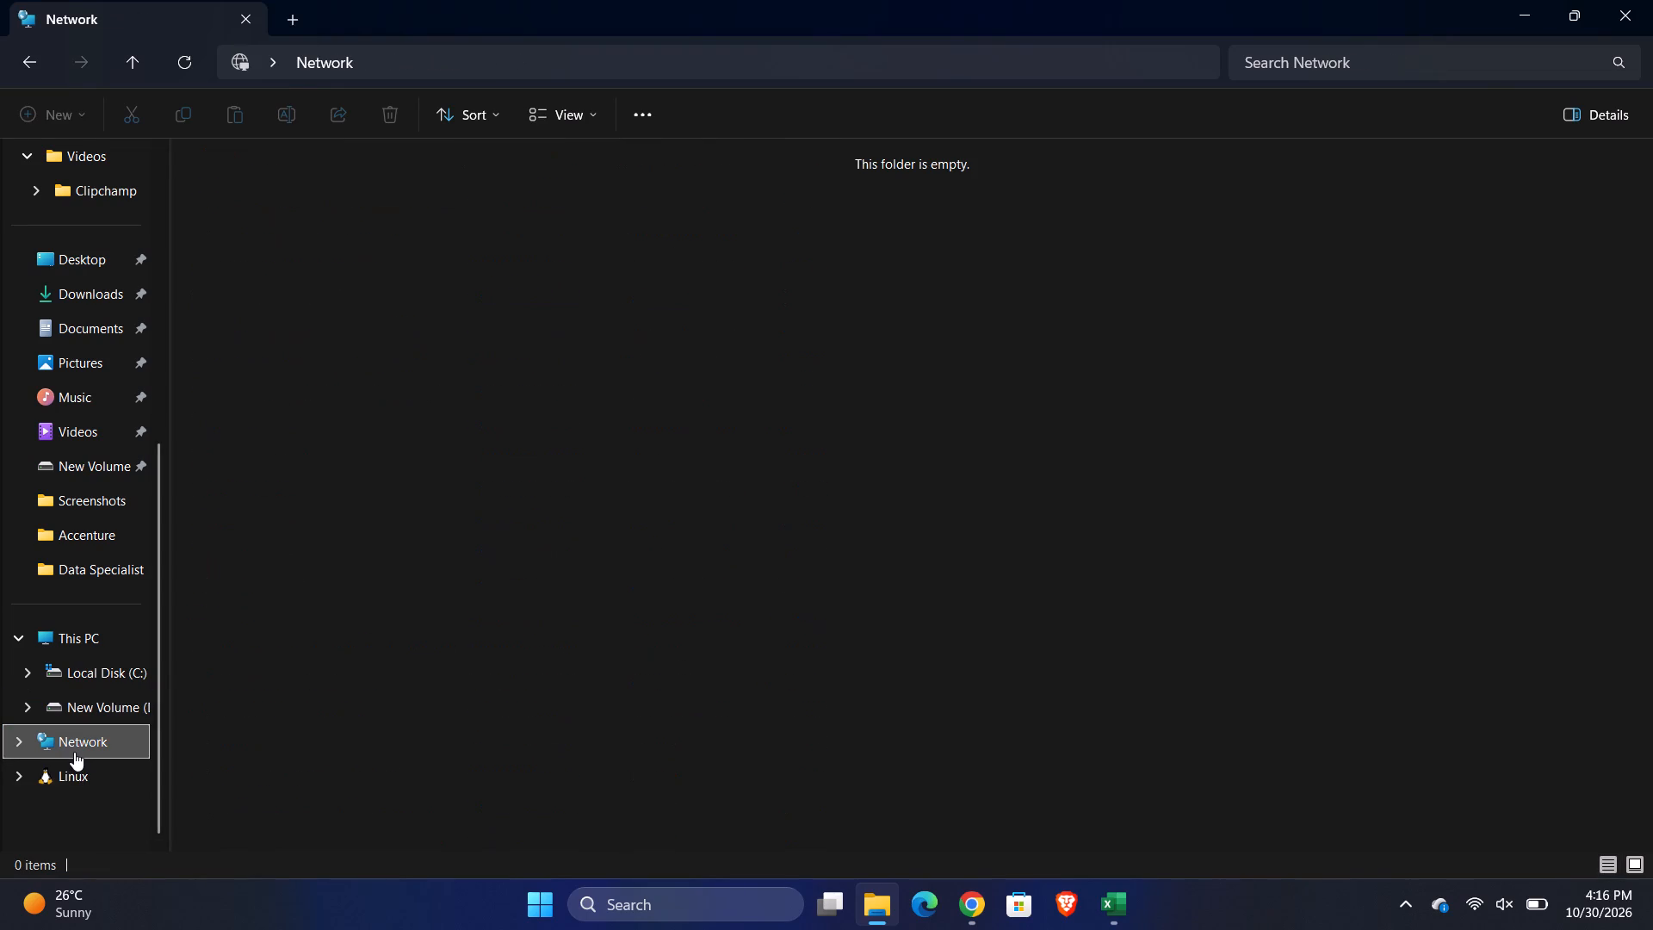
click(54, 772)
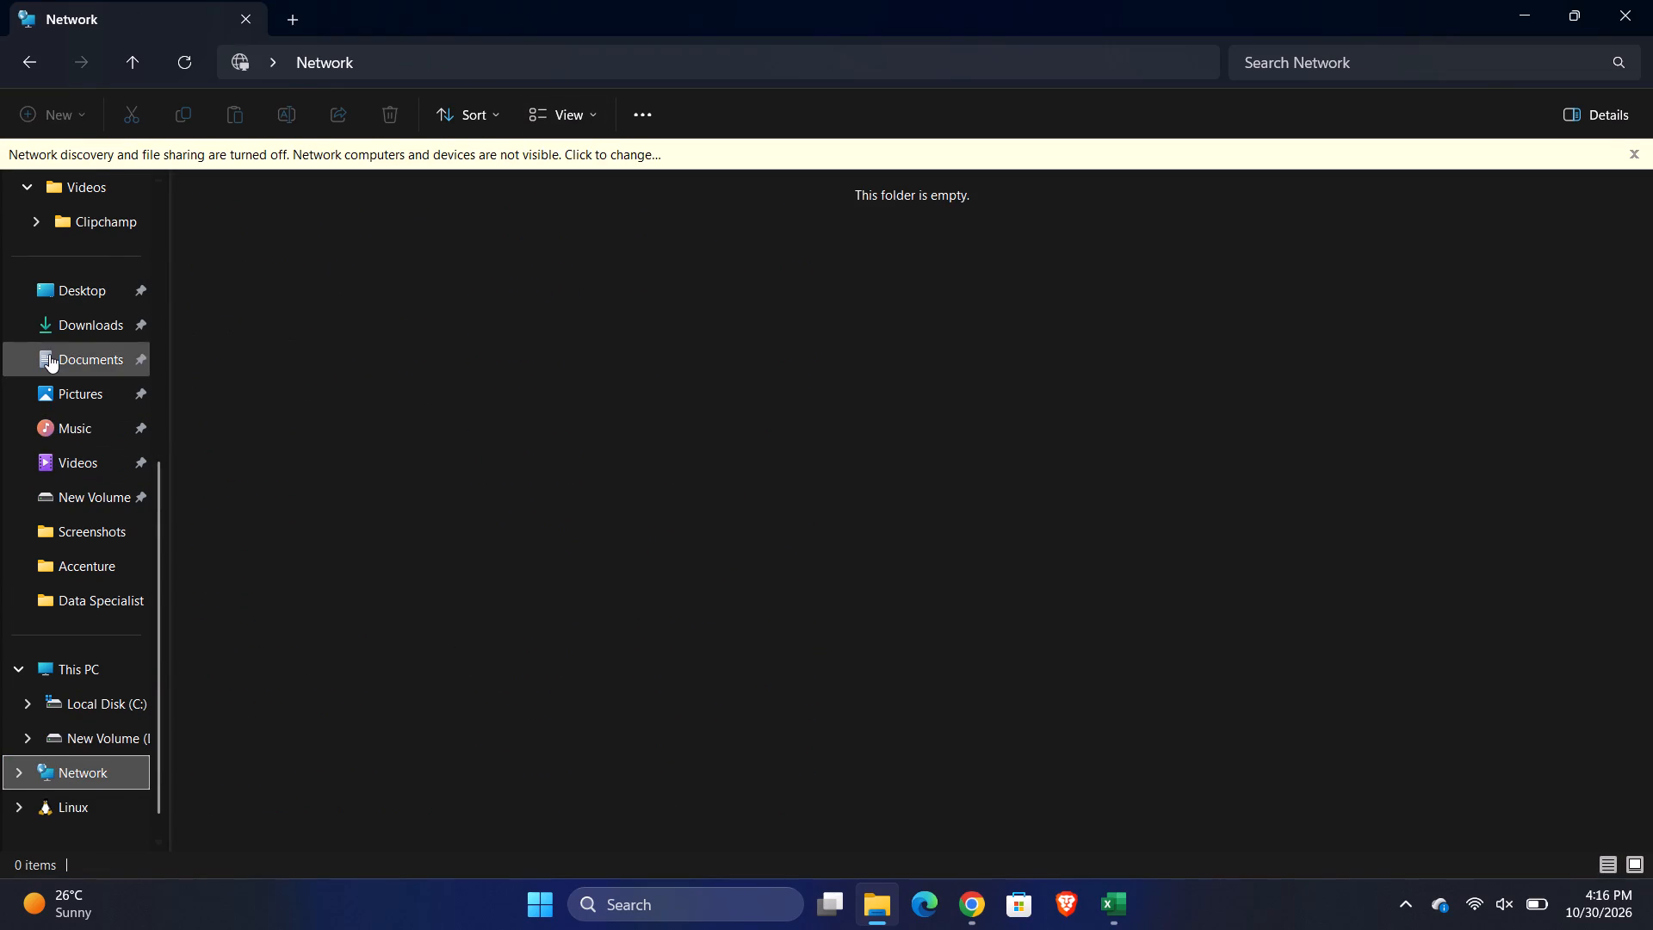
Open the Module 1 - Questions workbook from the recent files on the Home page.
scroll(49, 354, up, 7)
click(64, 190)
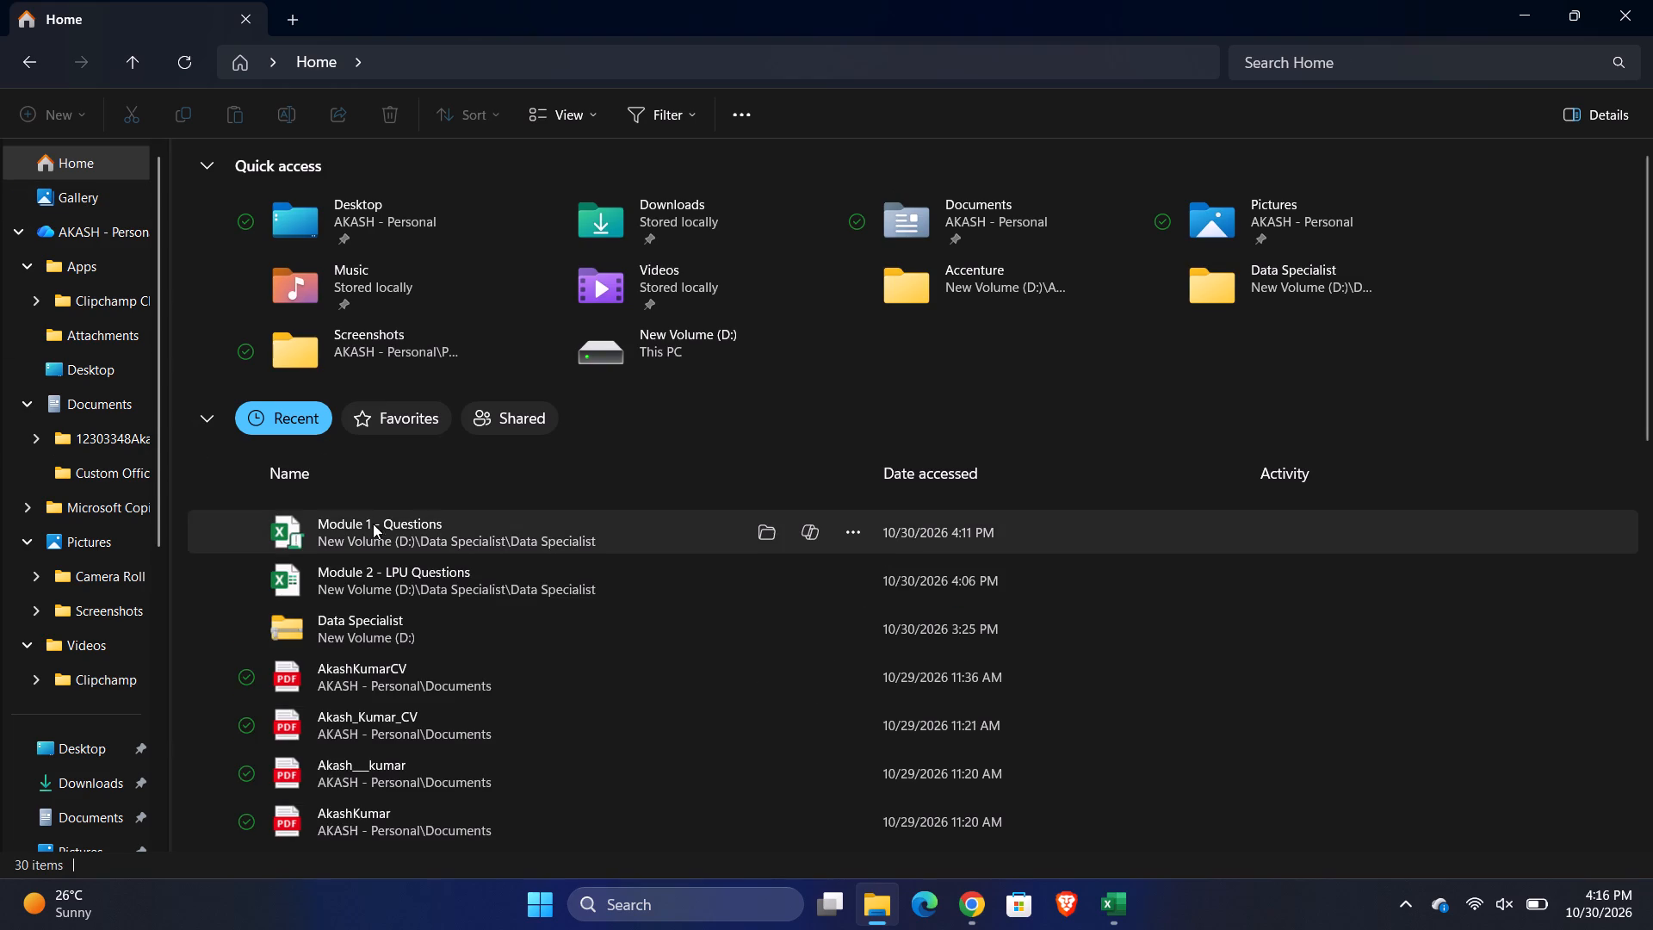
click(356, 536)
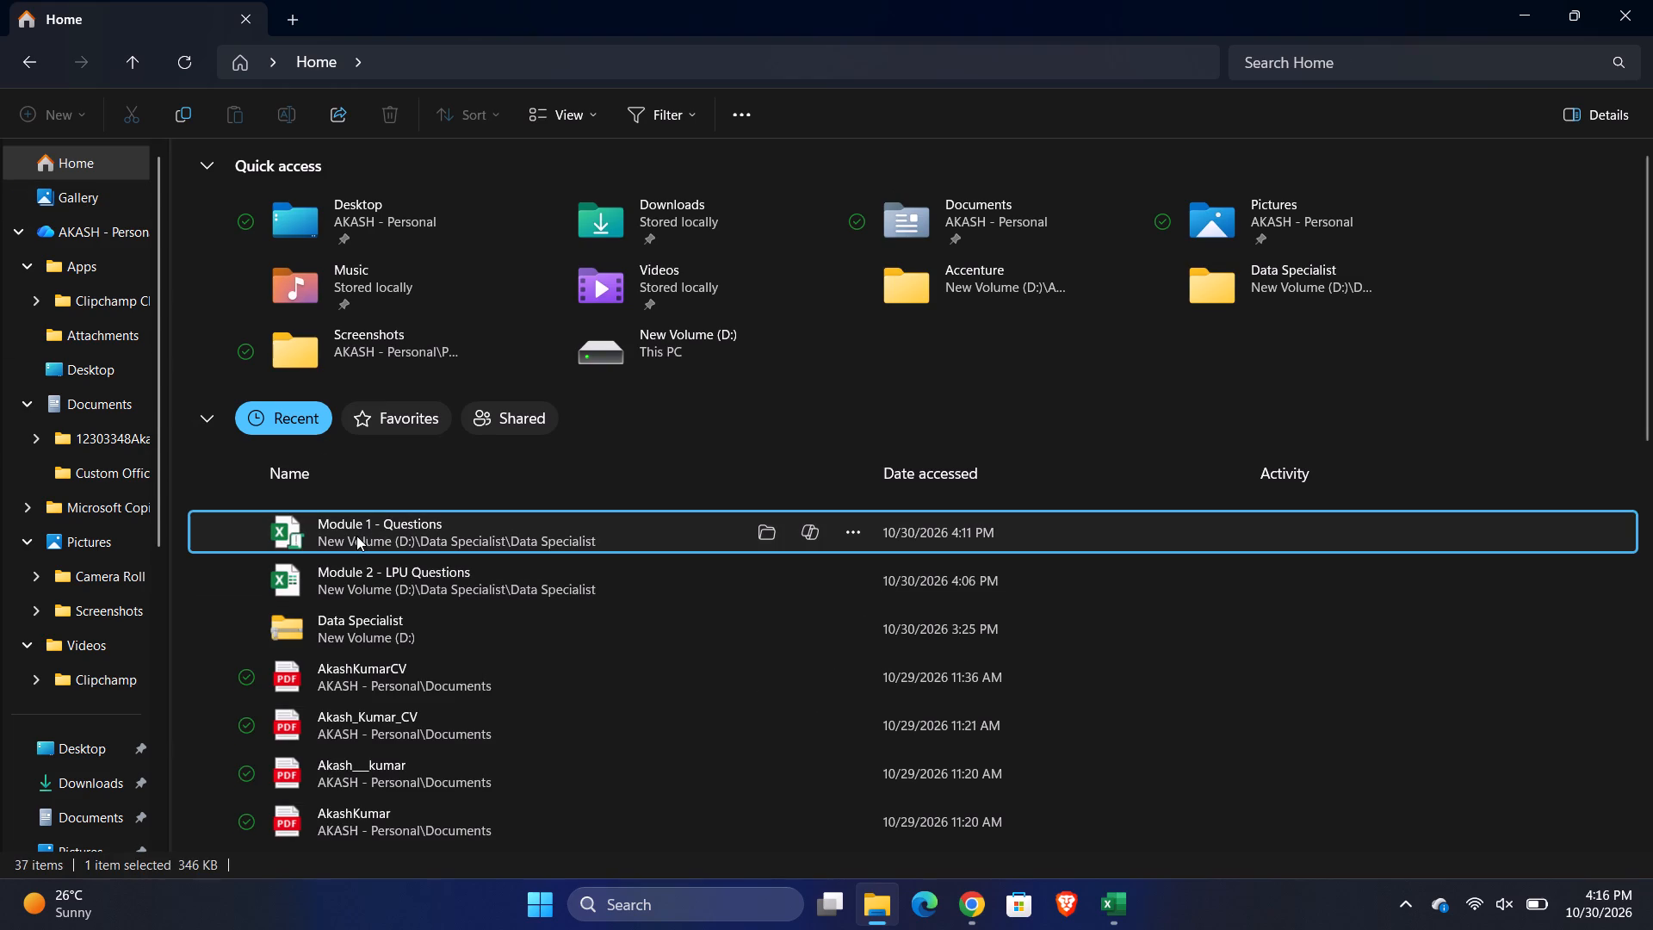
key(Return)
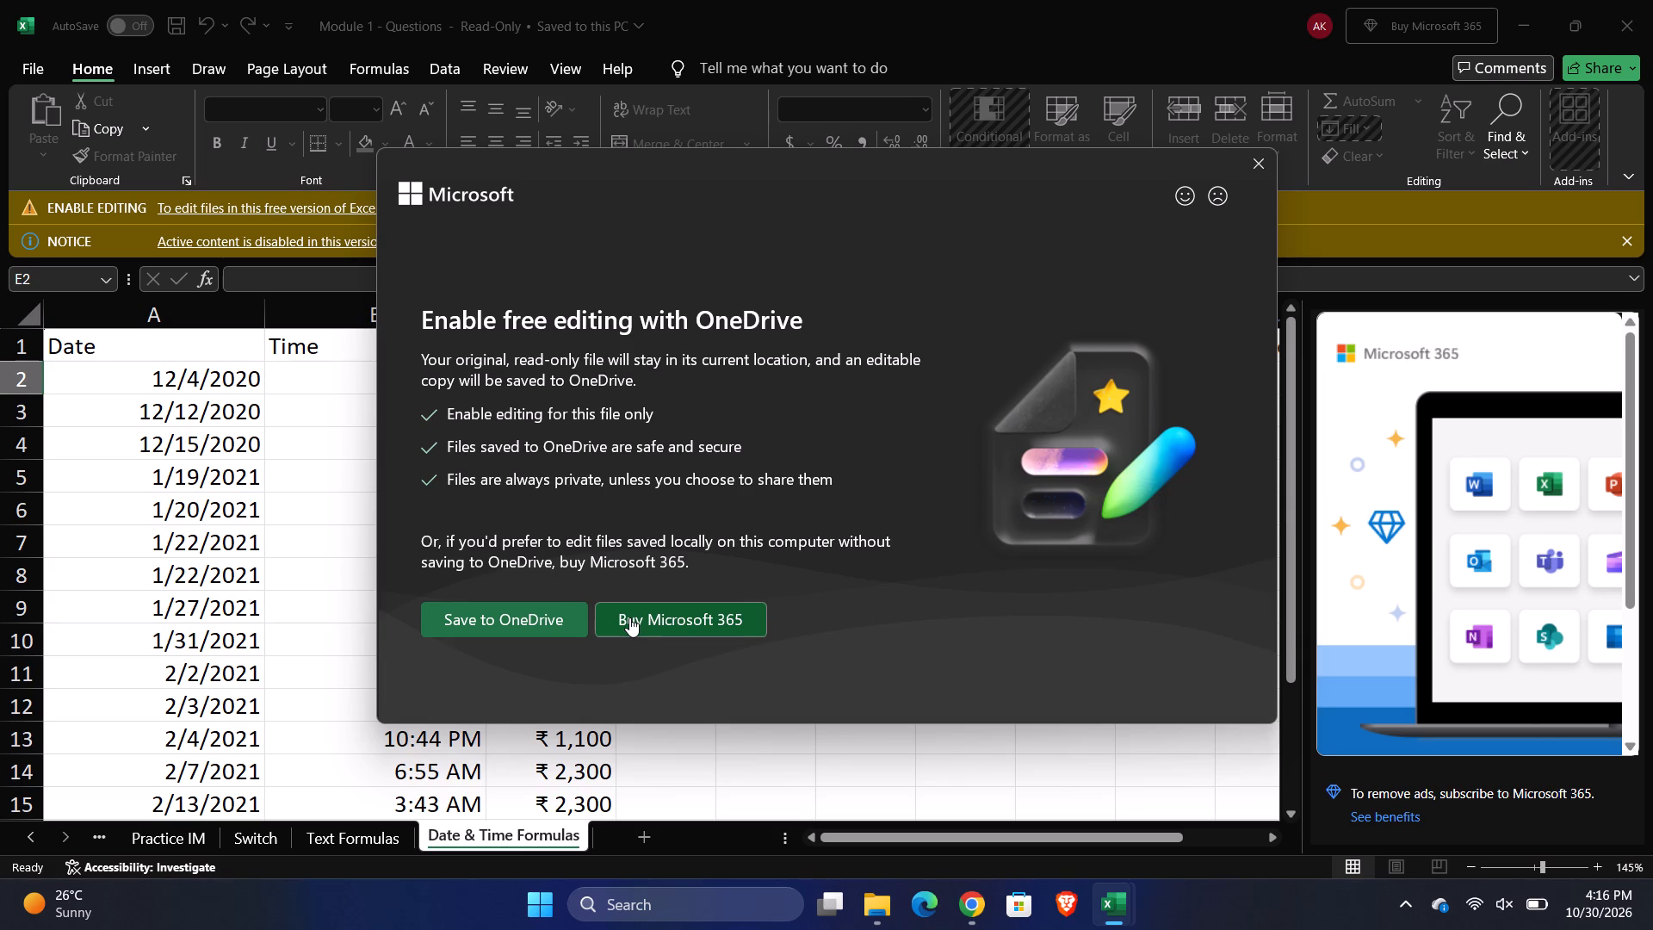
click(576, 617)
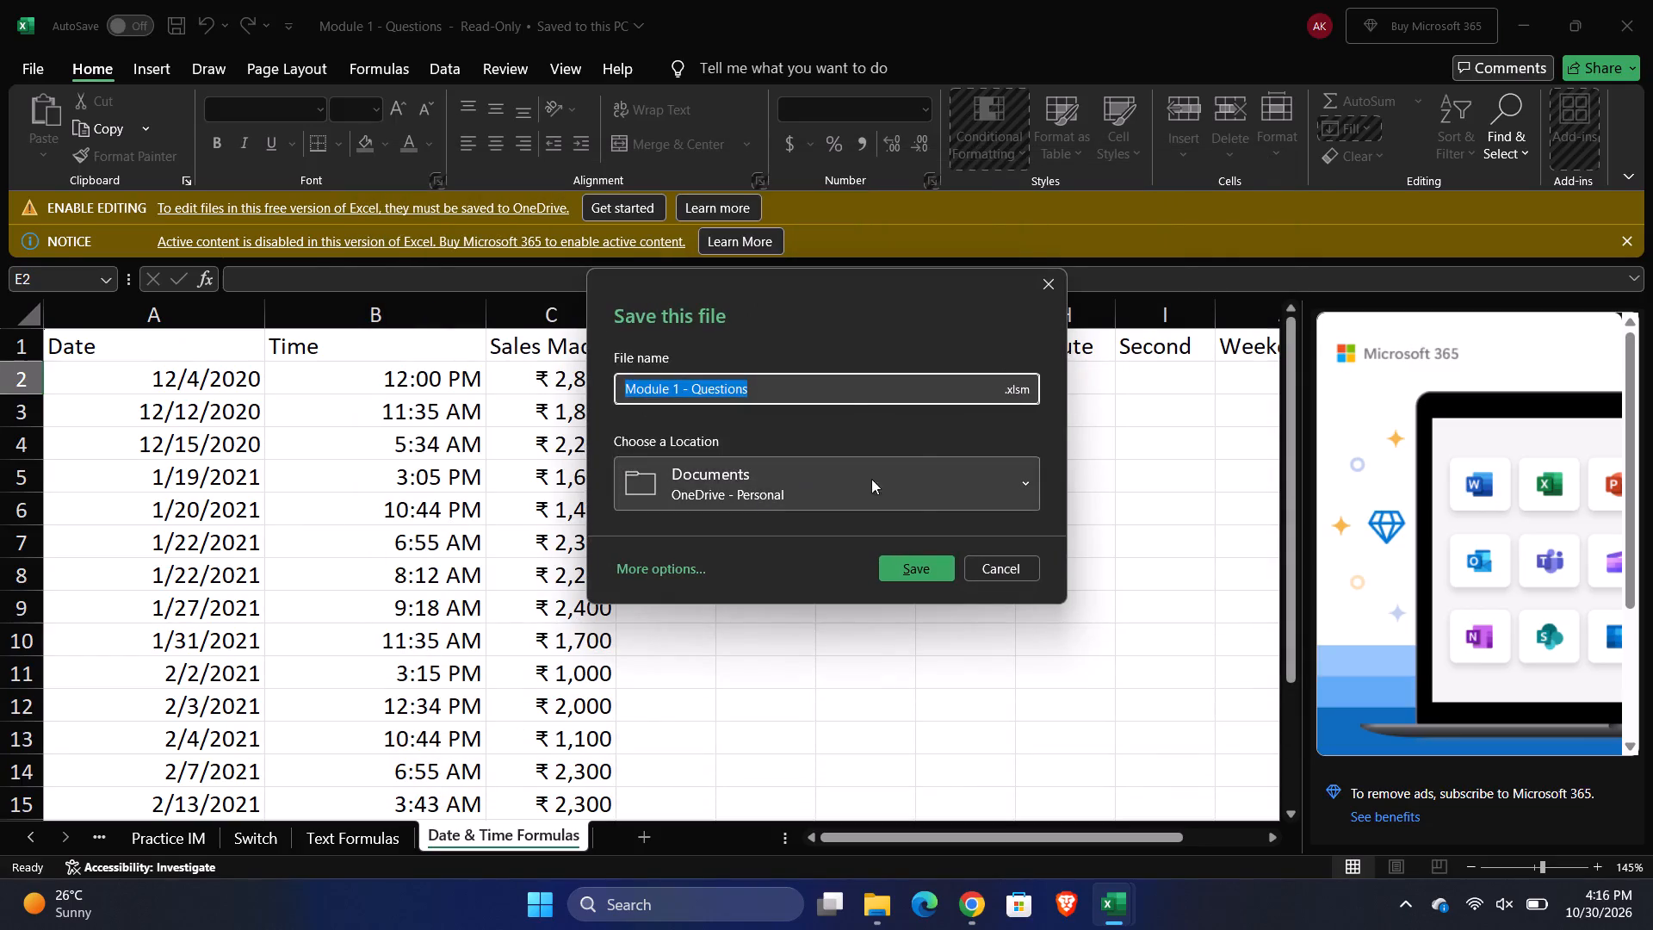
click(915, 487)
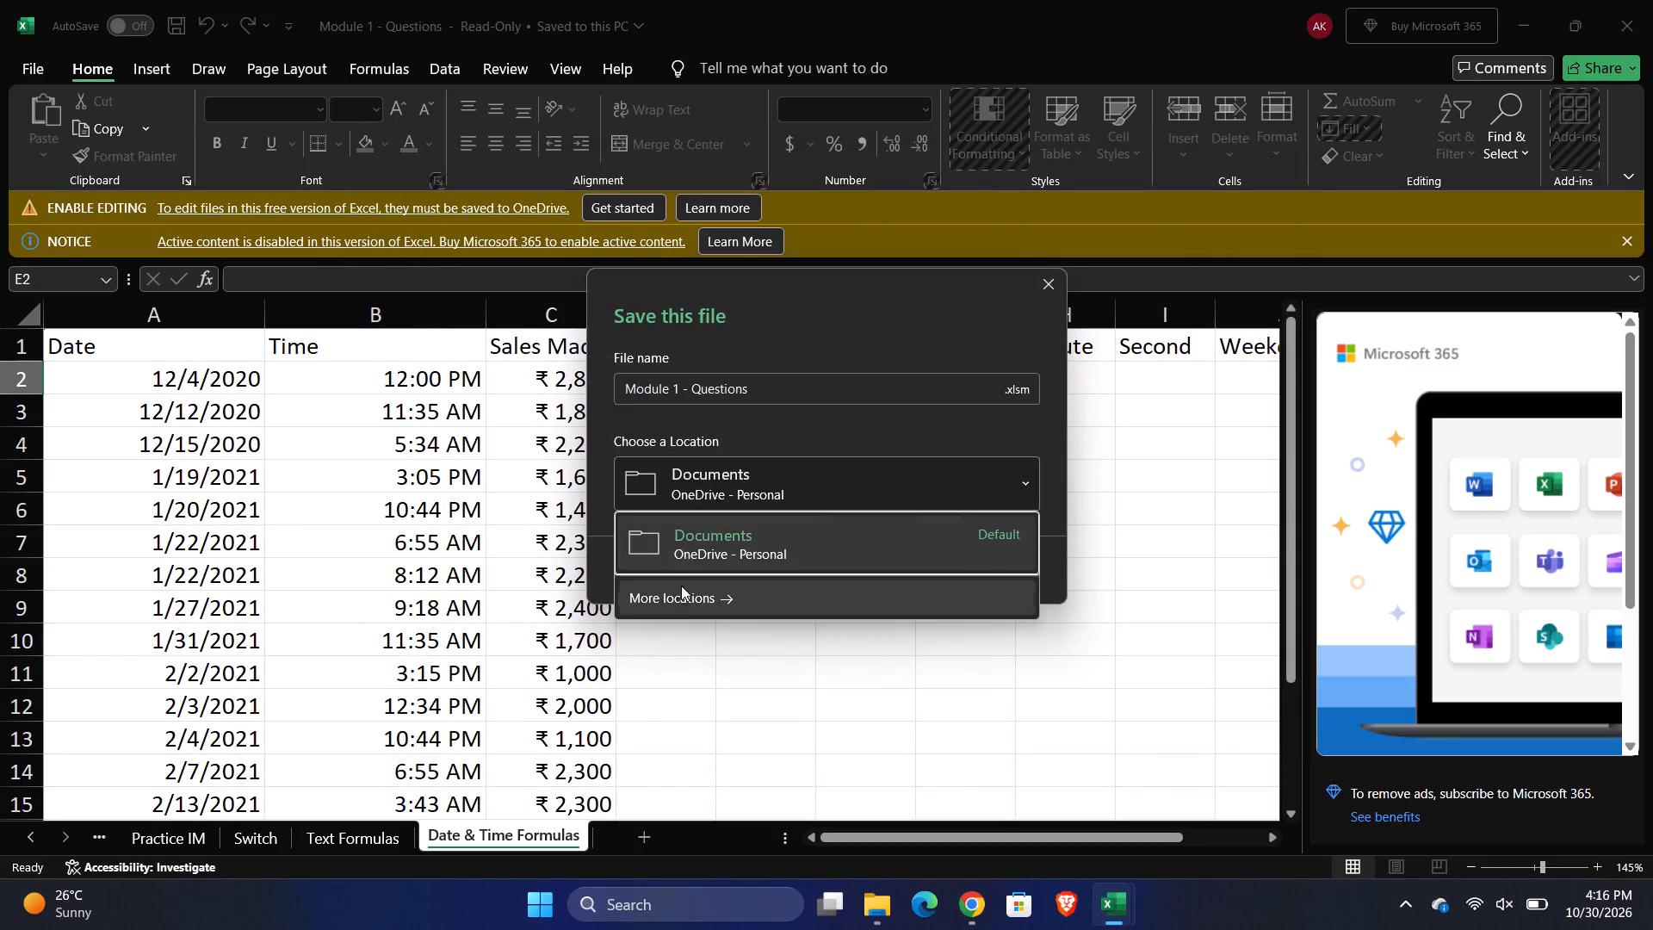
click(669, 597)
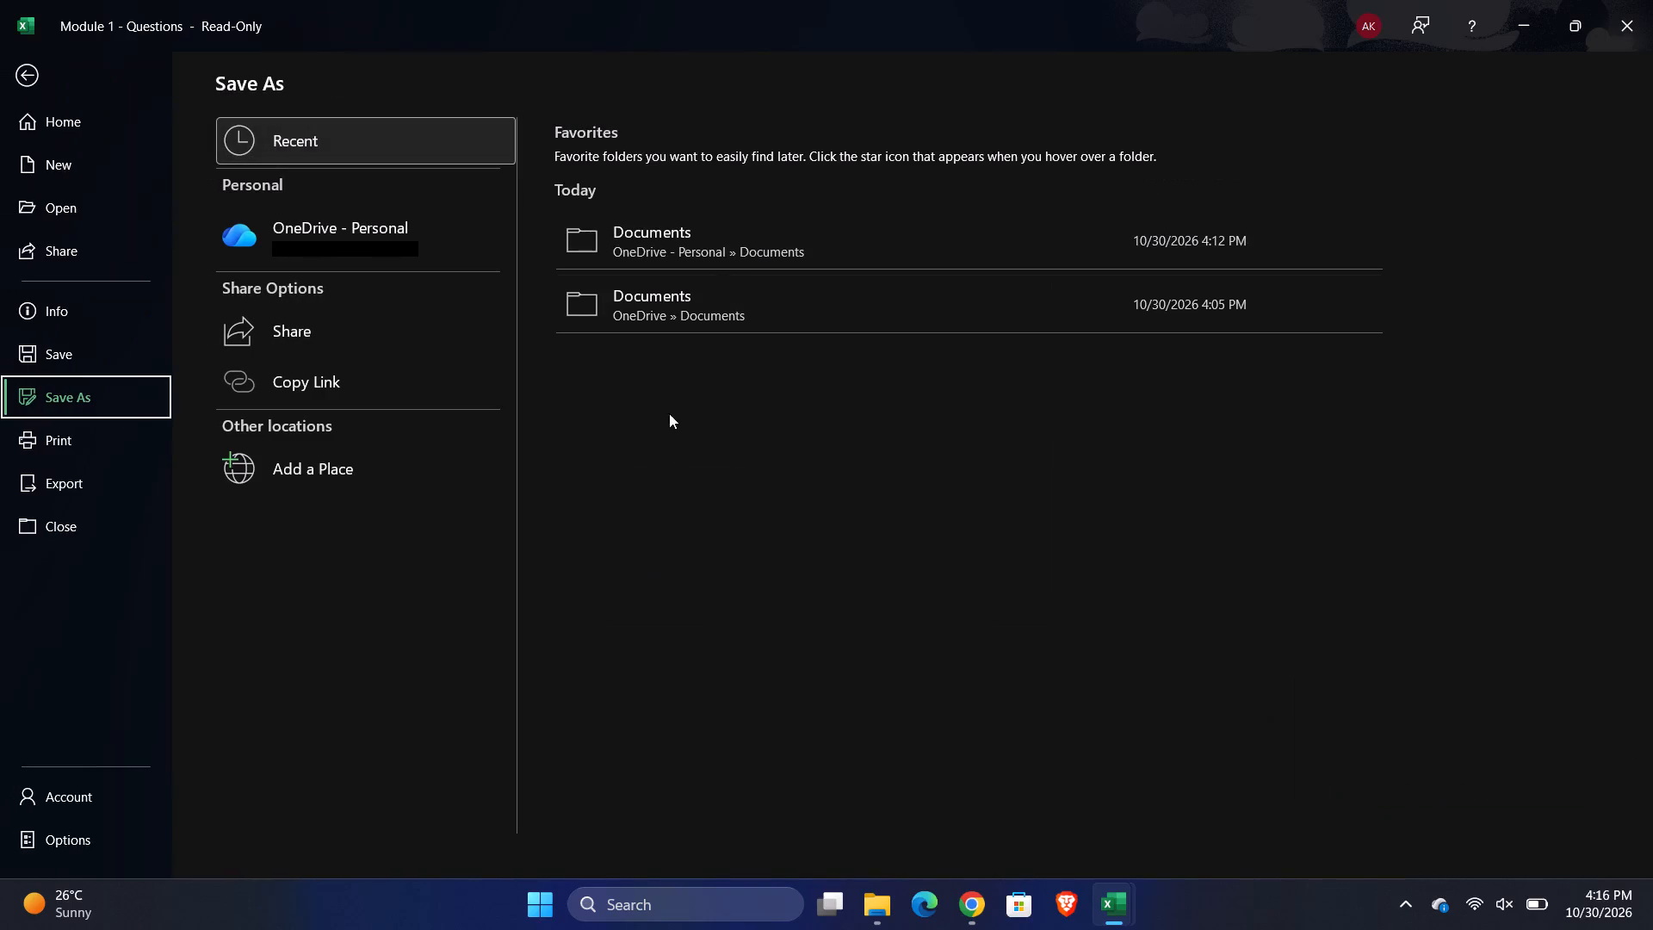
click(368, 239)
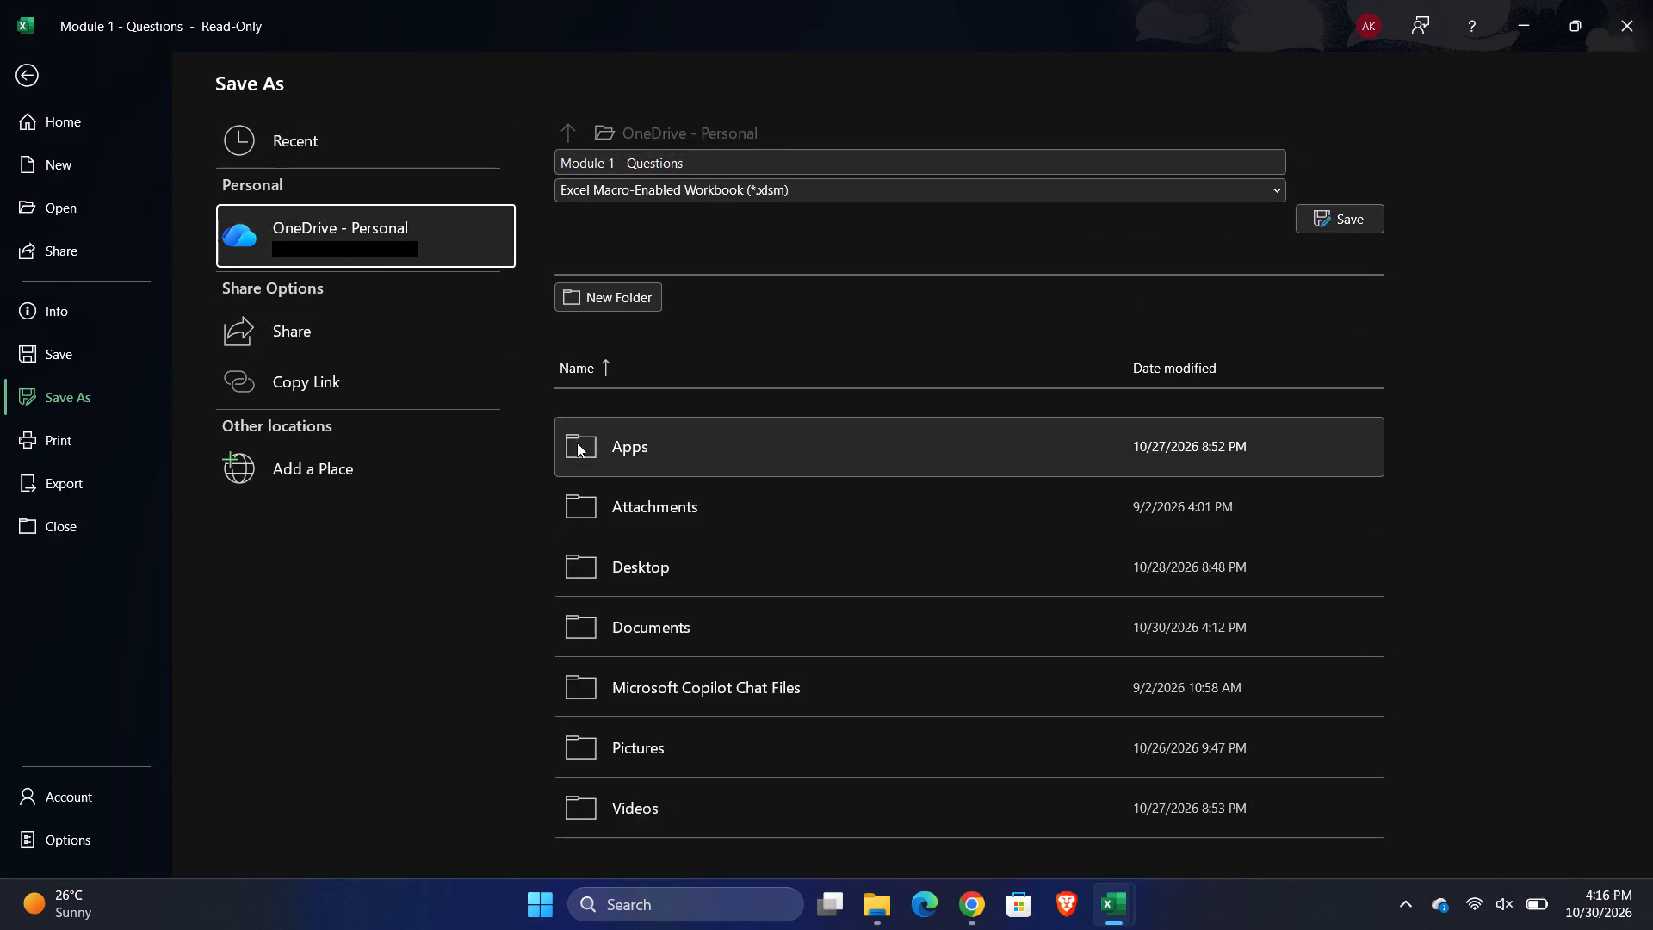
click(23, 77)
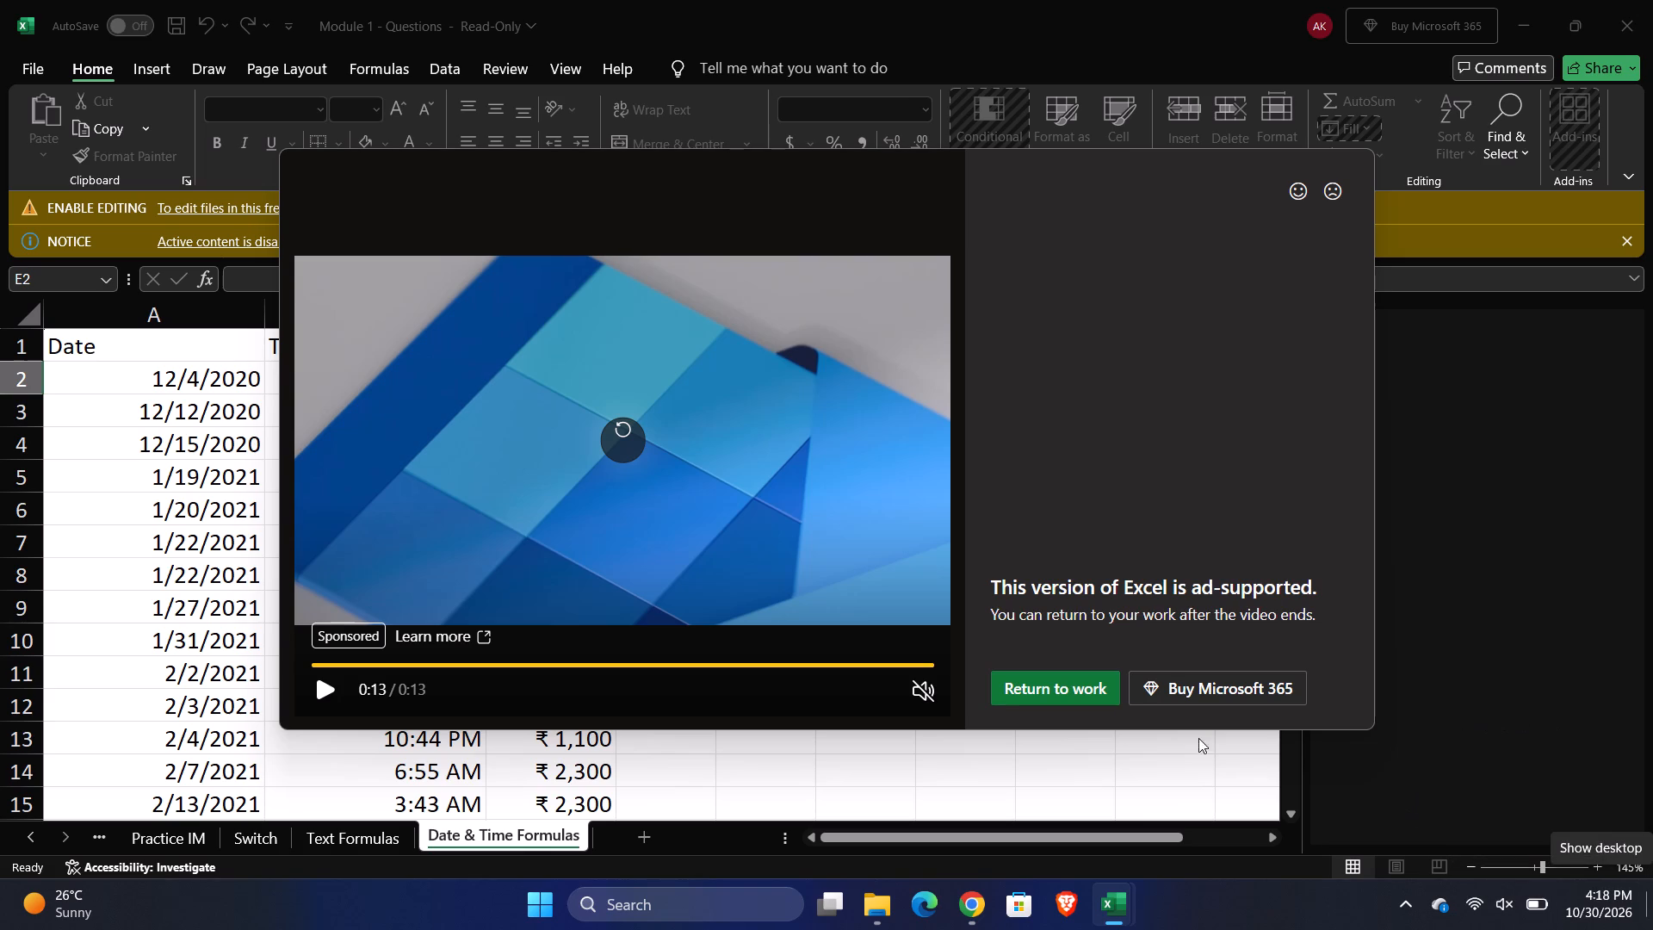
Dismiss the video ad and the active-content notice, and look over the columns of the Date & Time Formulas sheet.
click(1068, 685)
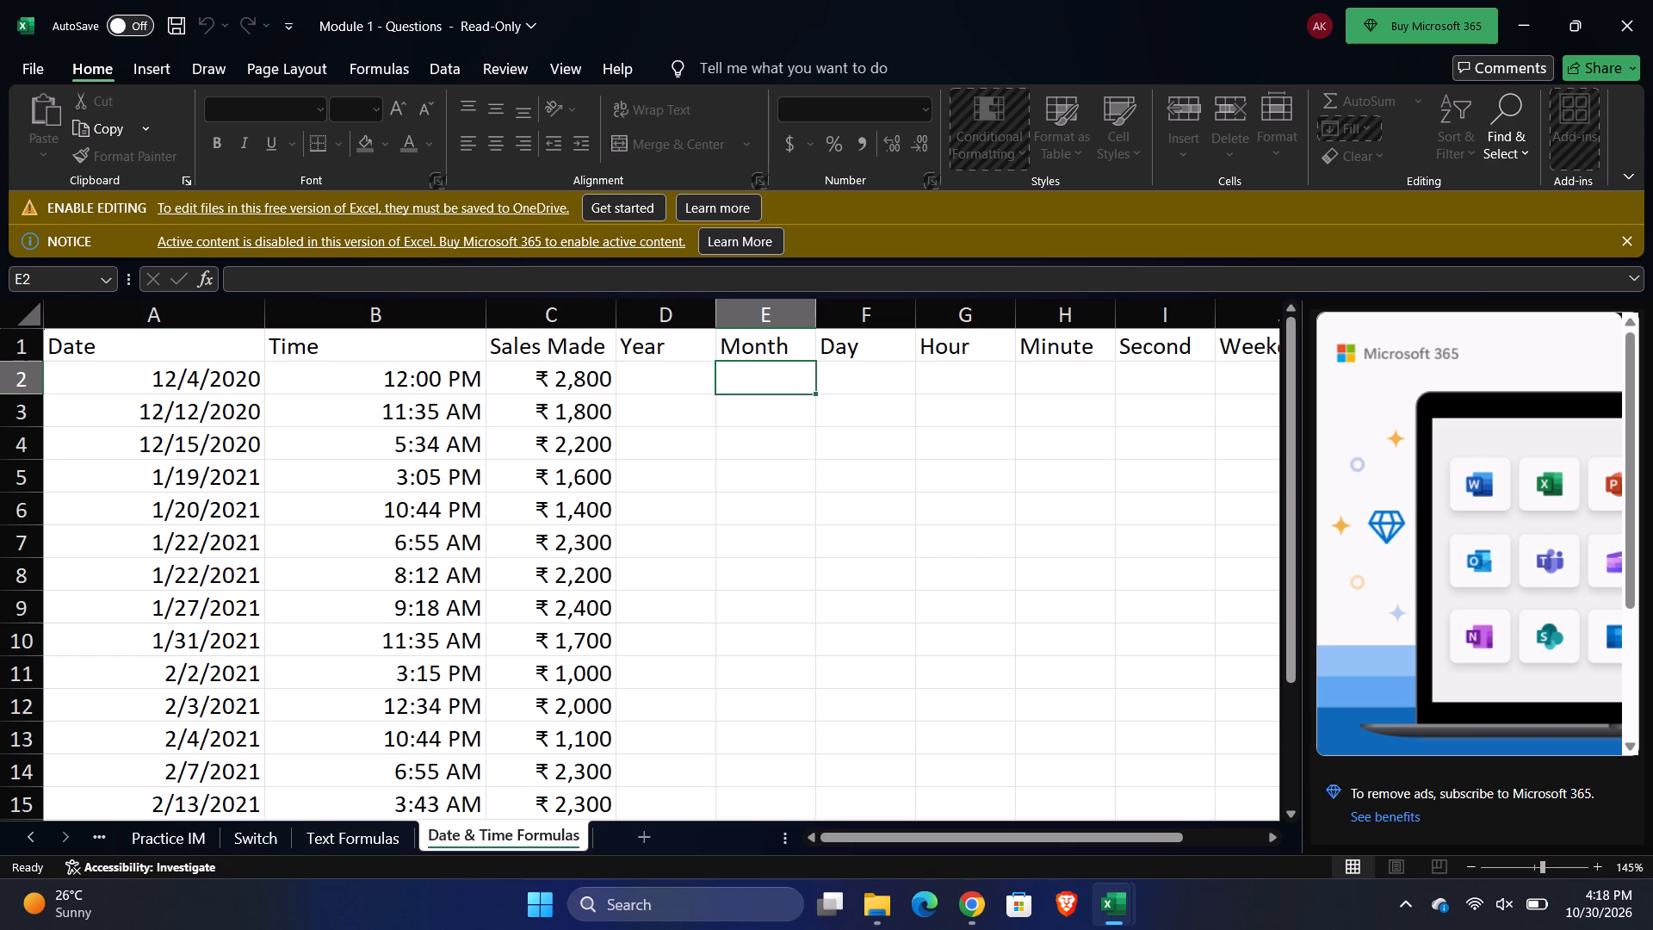
click(1632, 239)
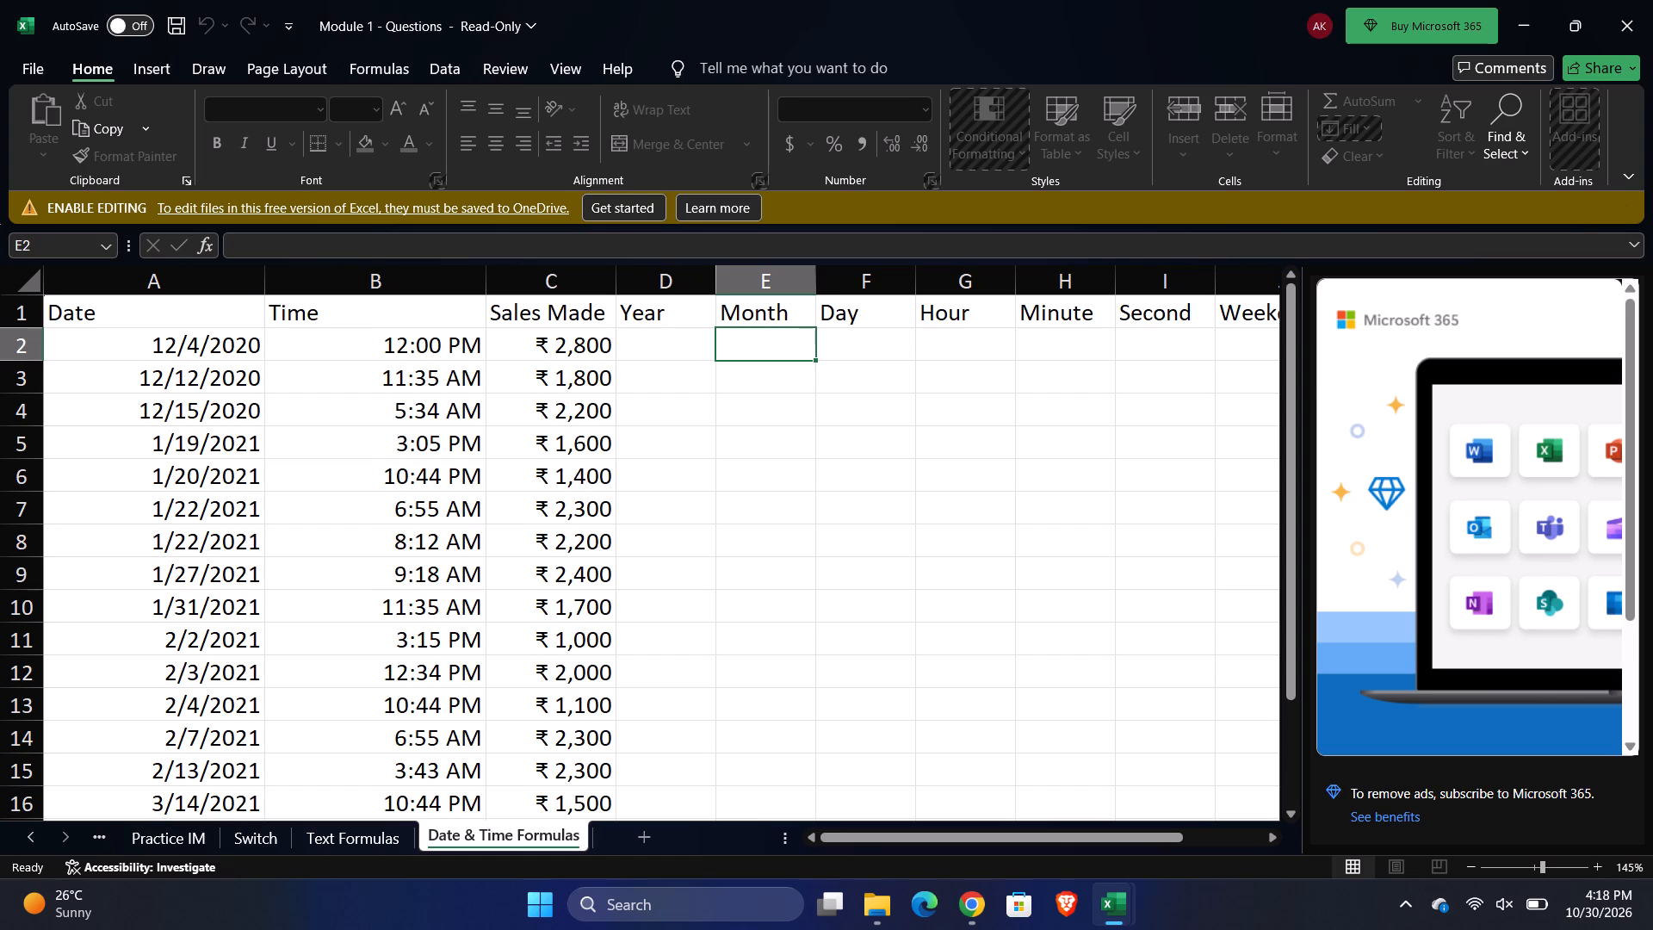
scroll(960, 401, left, 2)
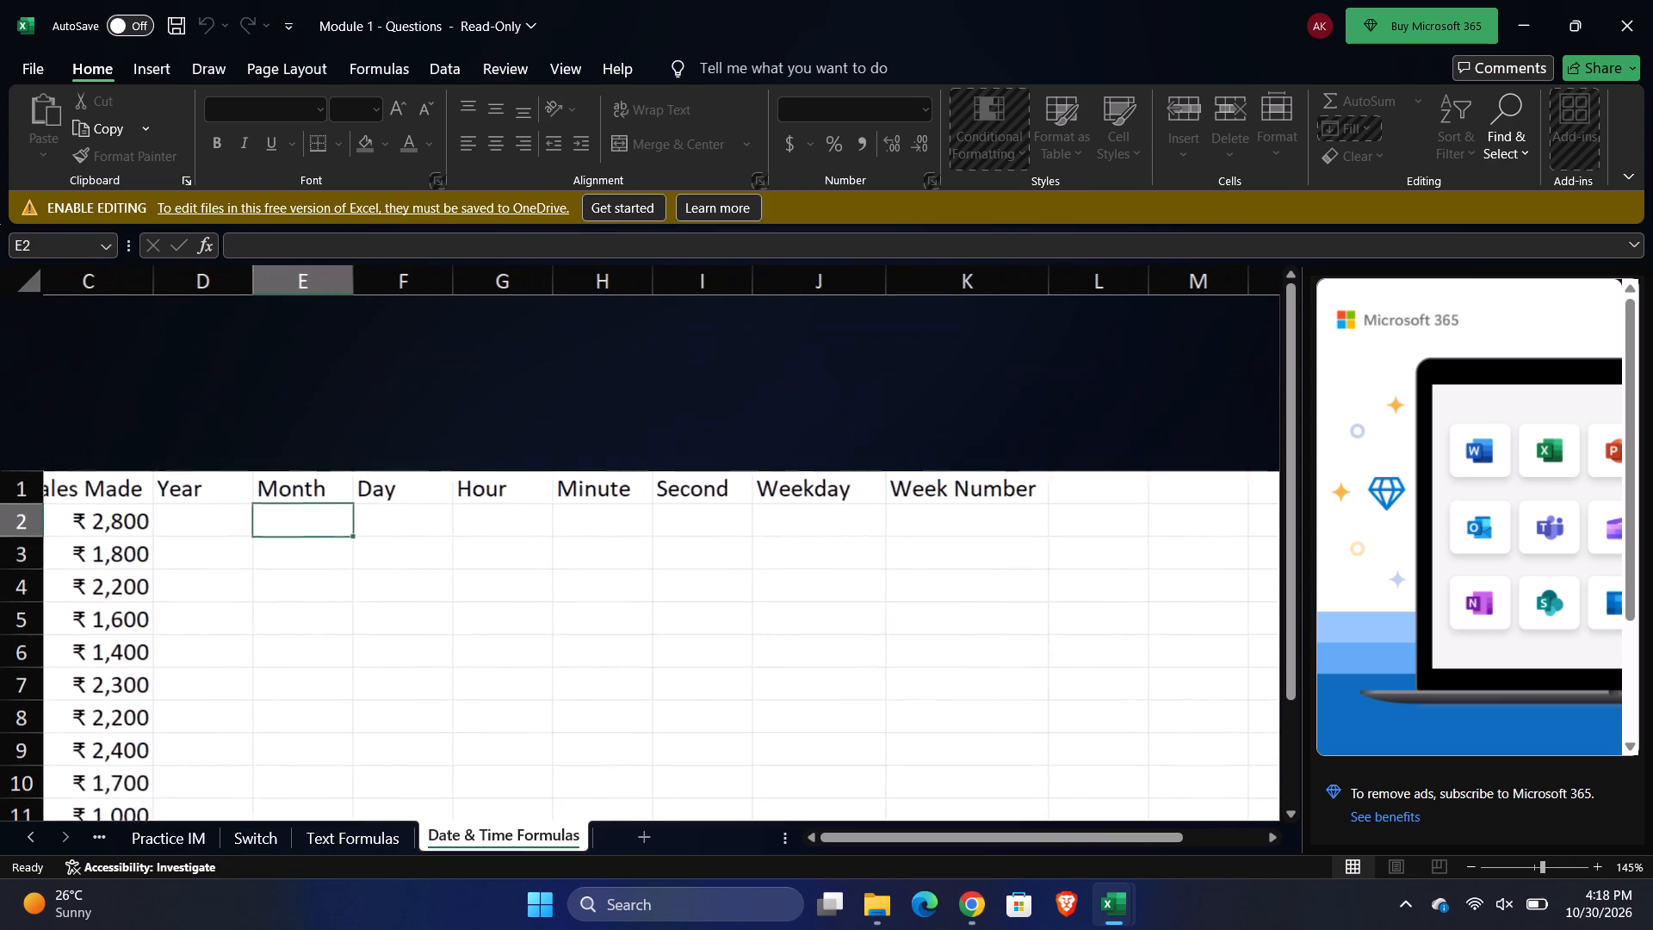
scroll(960, 401, down, 2)
scroll(844, 450, up, 2)
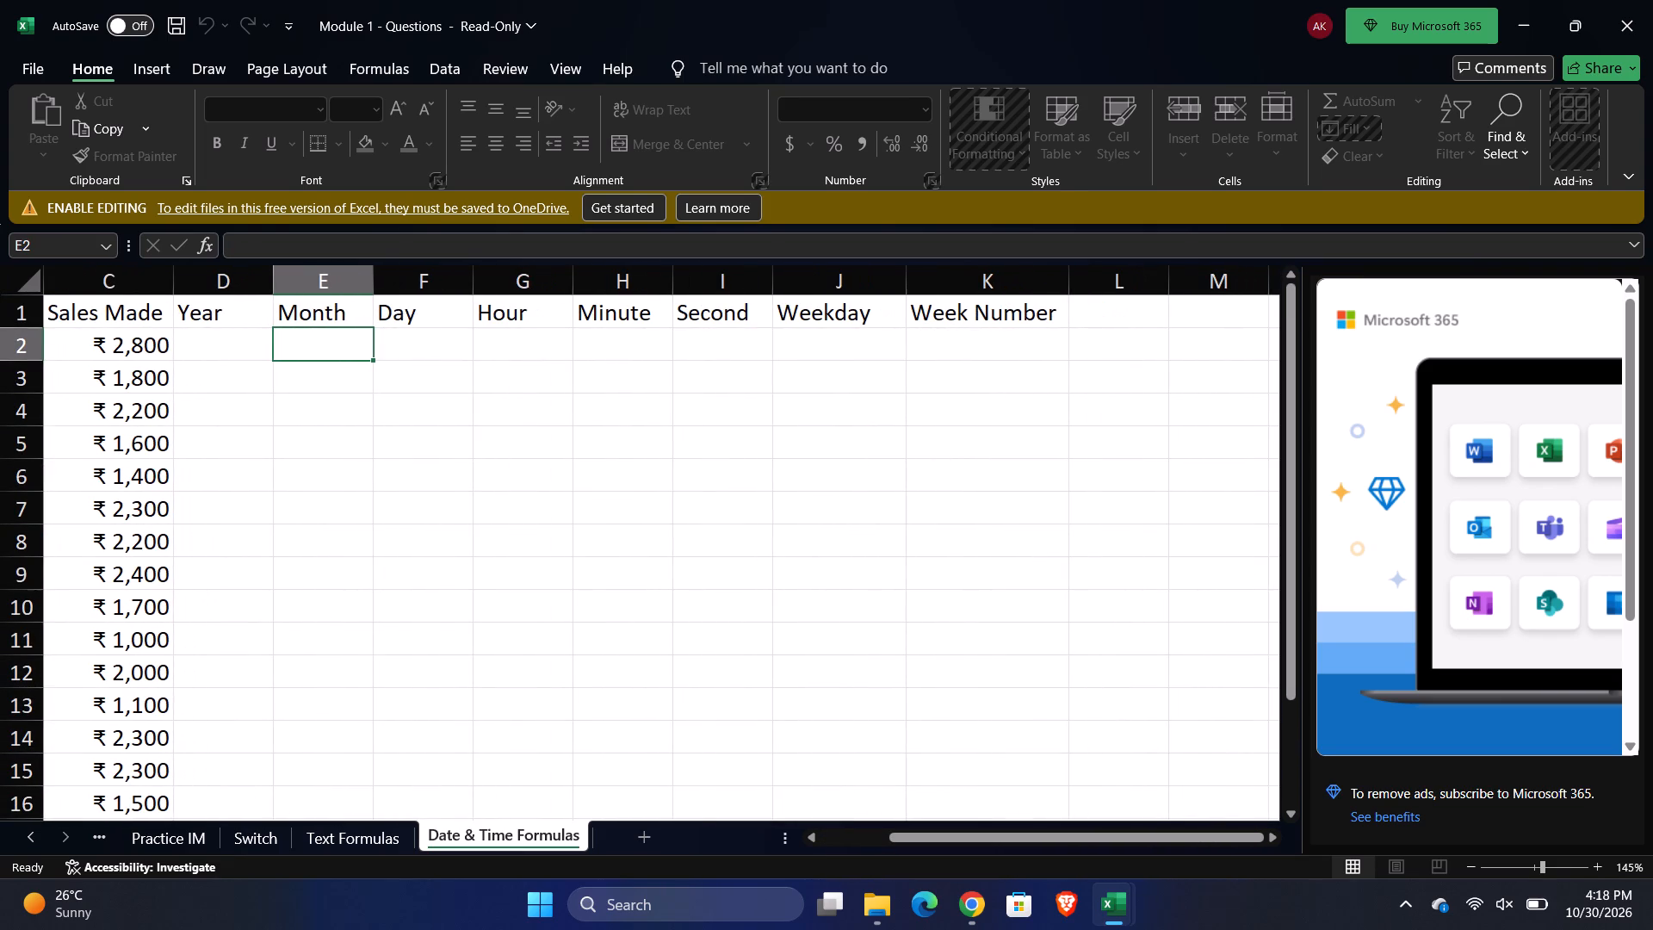
scroll(385, 408, right, 3)
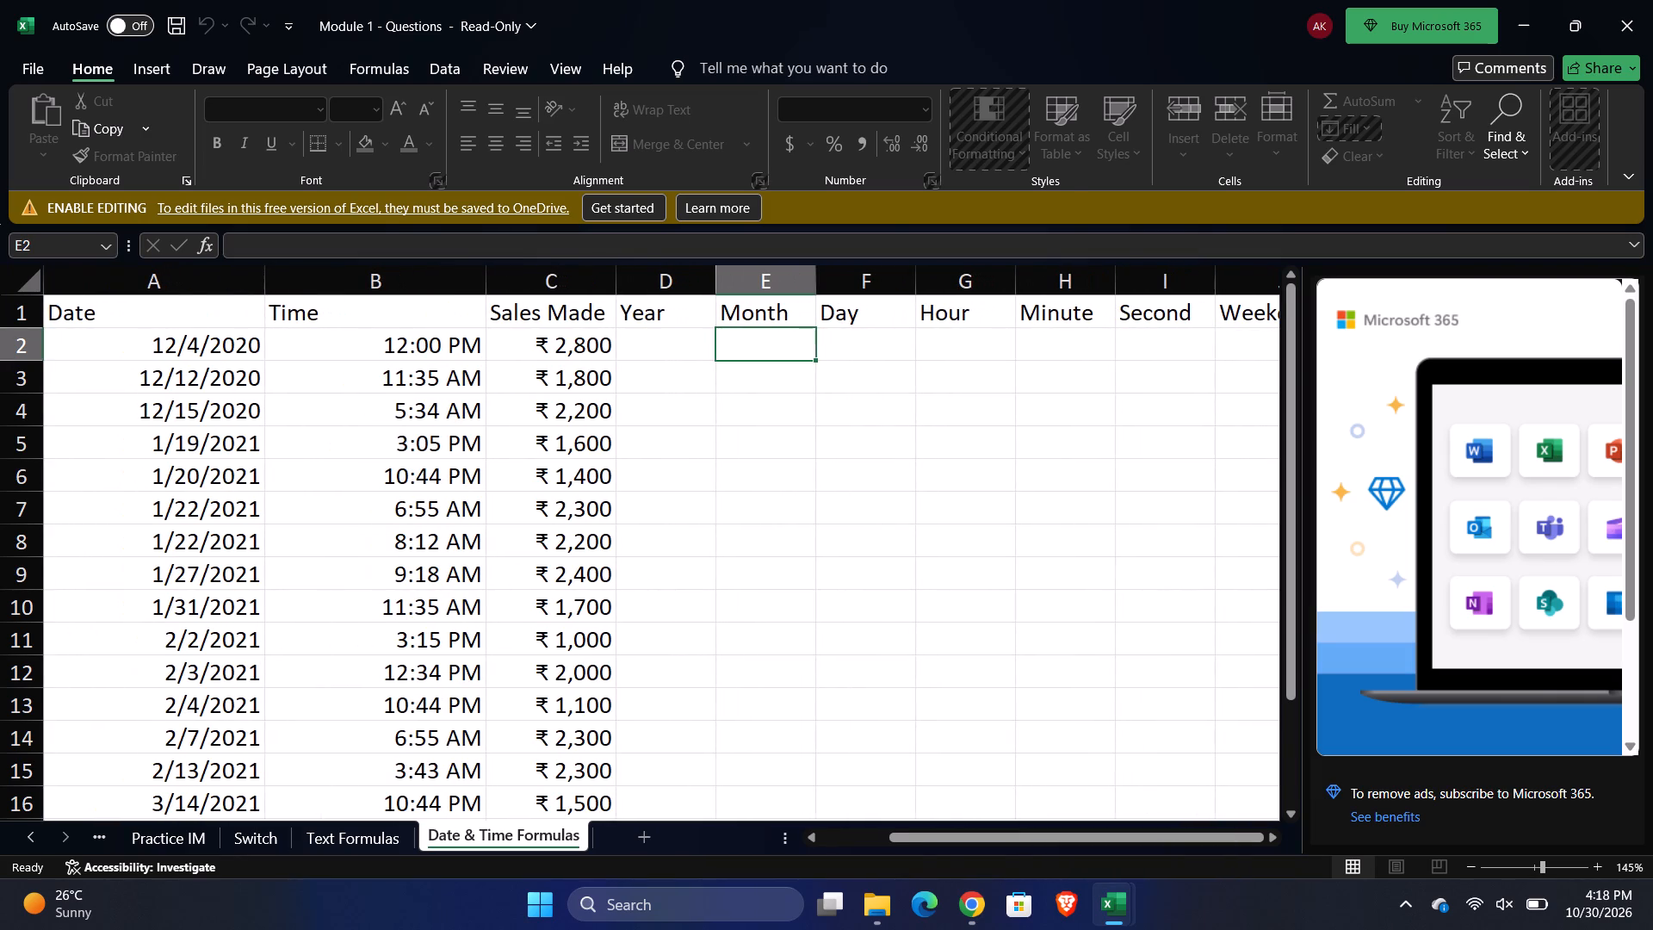
click(646, 344)
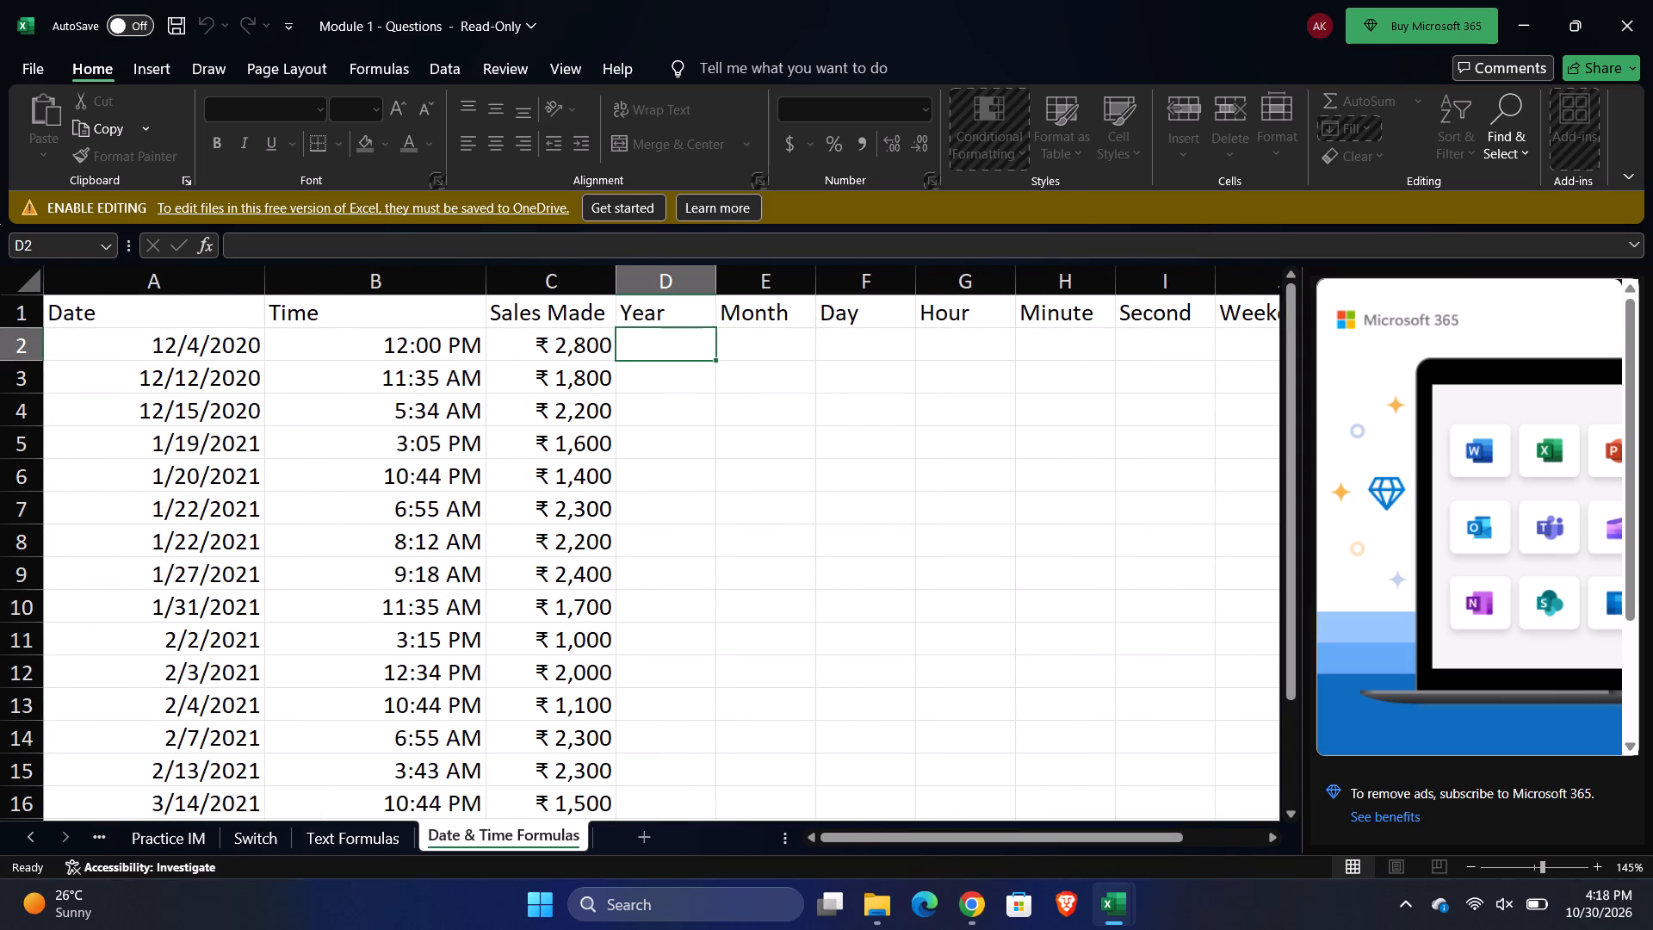
scroll(438, 692, right, 3)
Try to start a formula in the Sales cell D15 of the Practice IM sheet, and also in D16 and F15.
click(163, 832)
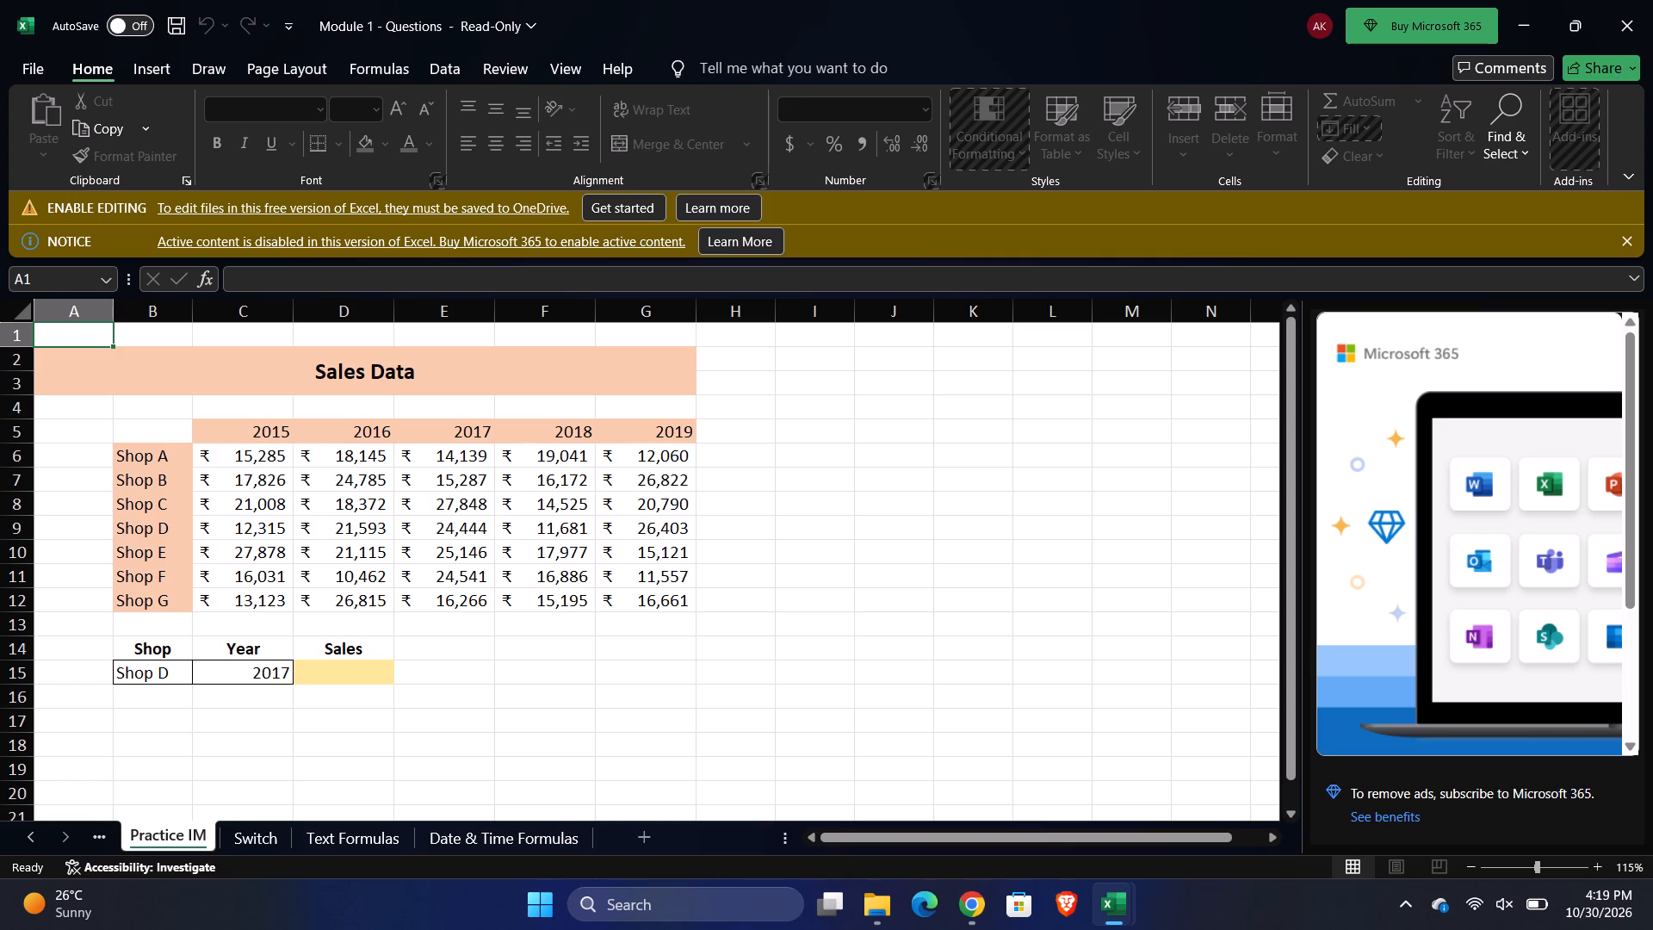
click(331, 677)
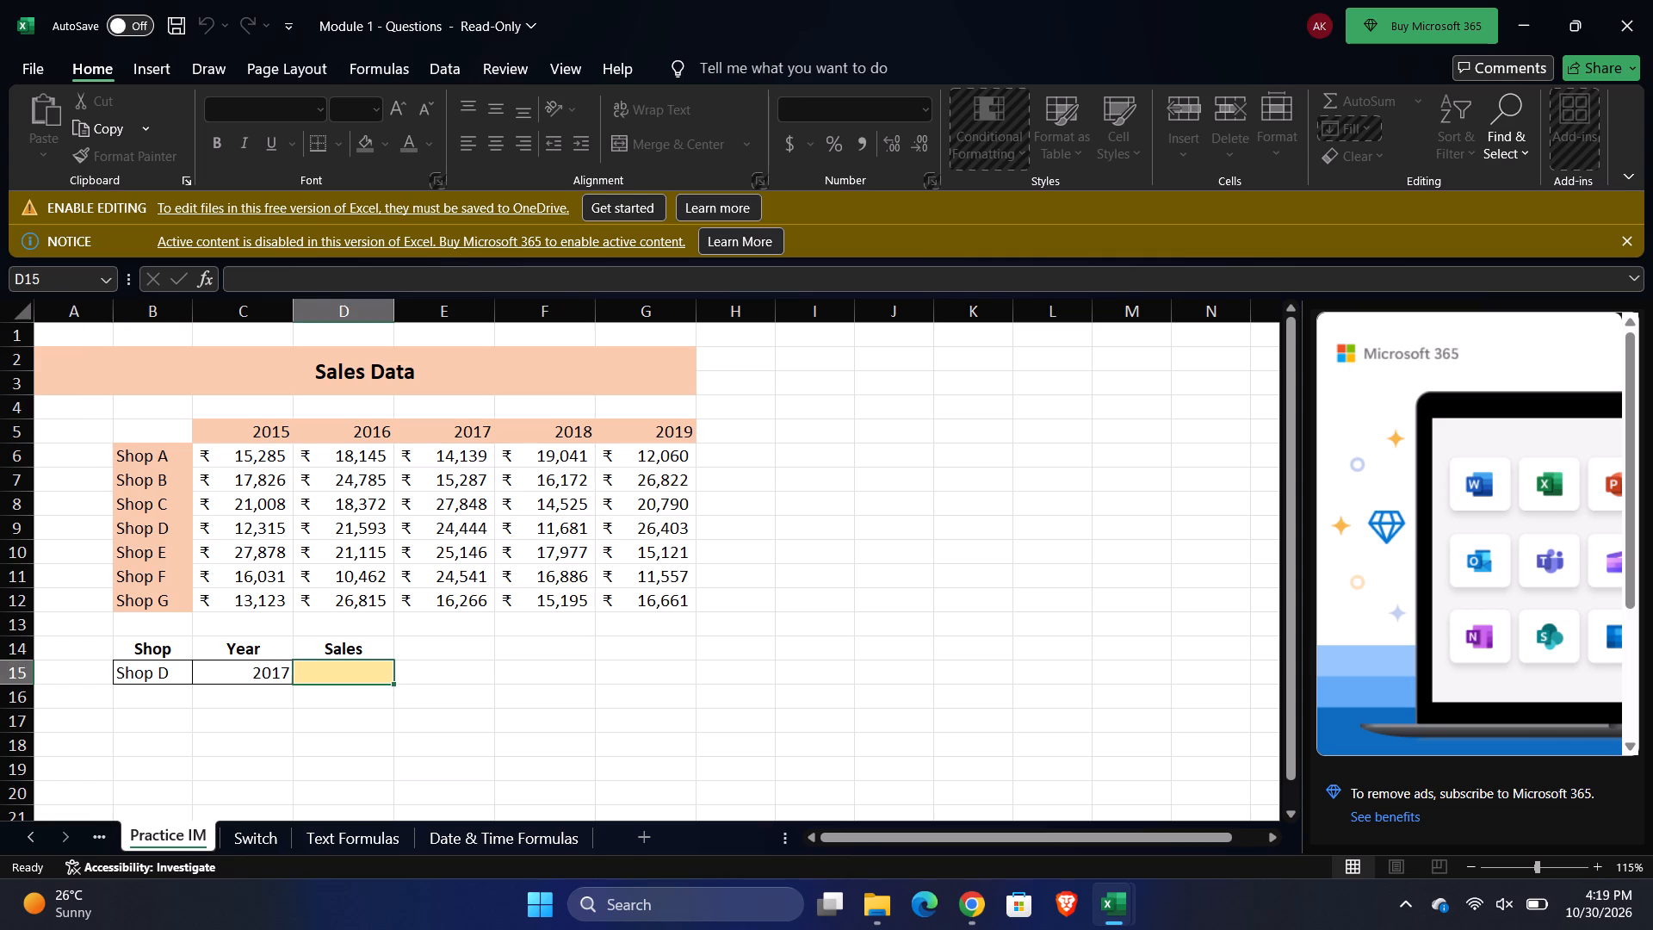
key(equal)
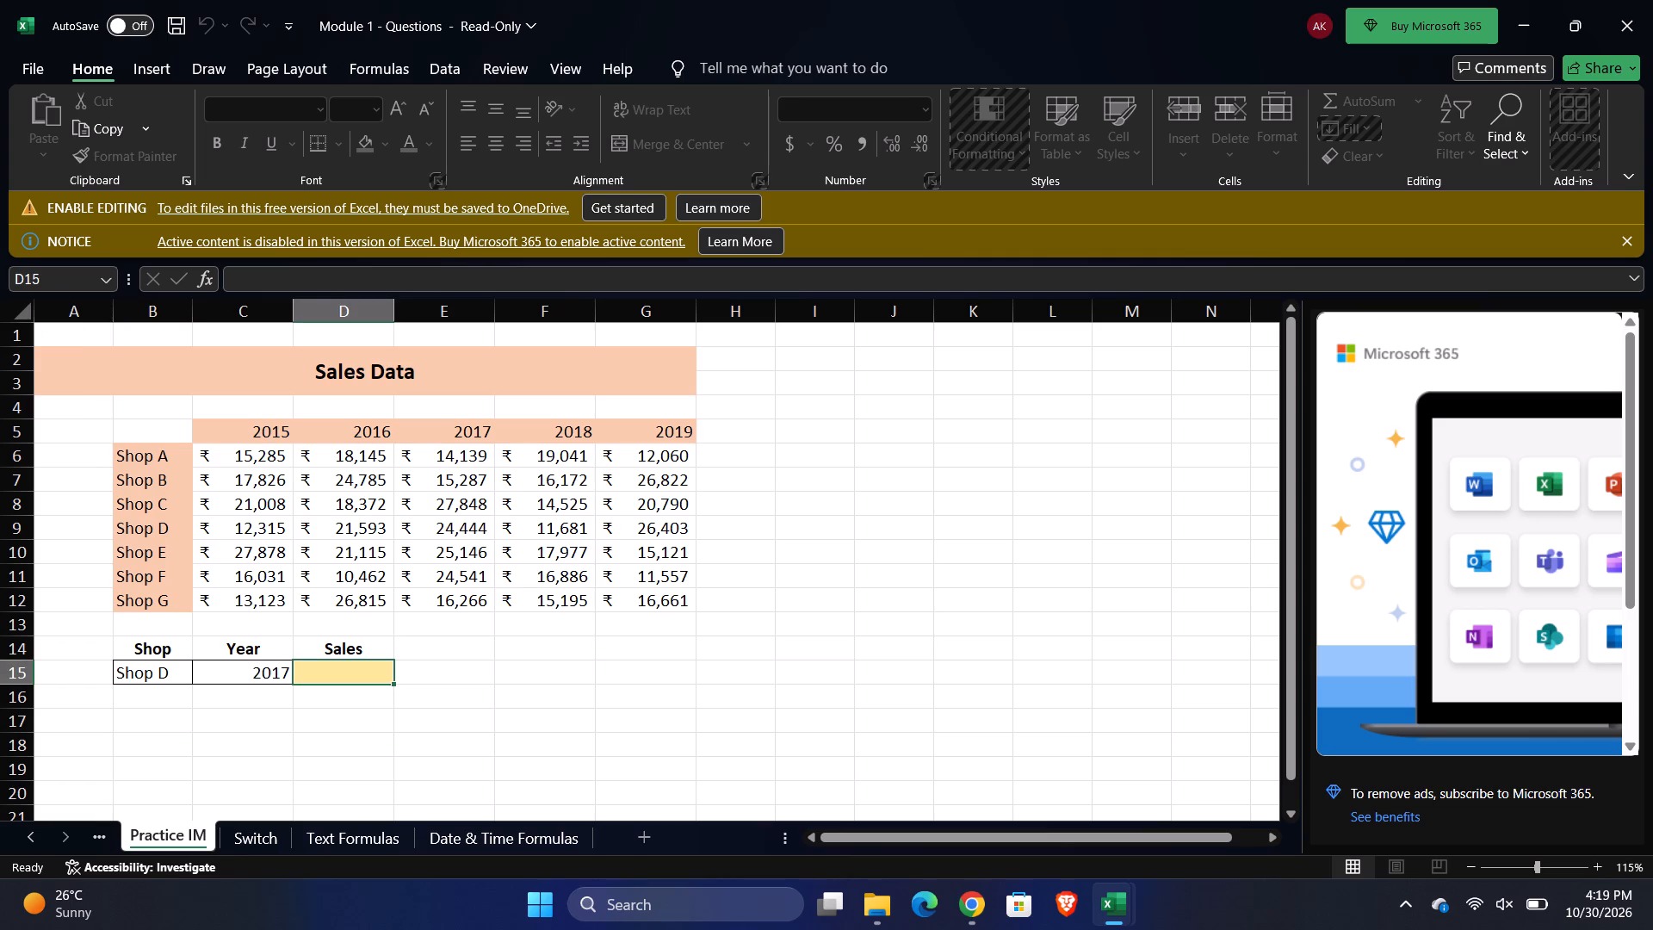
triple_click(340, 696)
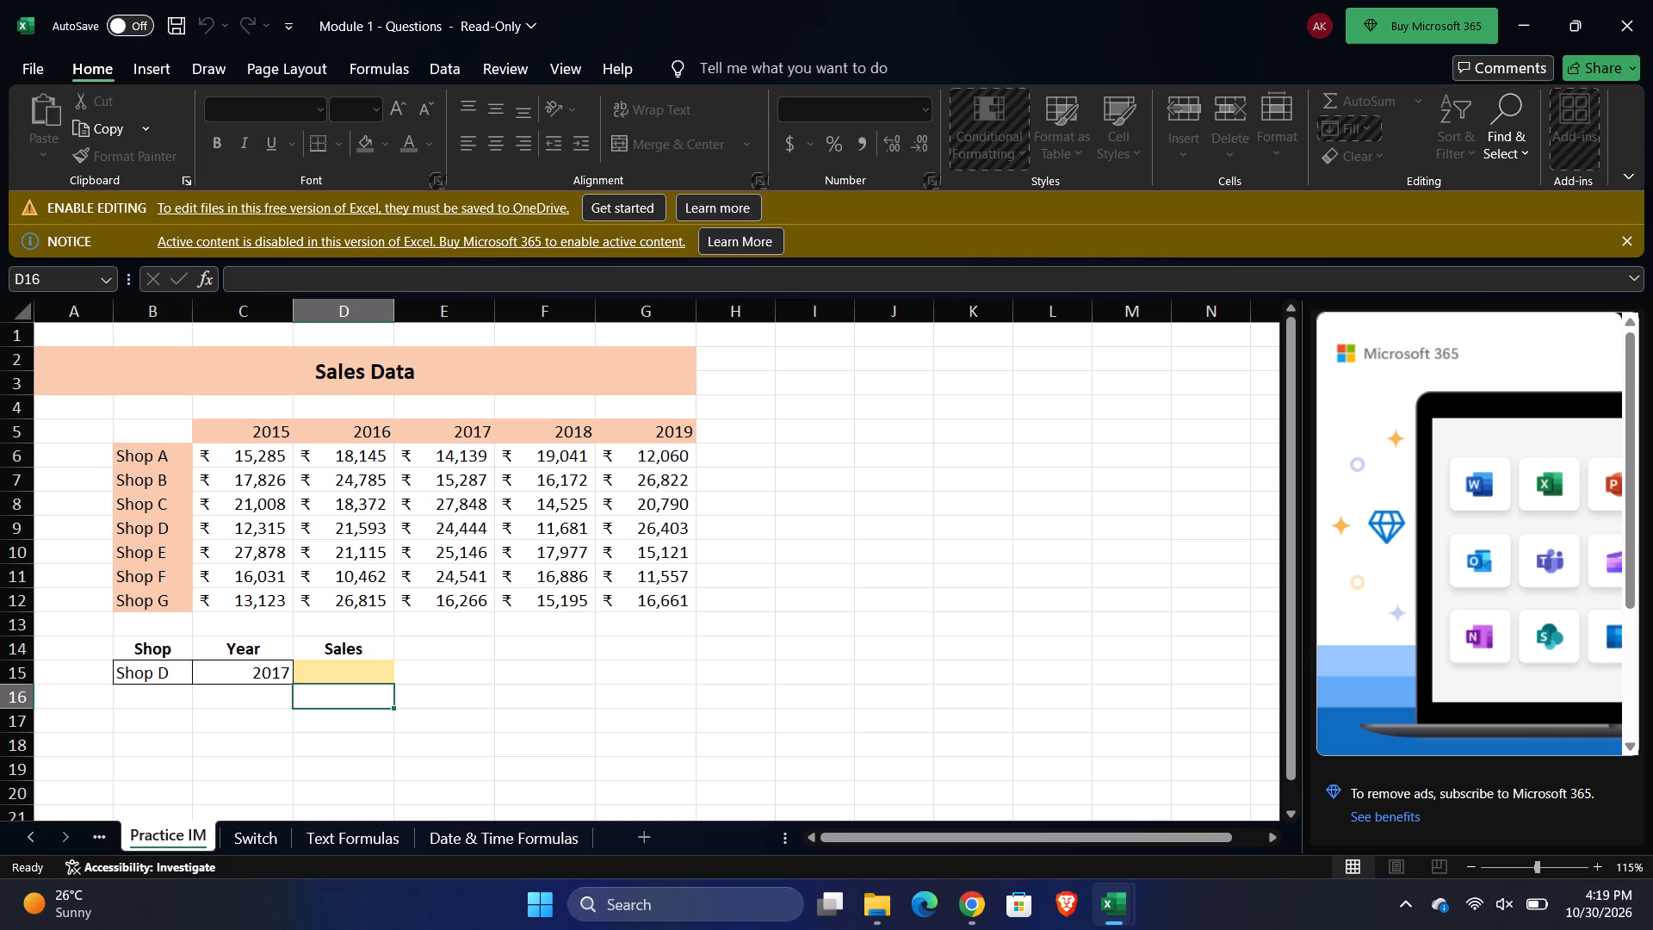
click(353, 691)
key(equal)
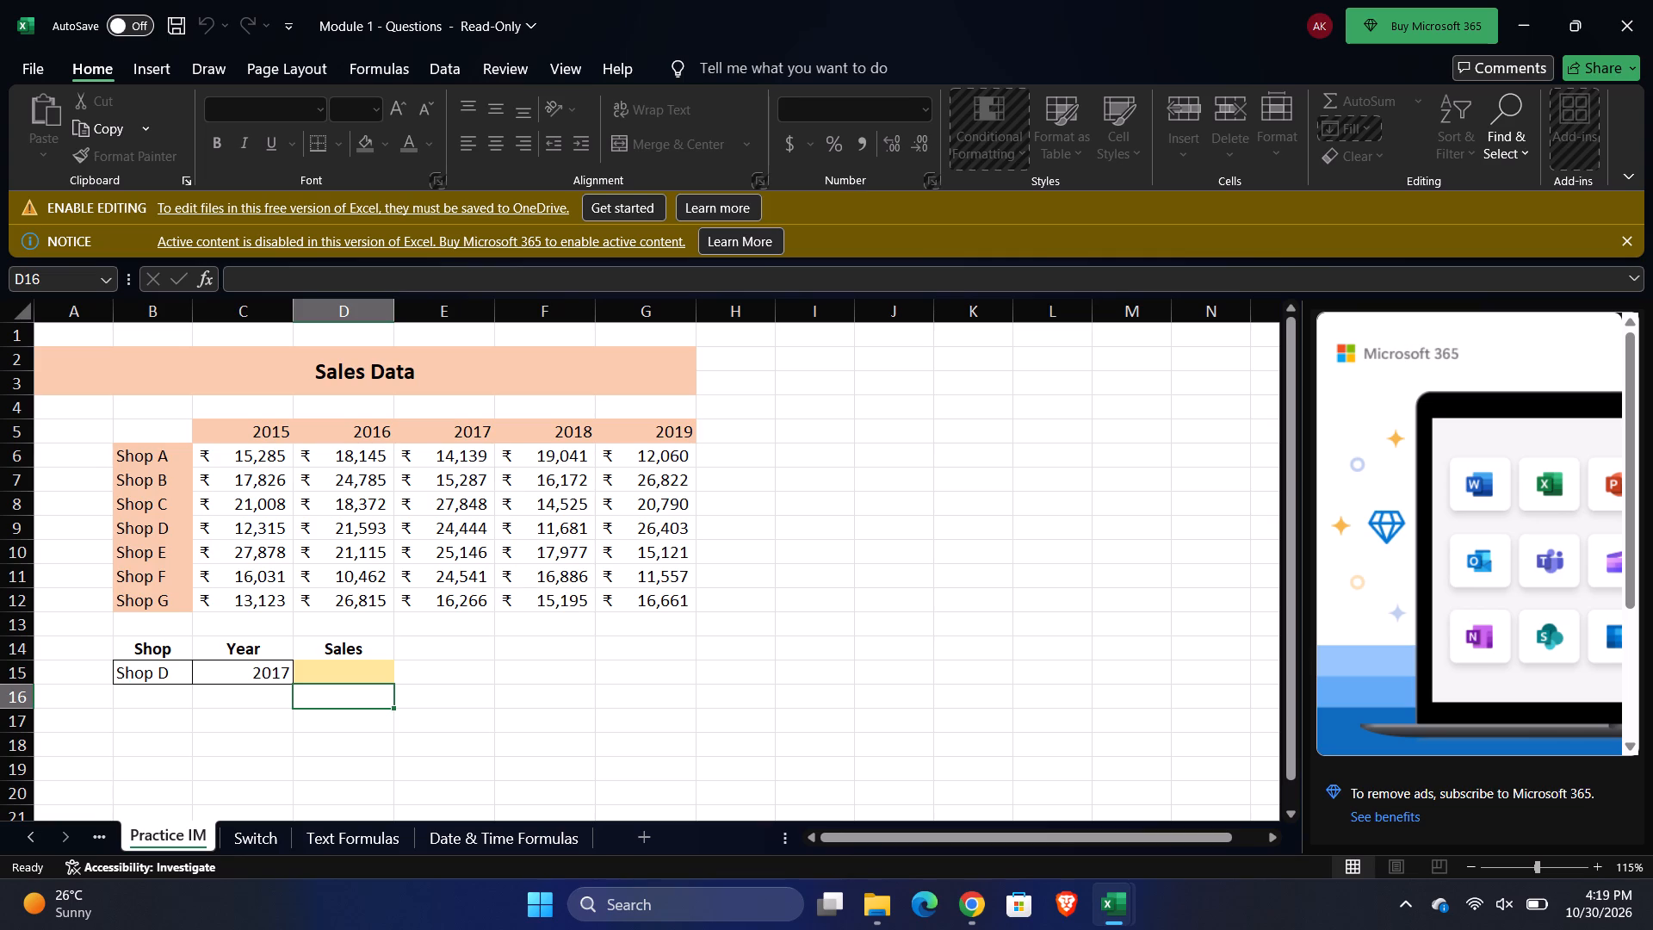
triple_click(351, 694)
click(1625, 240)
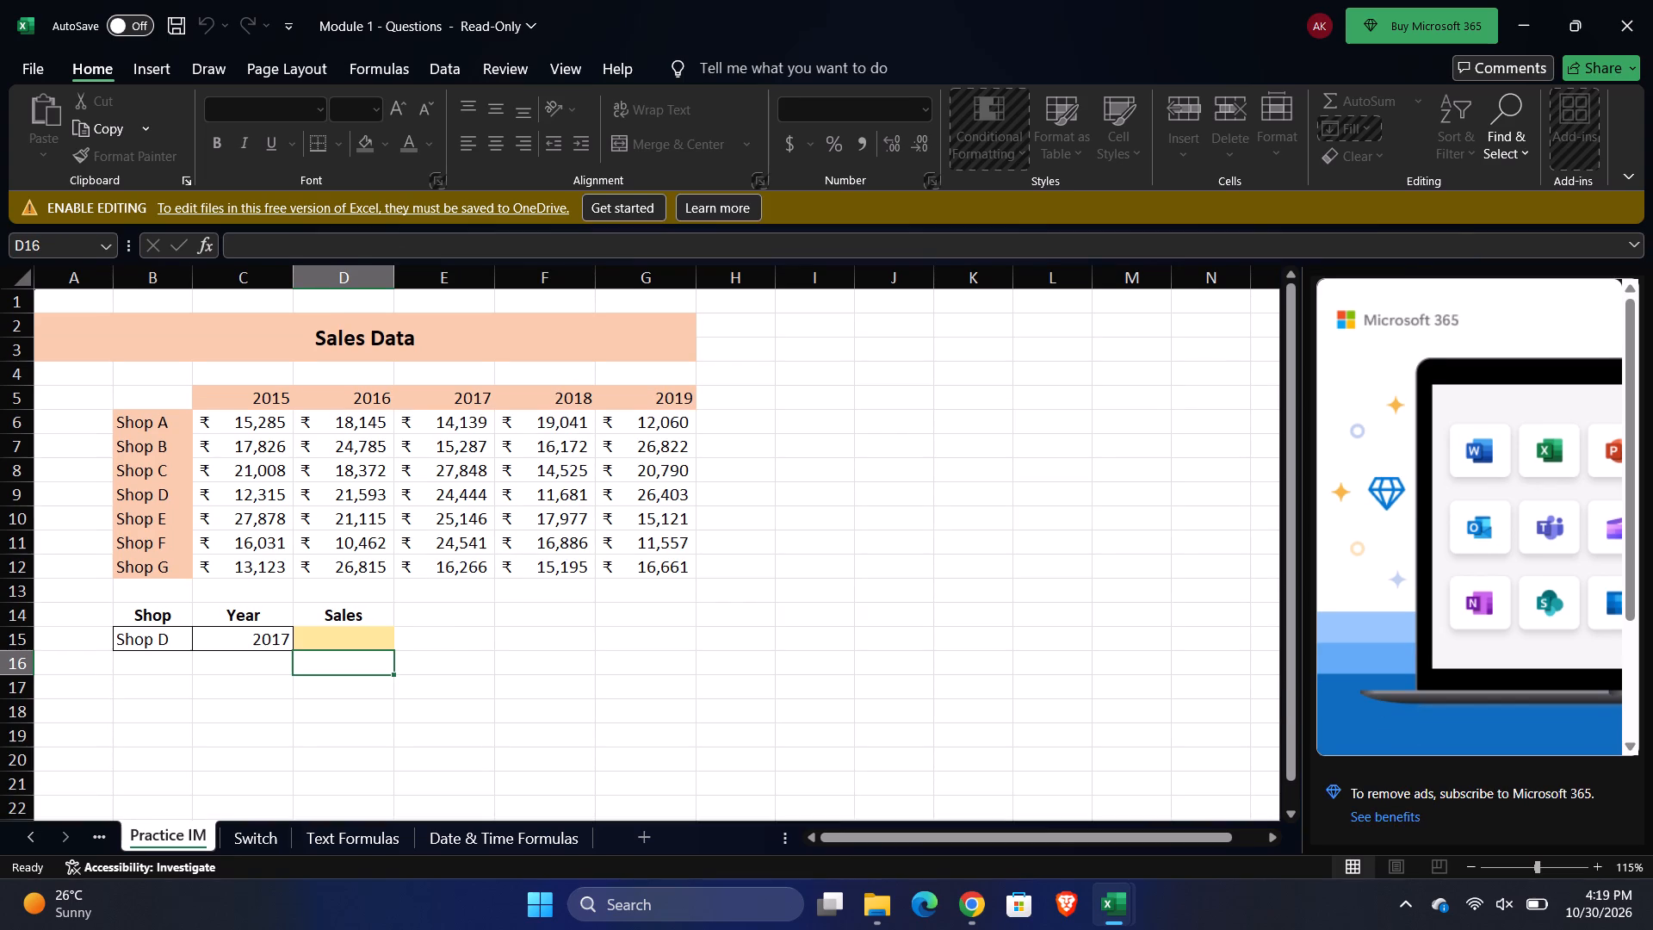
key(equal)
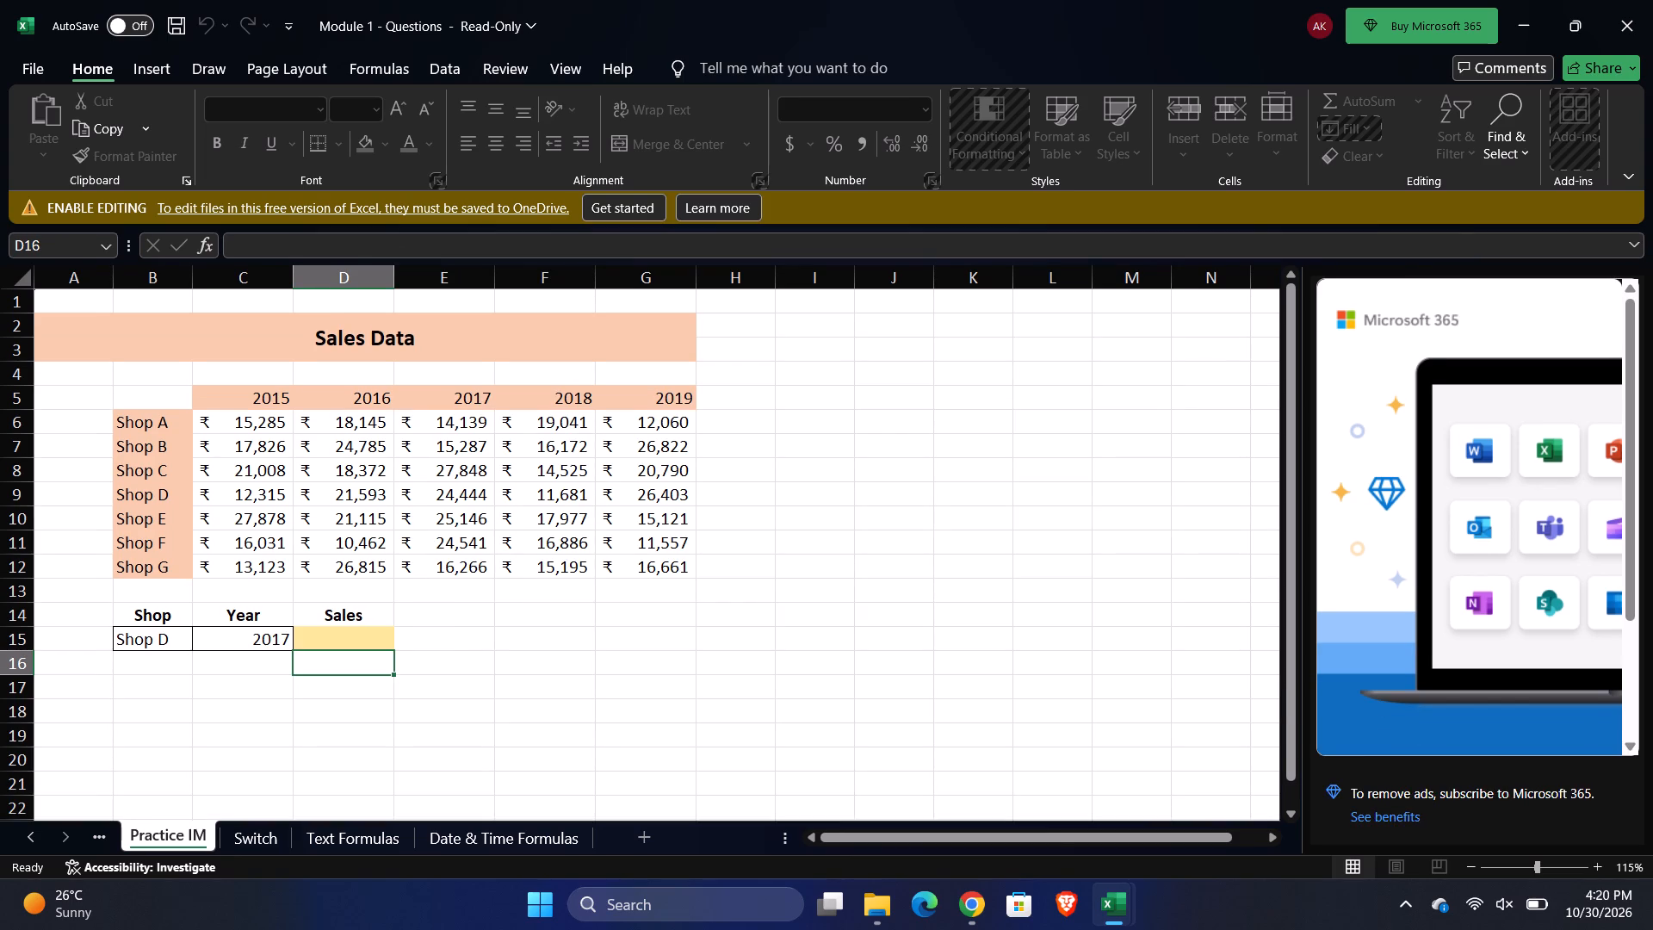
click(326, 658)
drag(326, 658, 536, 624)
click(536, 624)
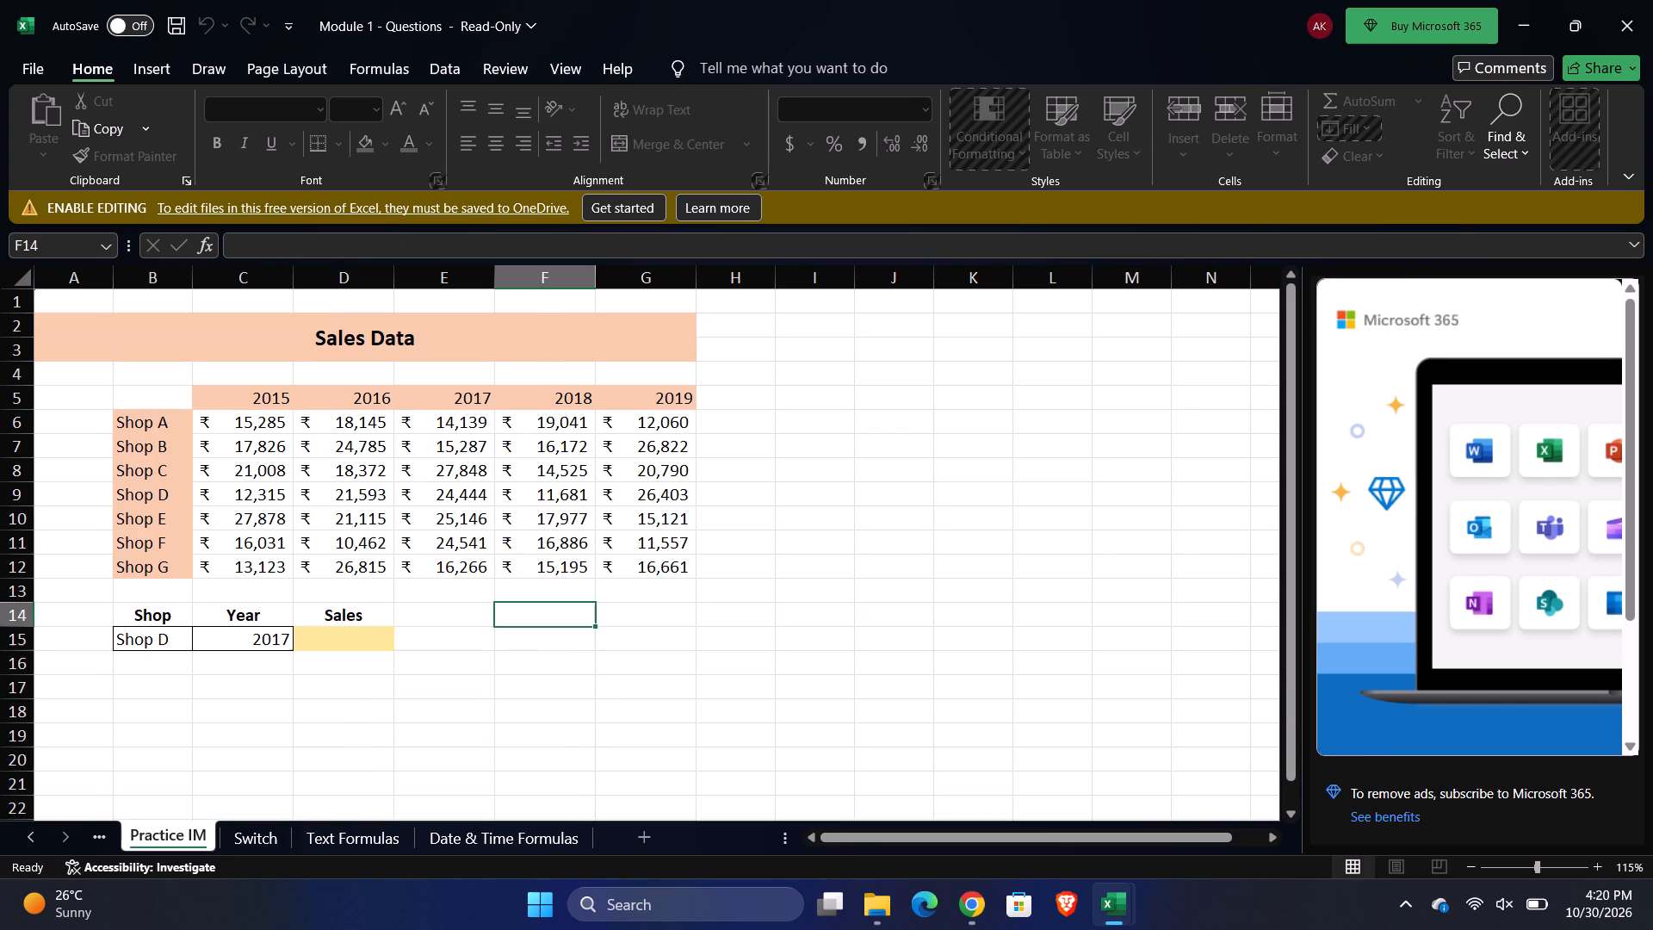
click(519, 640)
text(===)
Close the workbook and reopen Module 1 - Questions from the recent files.
click(1630, 2)
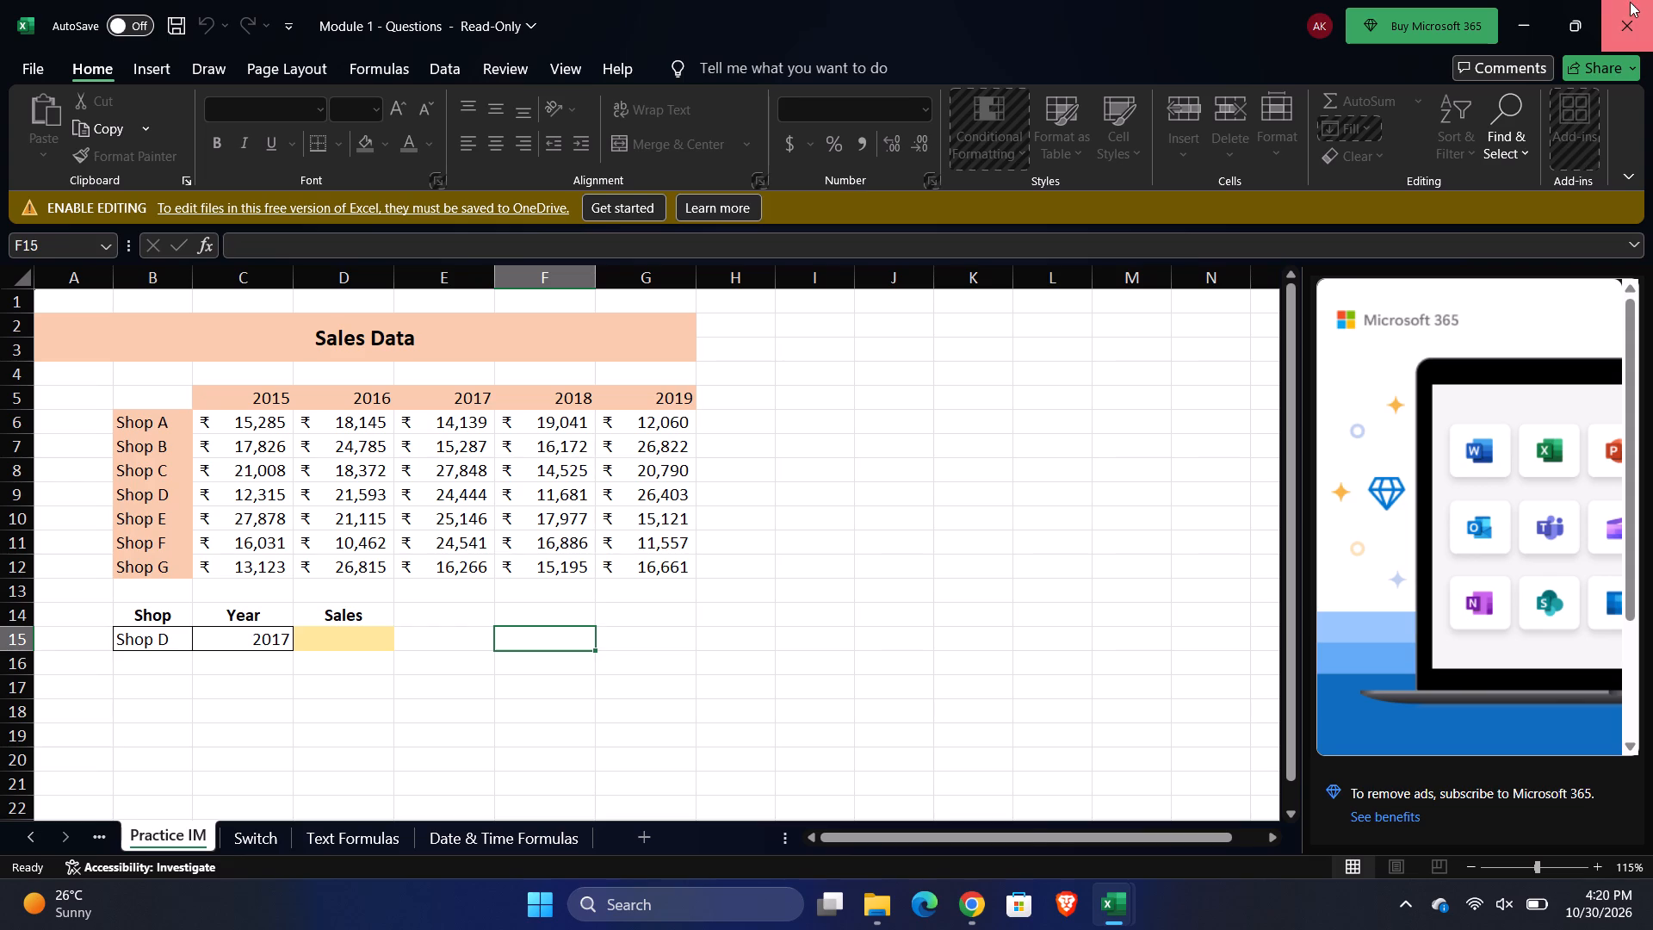
click(1629, 3)
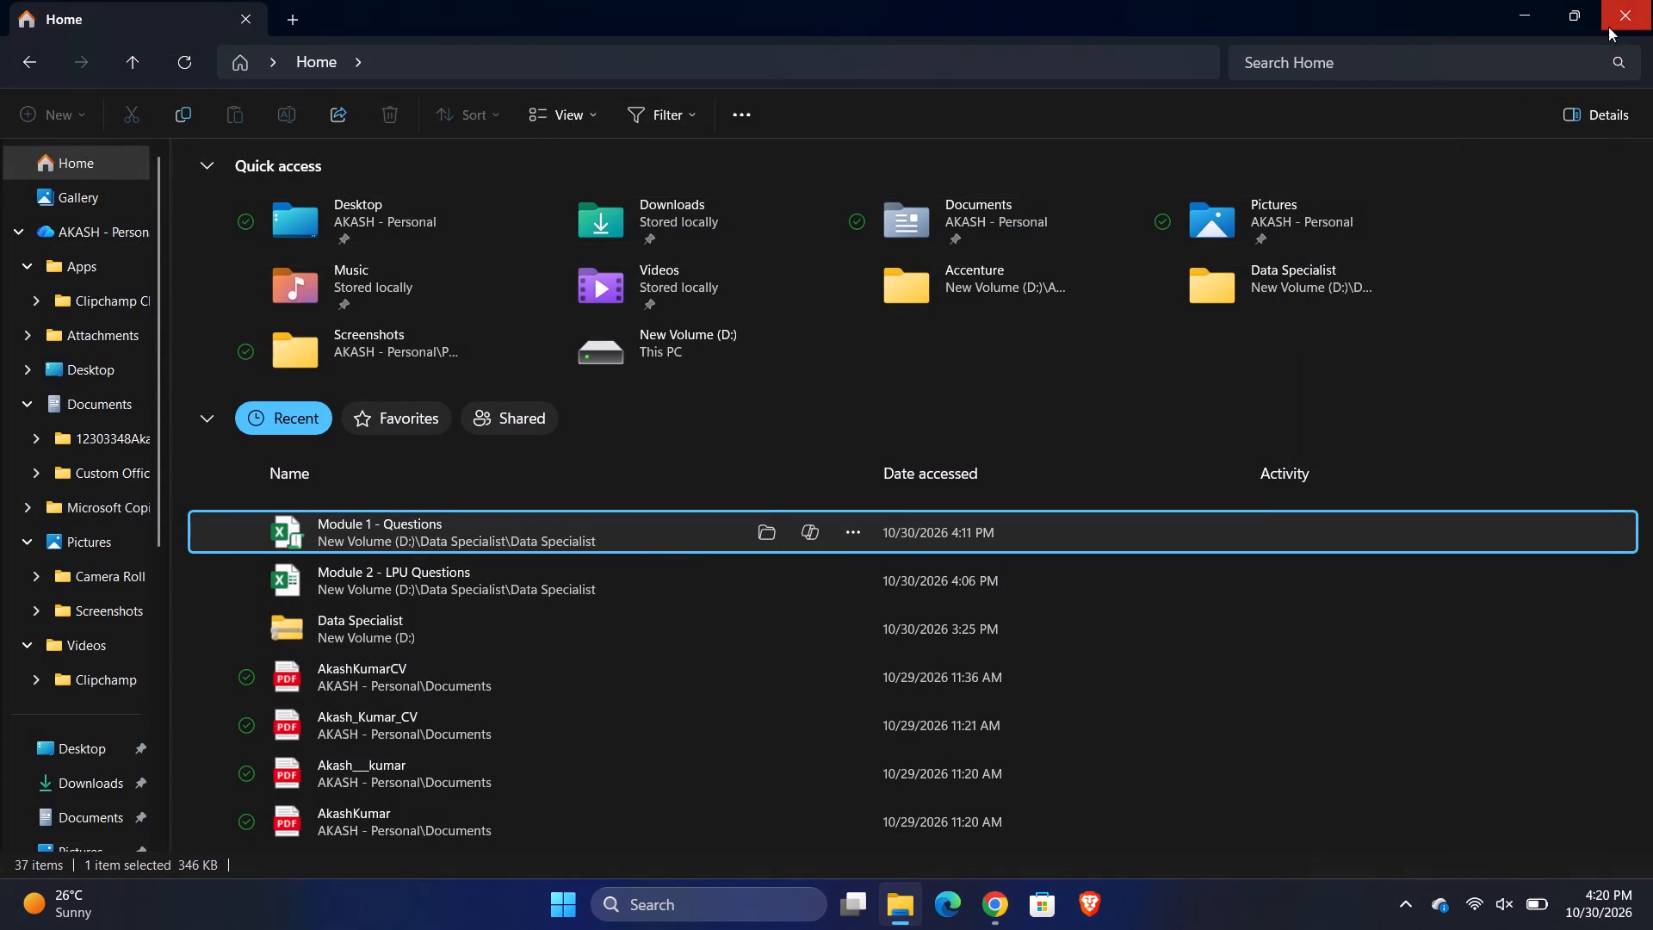
click(409, 540)
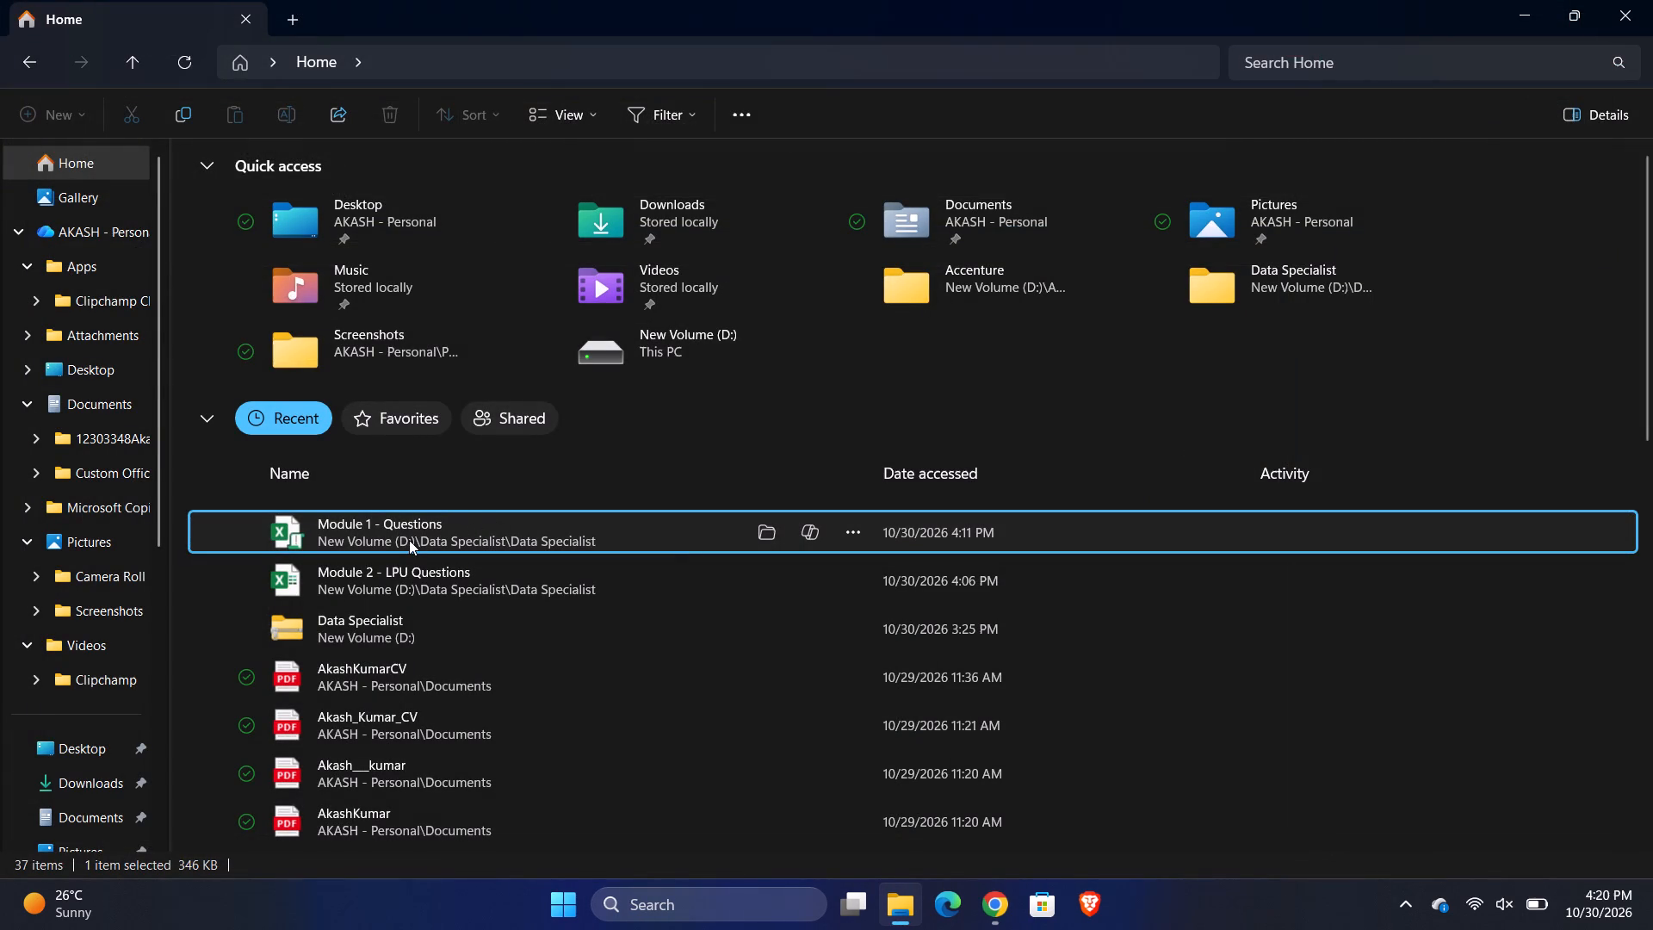
key(Return)
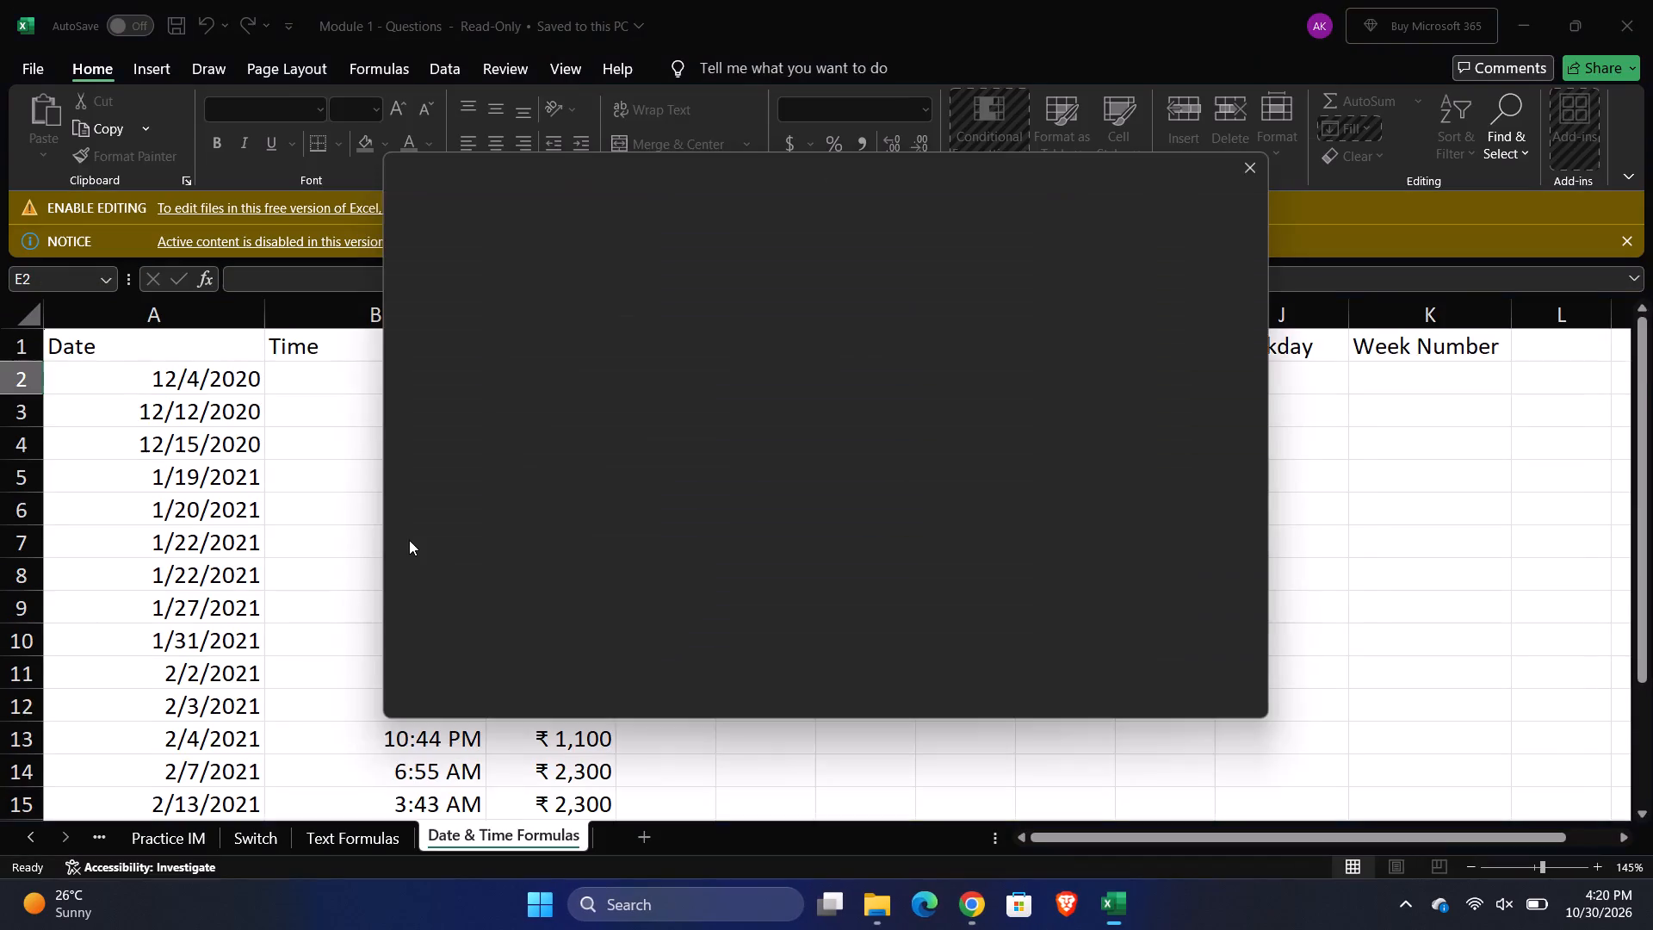
Start saving an editable copy to OneDrive - Personal, review the file types, and create a folder named New Folder in its root.
click(492, 621)
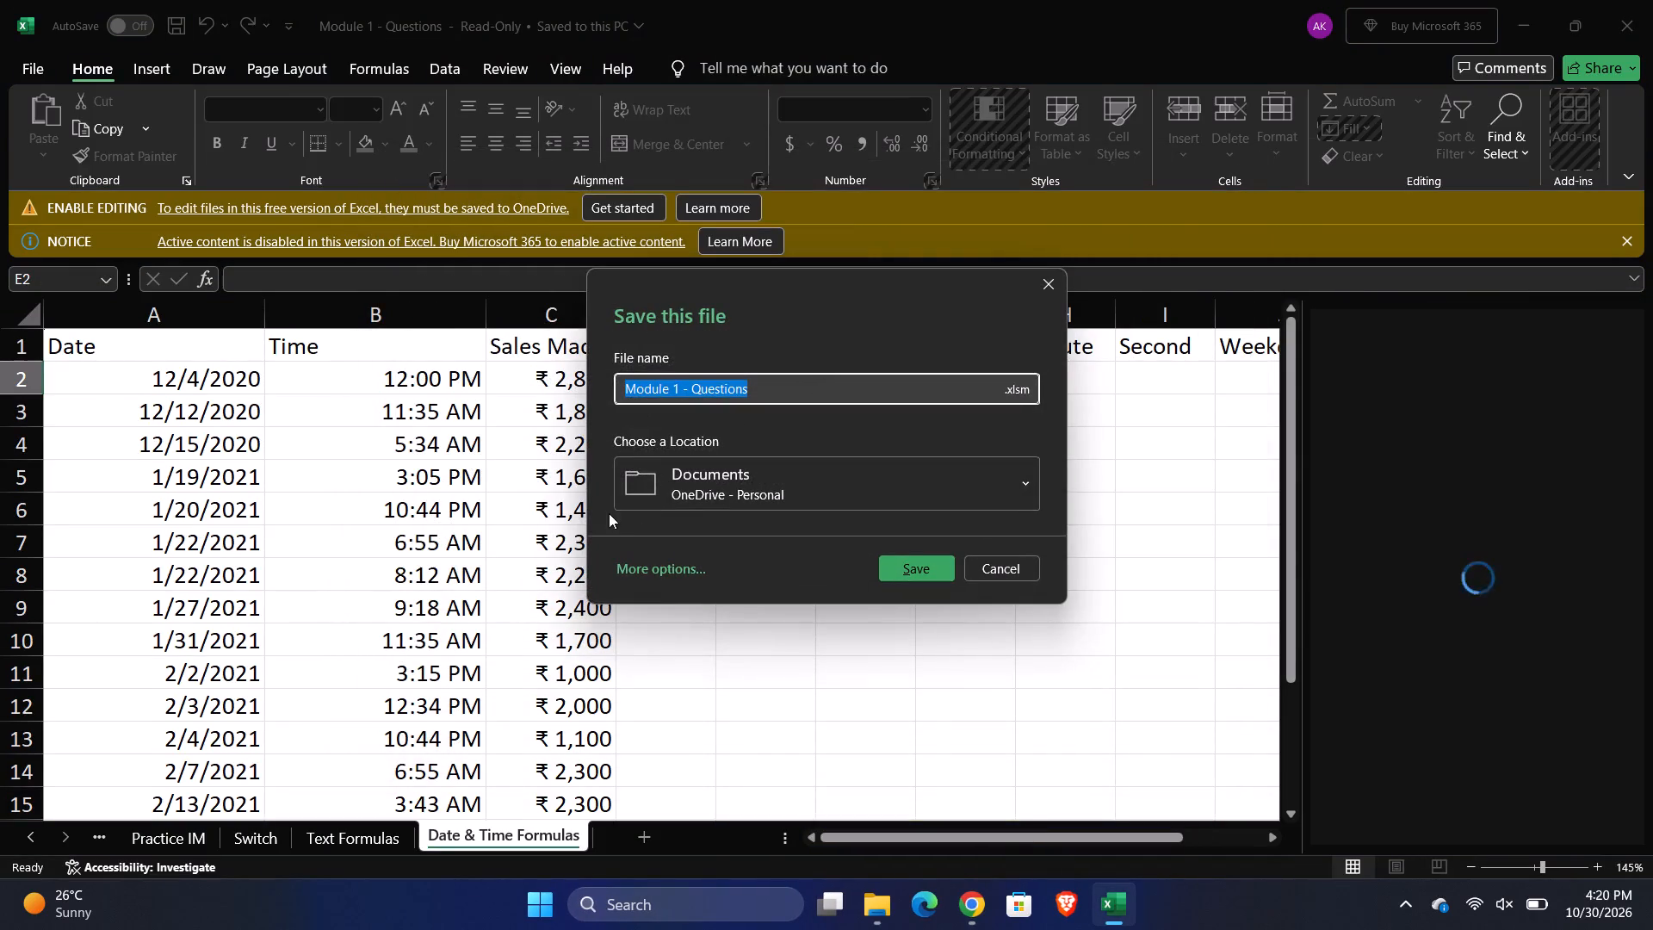
click(726, 486)
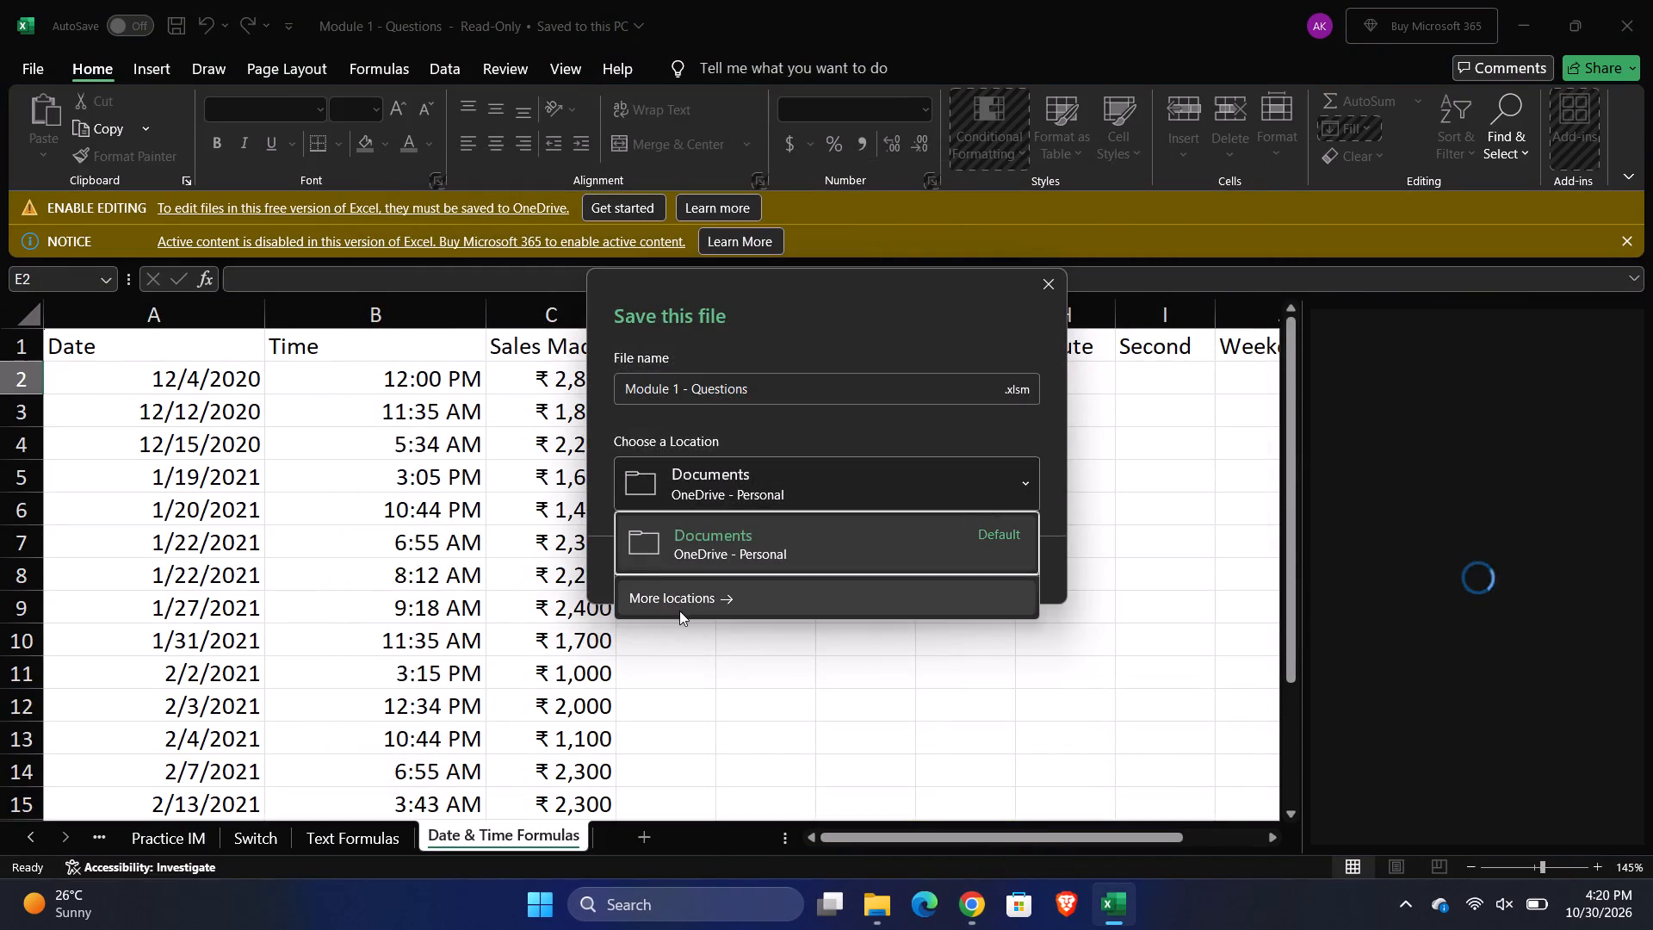
click(679, 611)
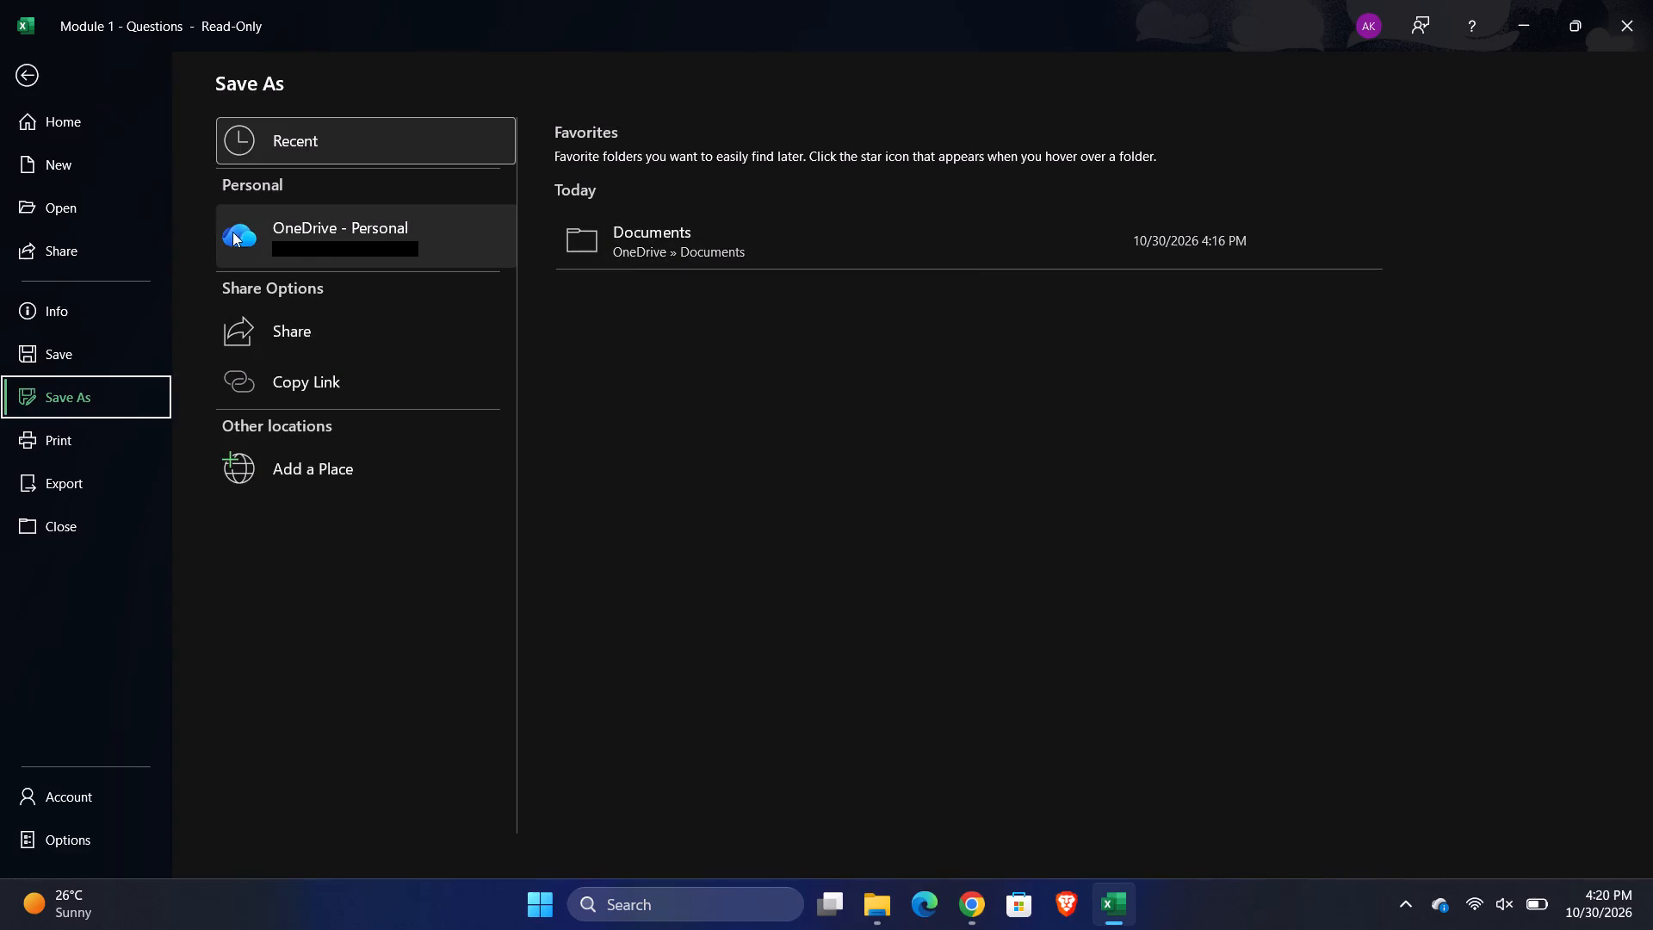
click(342, 241)
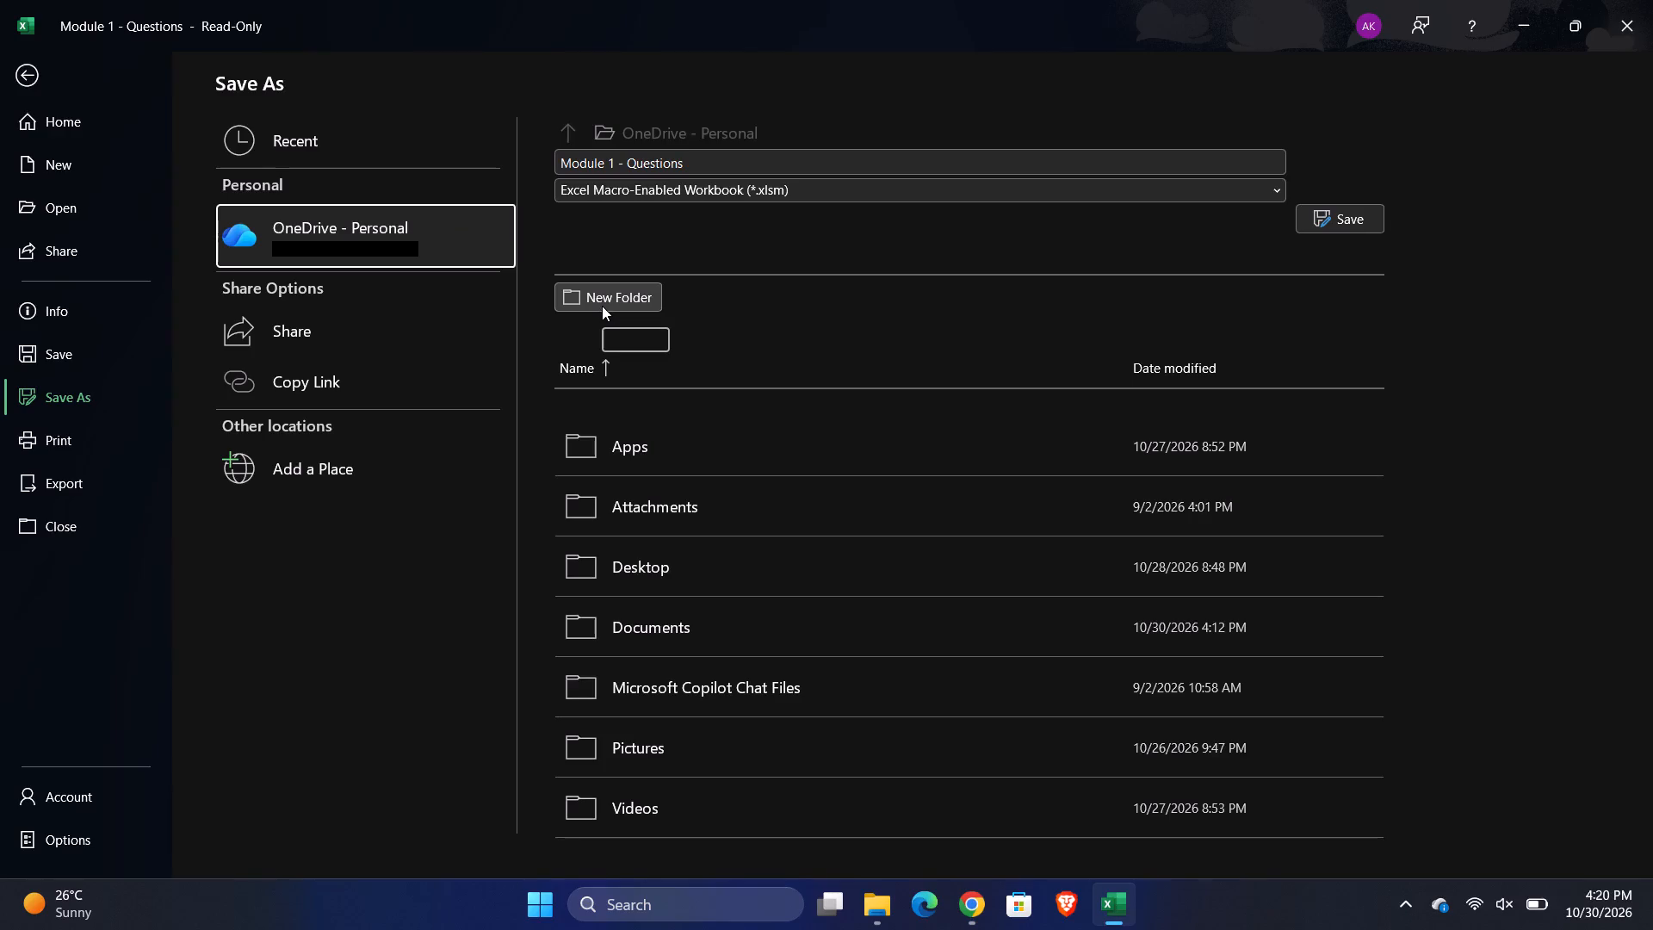
click(916, 196)
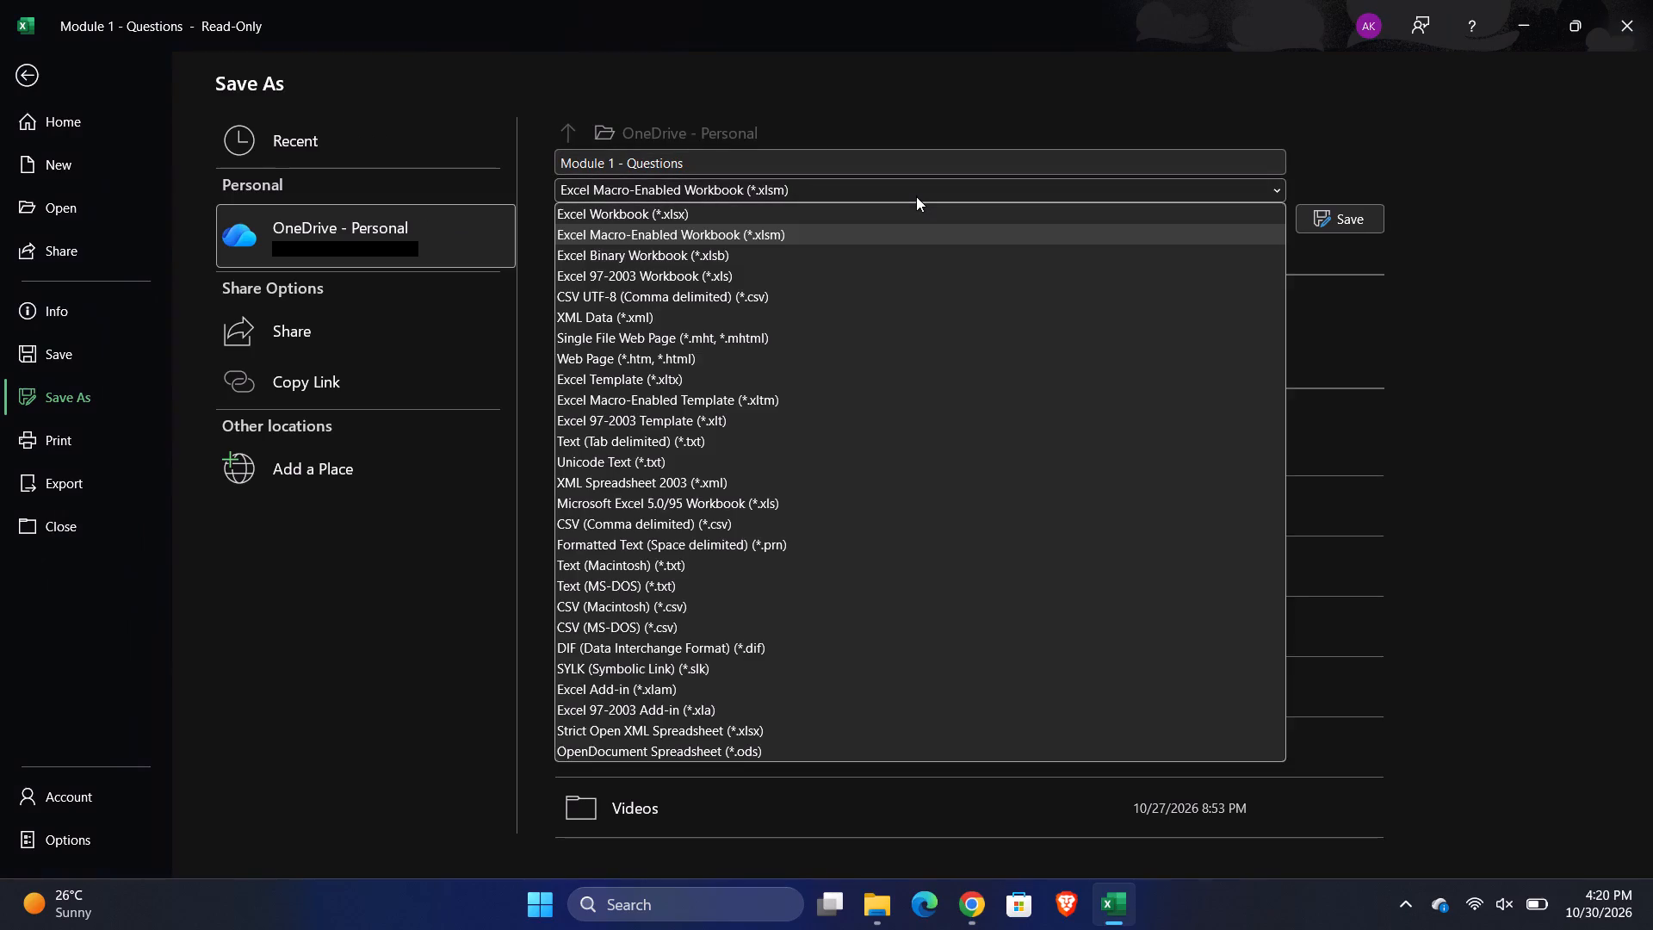
click(966, 34)
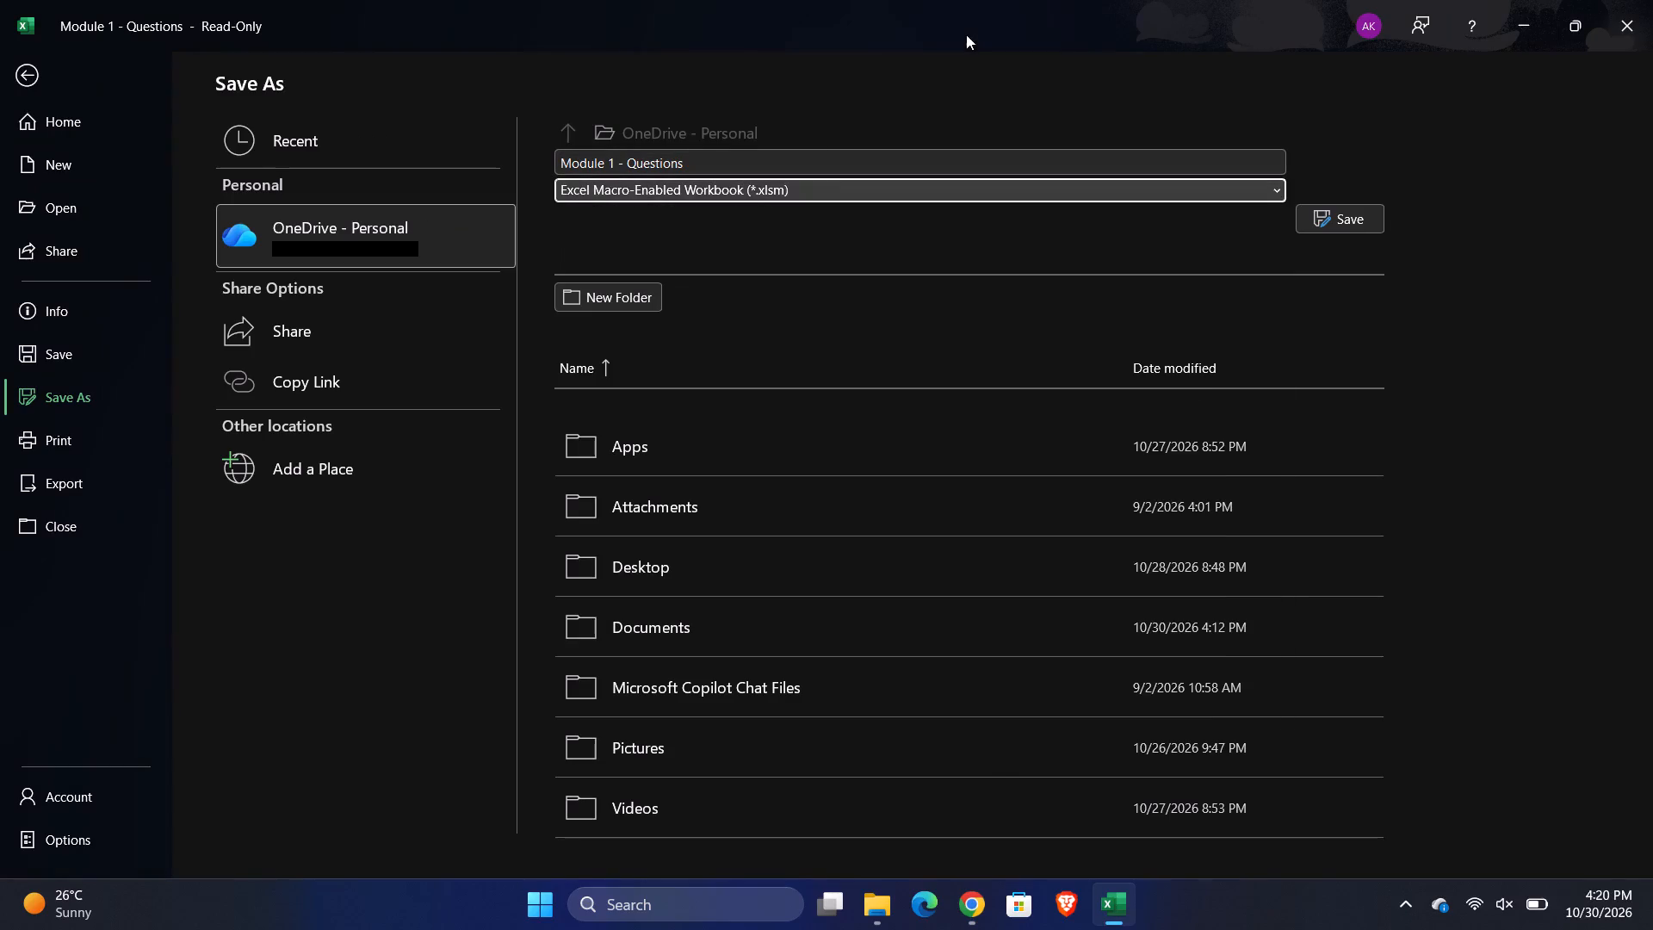
click(613, 304)
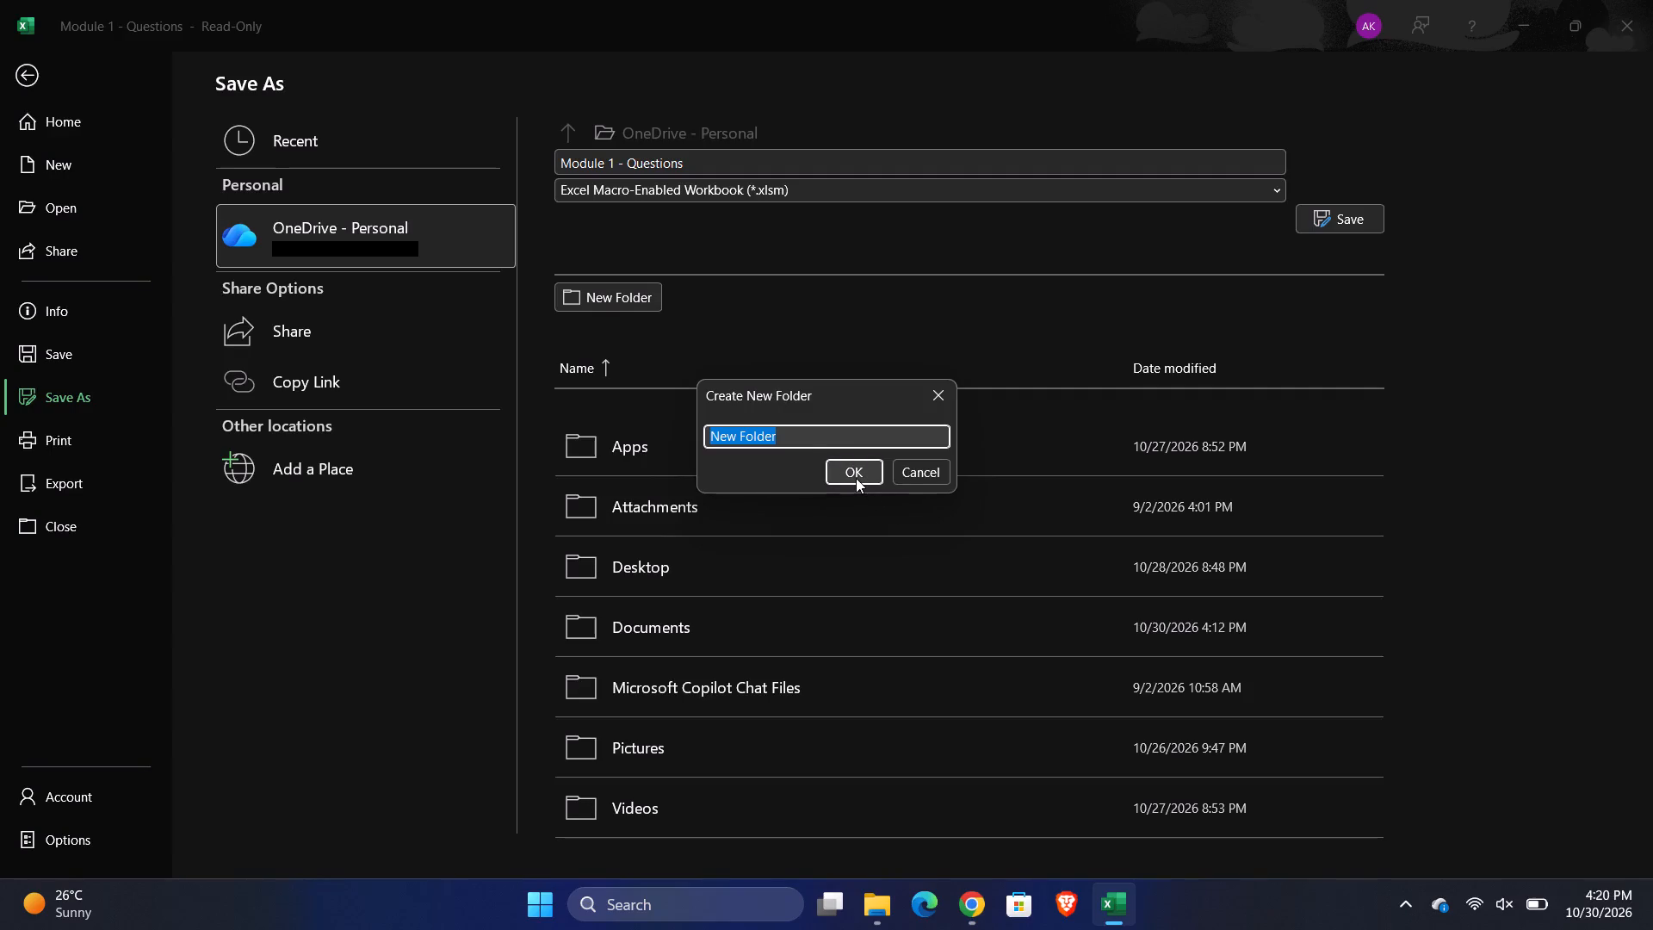
click(856, 478)
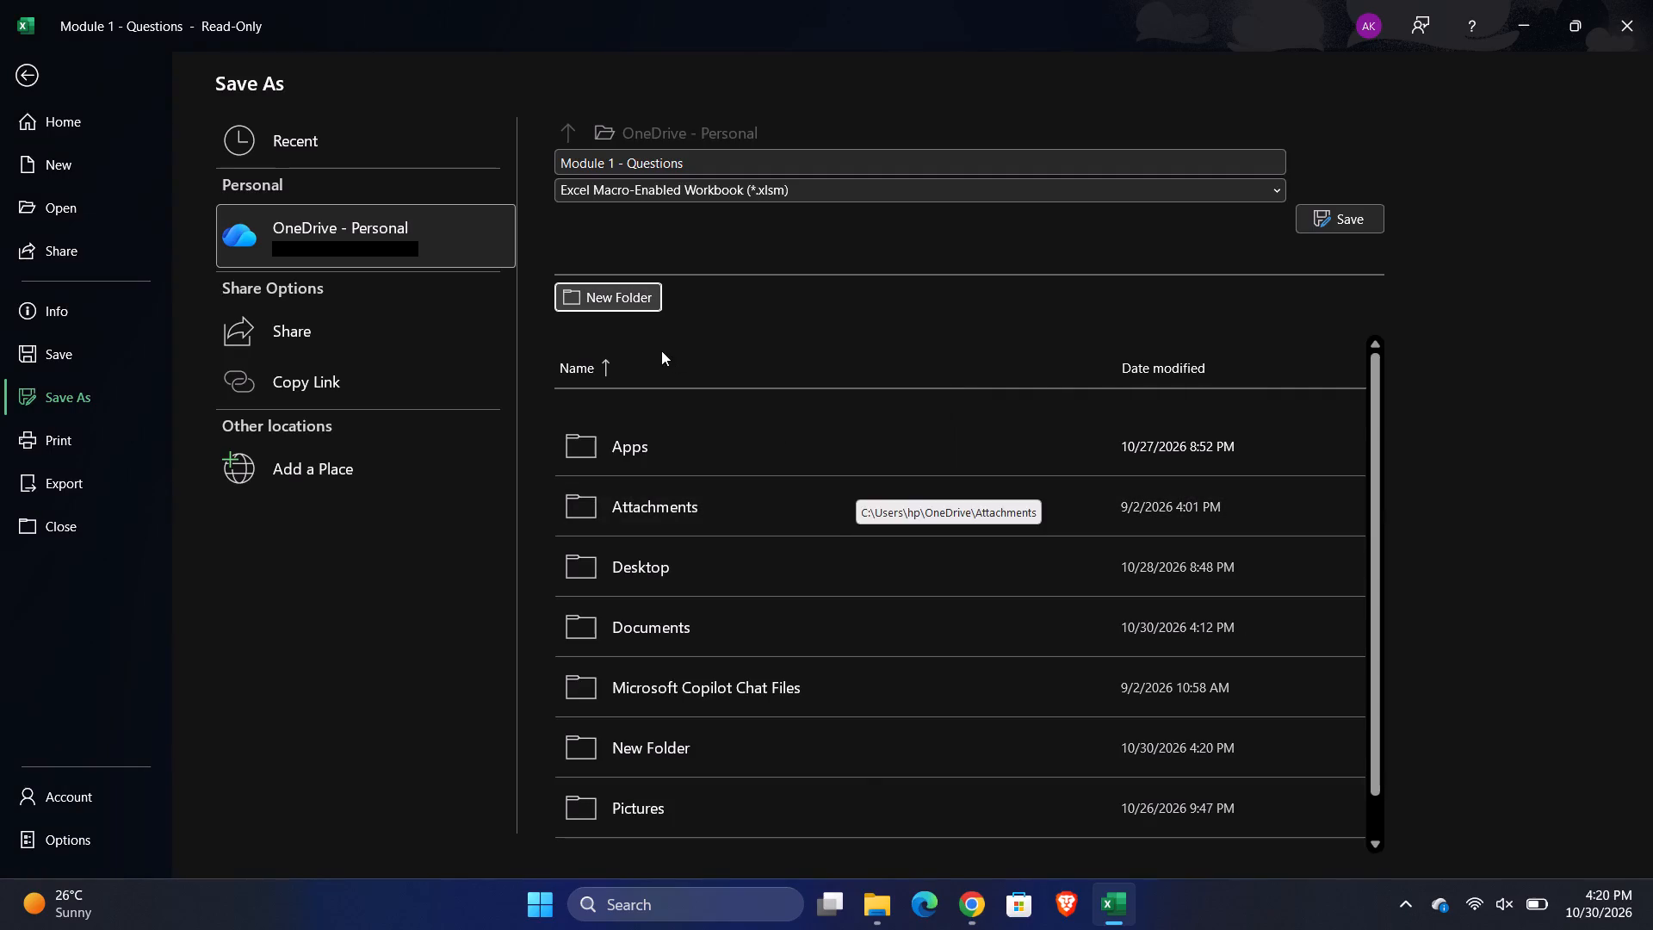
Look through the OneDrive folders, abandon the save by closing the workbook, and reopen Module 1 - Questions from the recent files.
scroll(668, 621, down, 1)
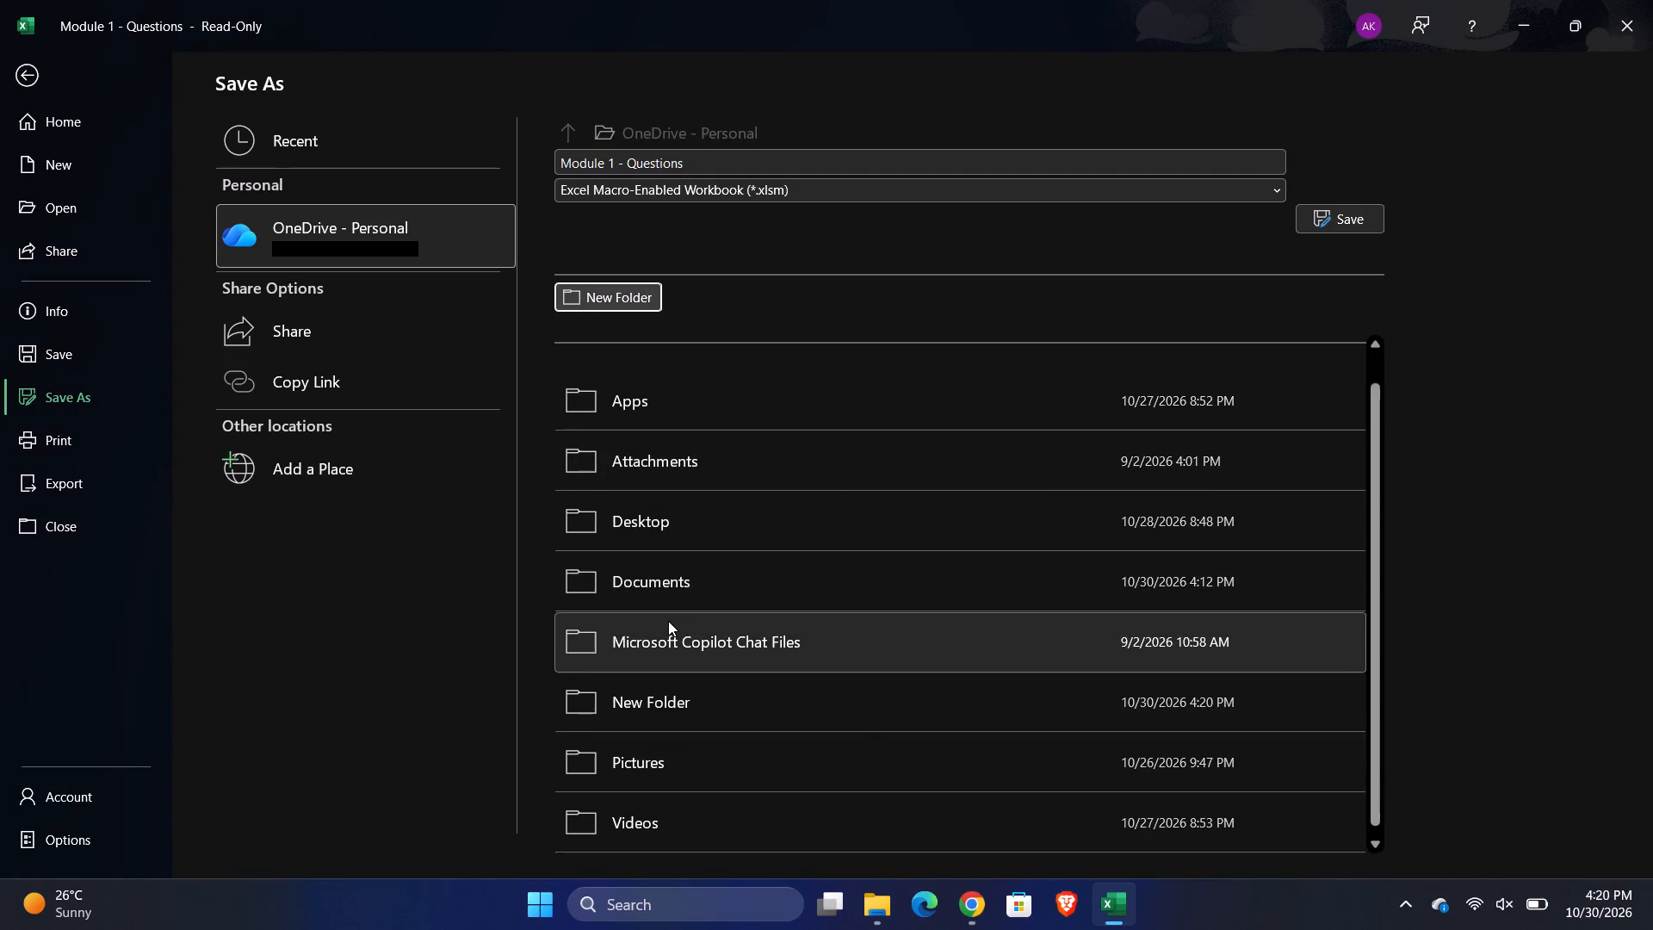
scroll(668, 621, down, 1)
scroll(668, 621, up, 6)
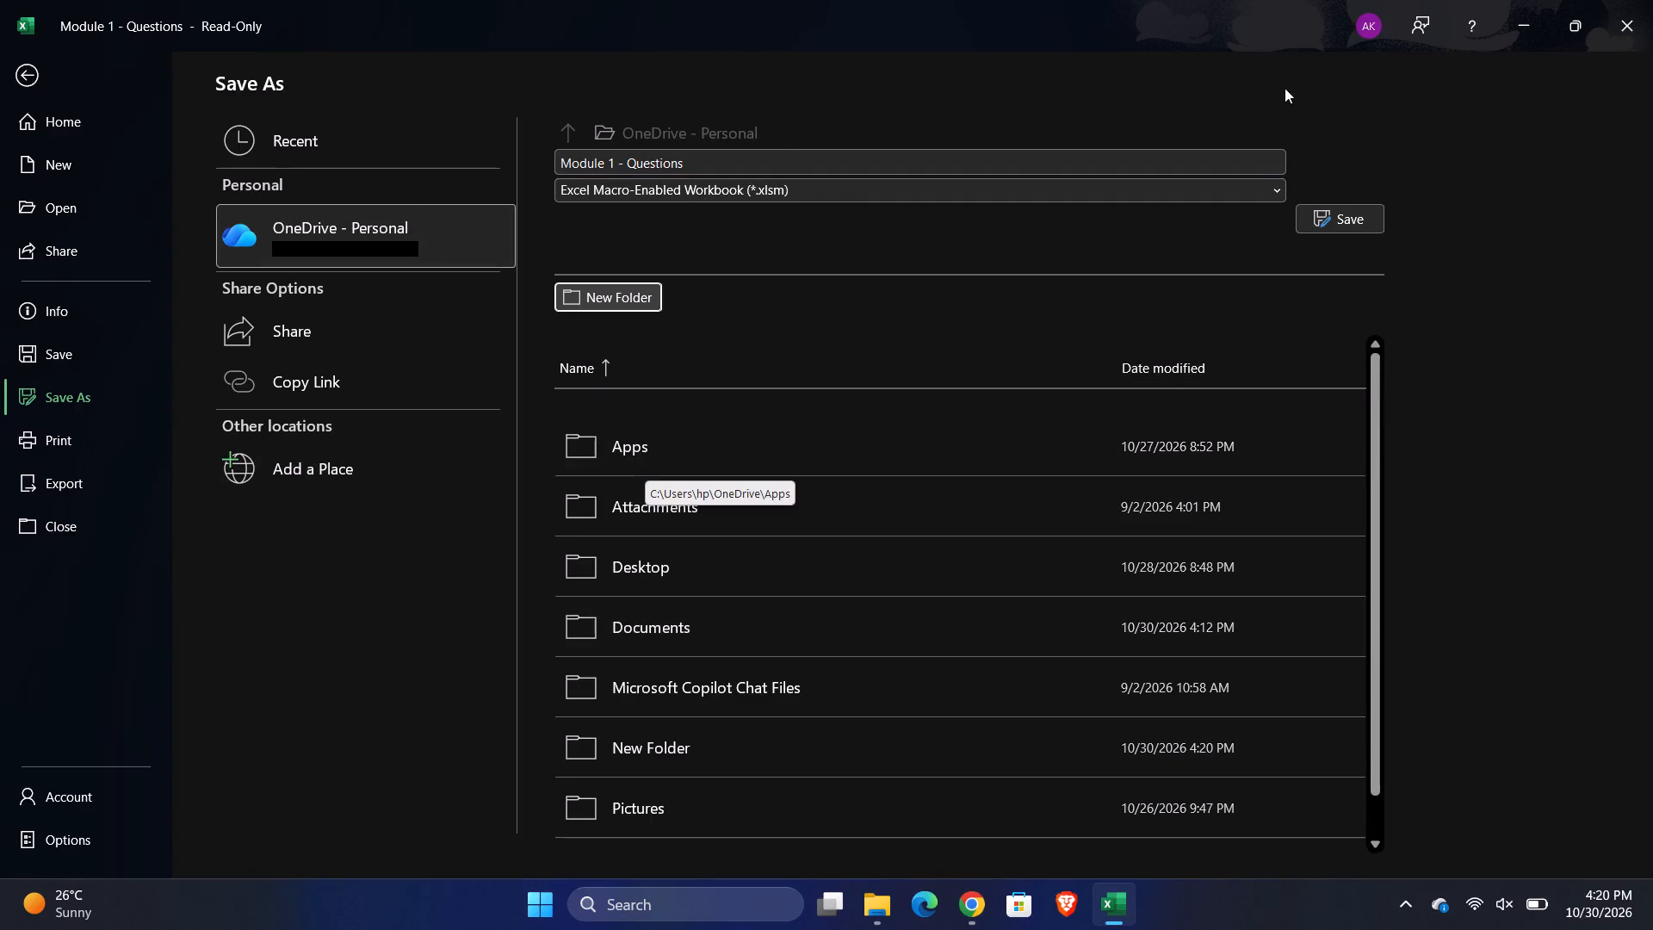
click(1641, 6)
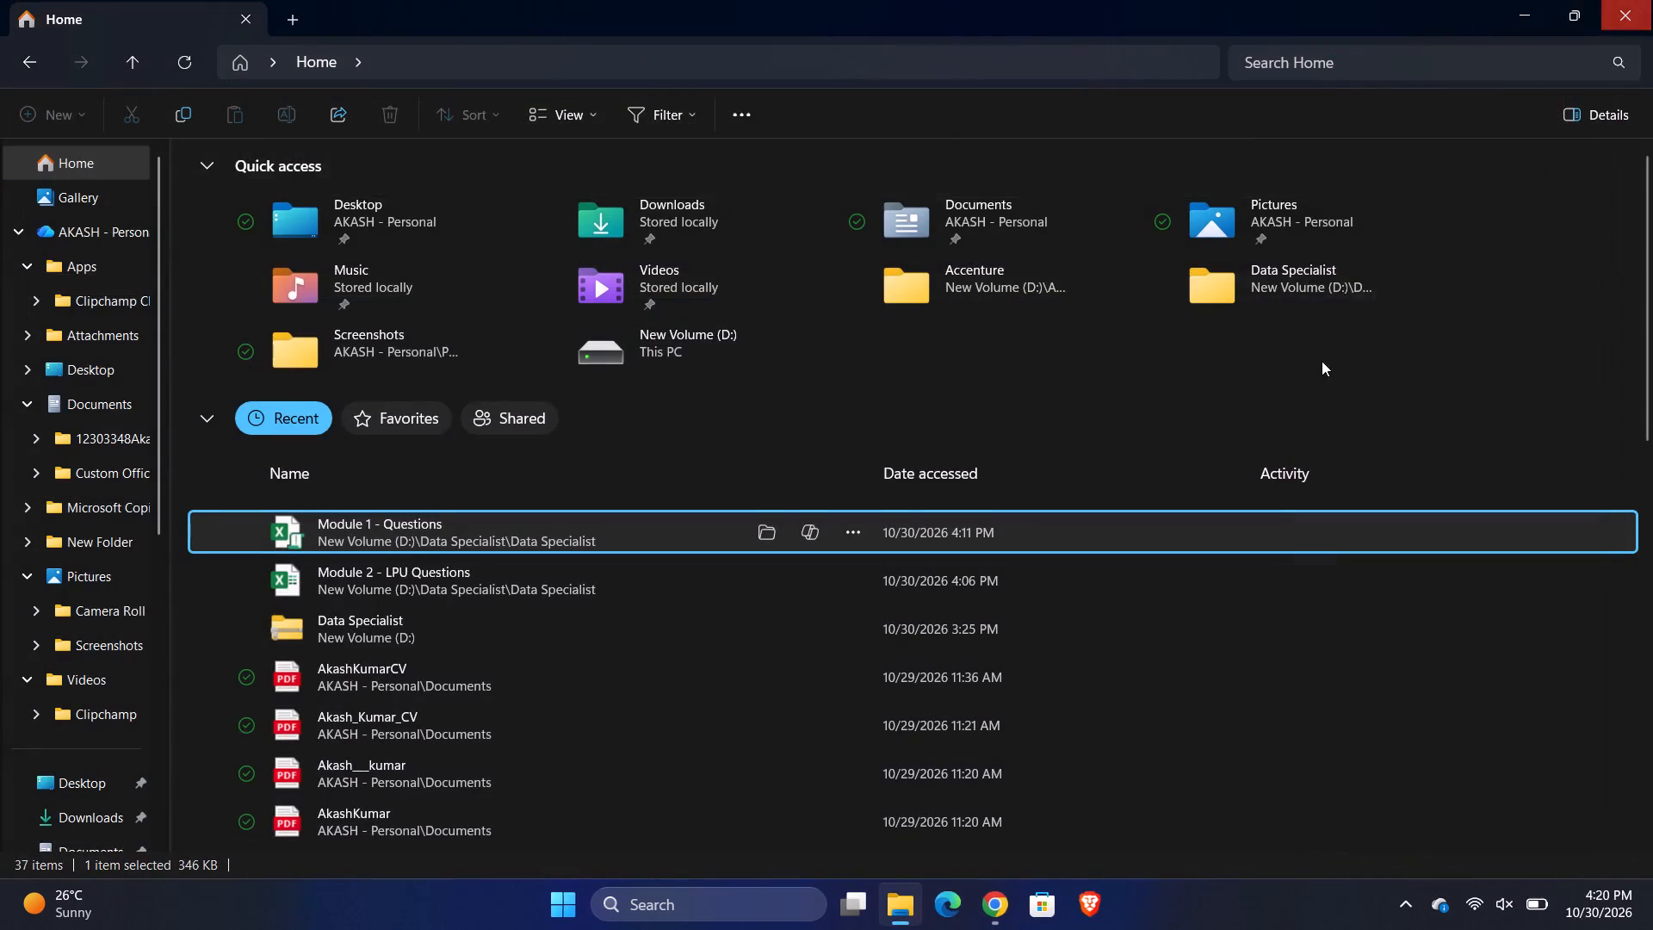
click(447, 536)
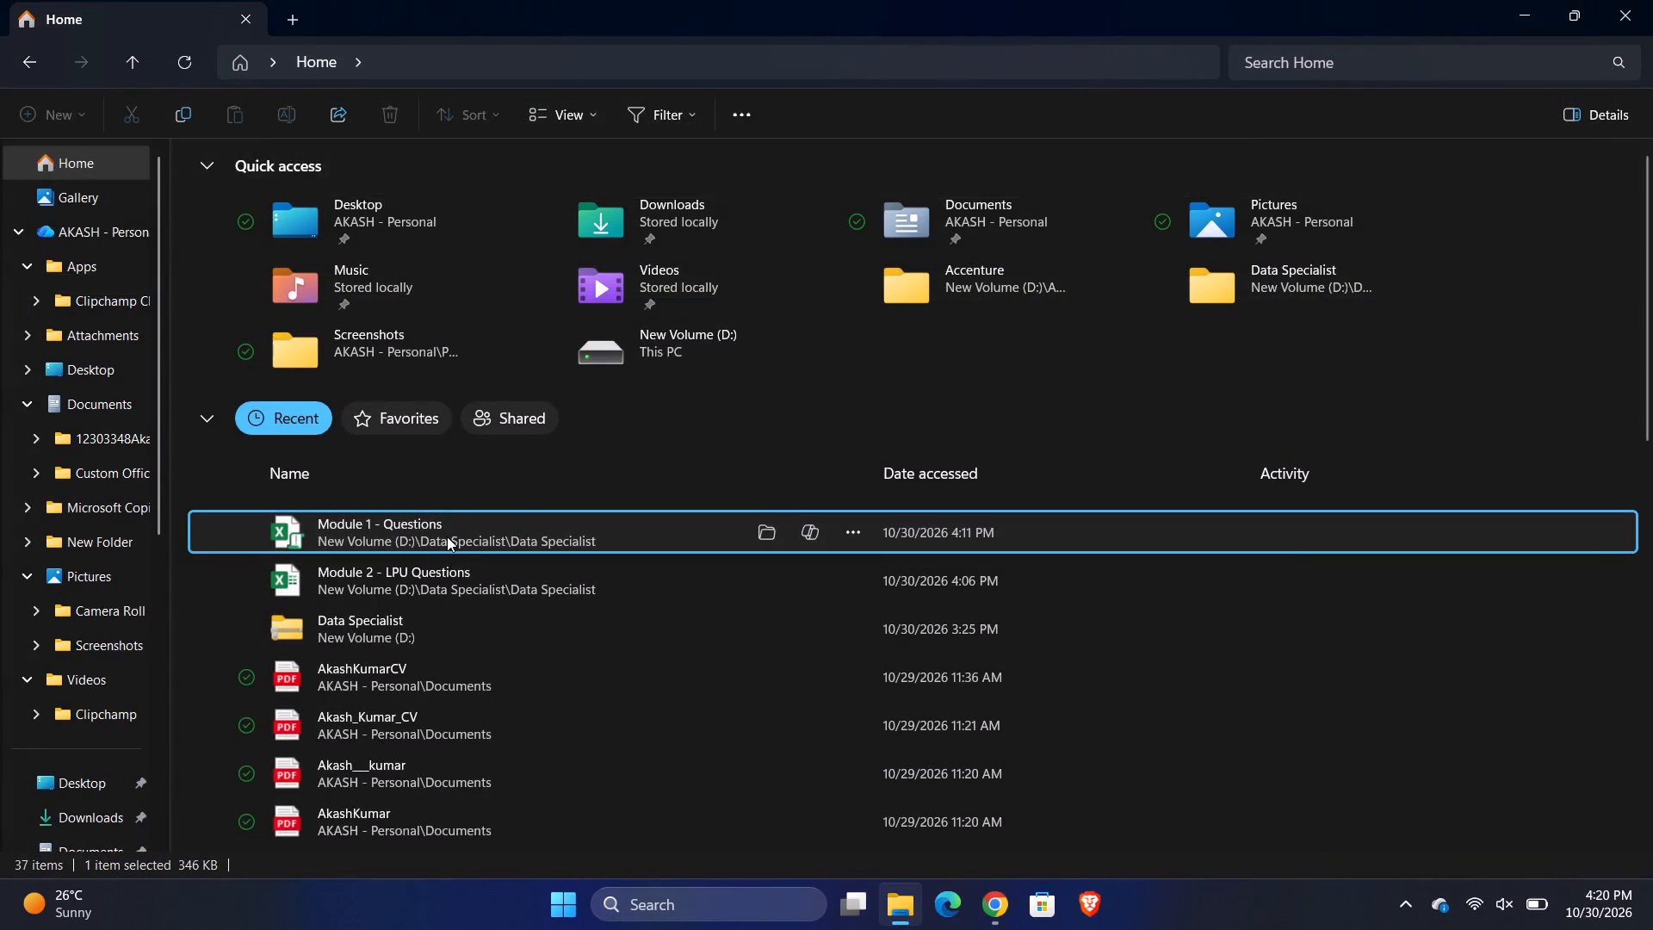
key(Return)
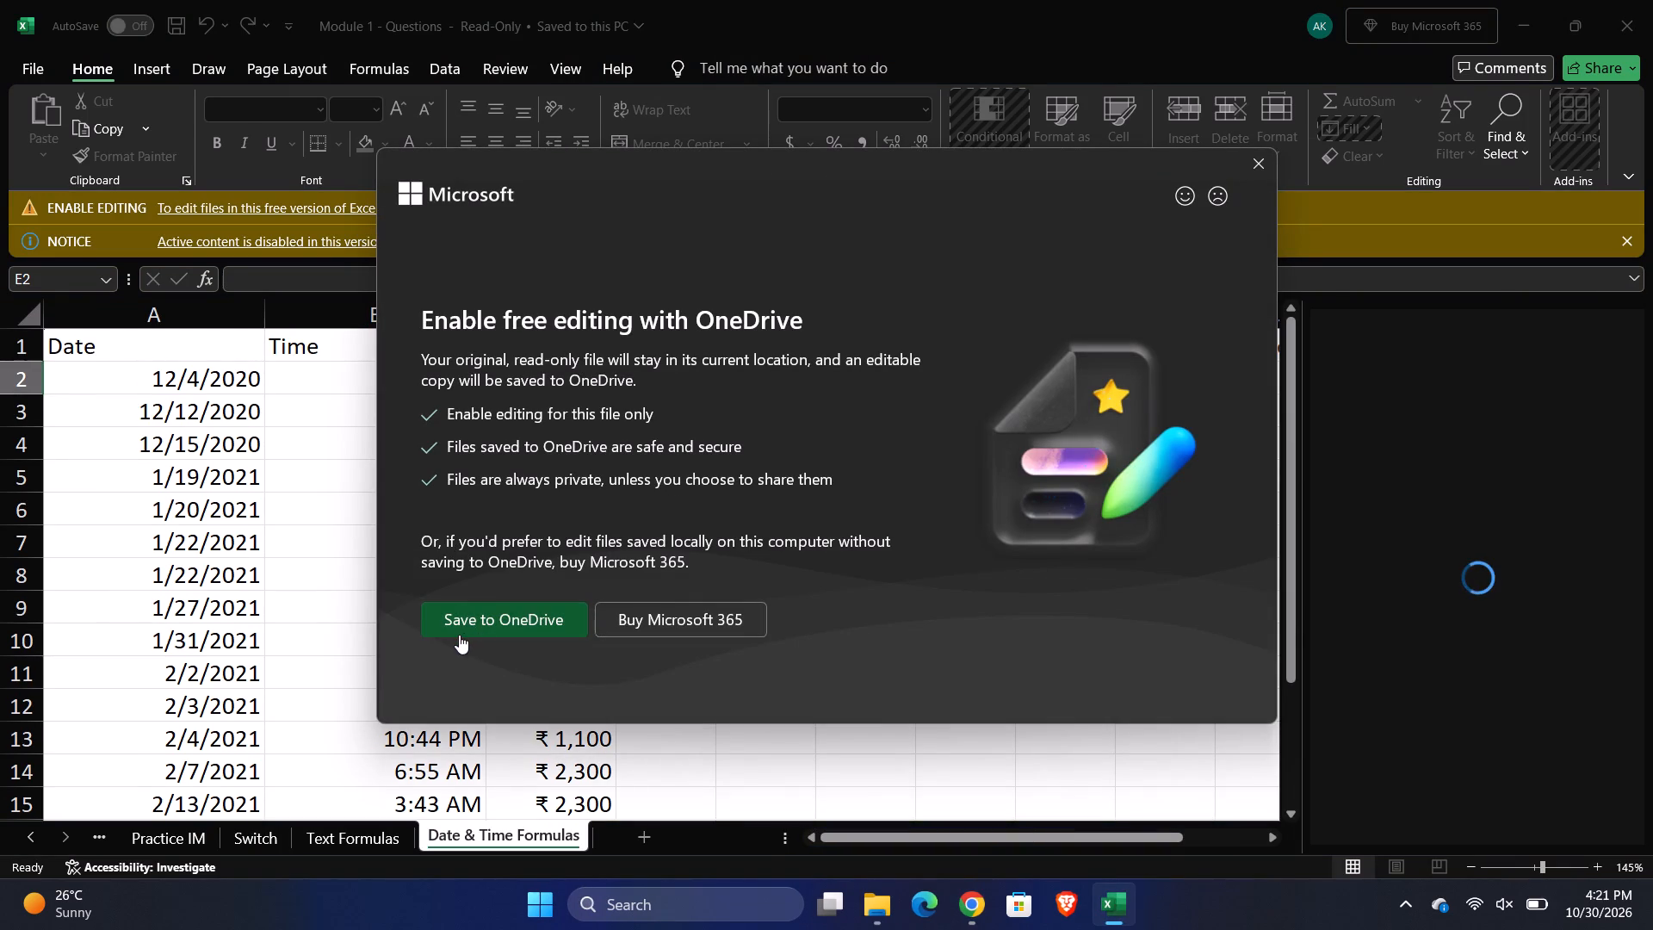
Save the macro-enabled workbook as Module 1 - Questions in the student's personal folder inside OneDrive Documents, and dismiss the version history tip.
click(486, 614)
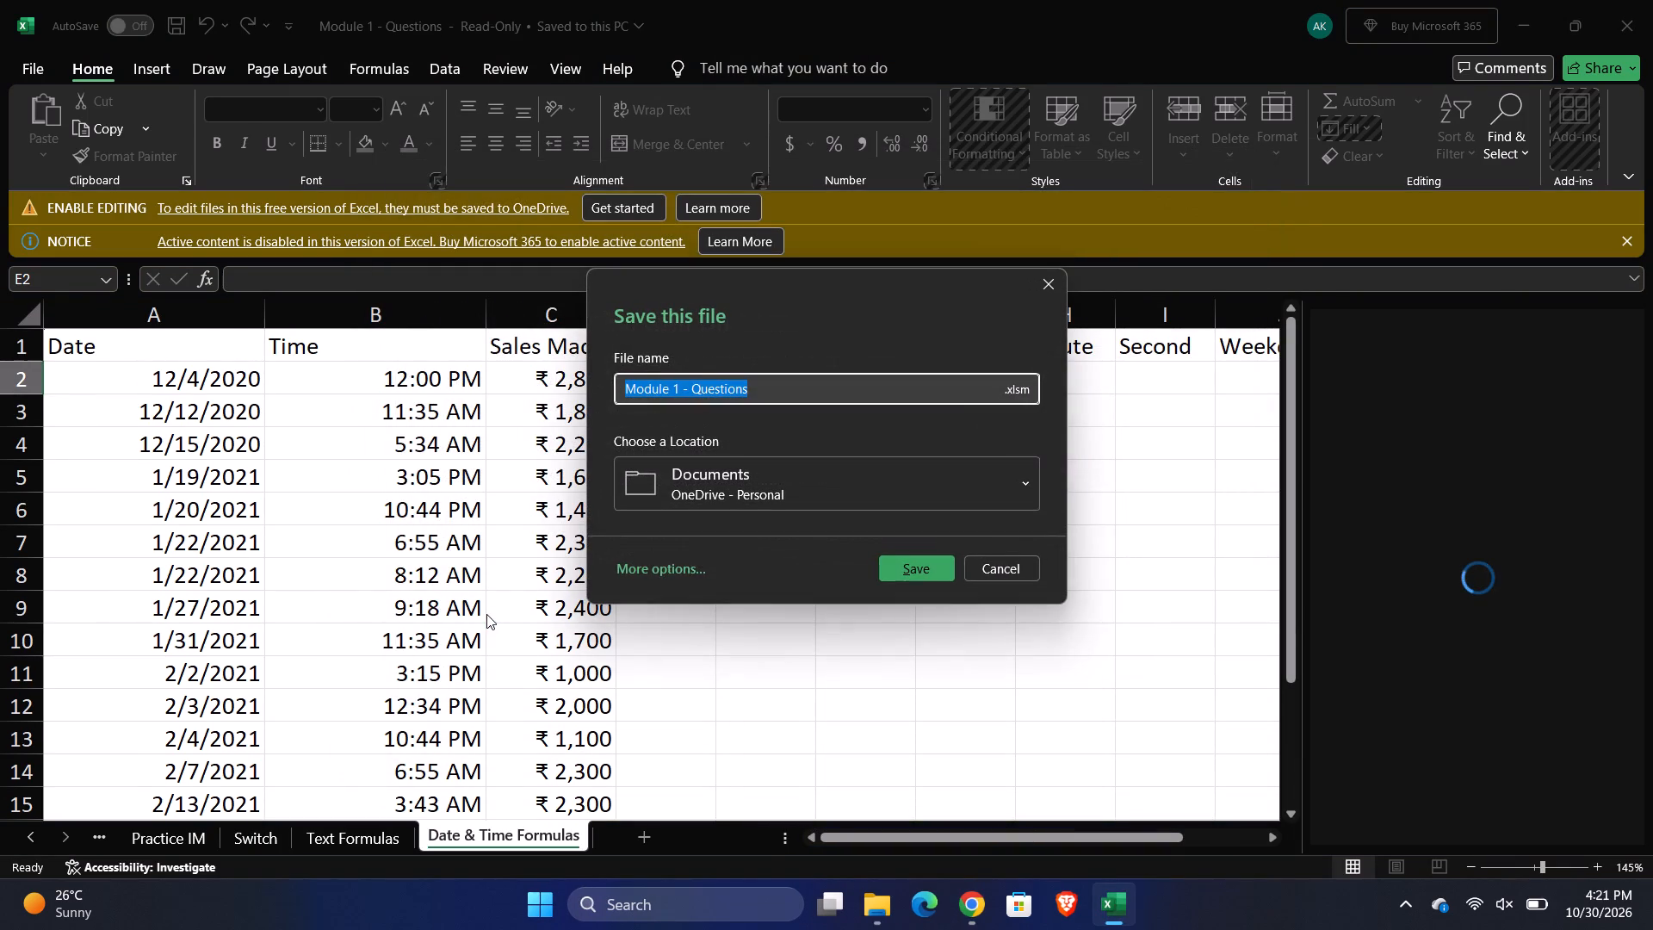
click(1009, 487)
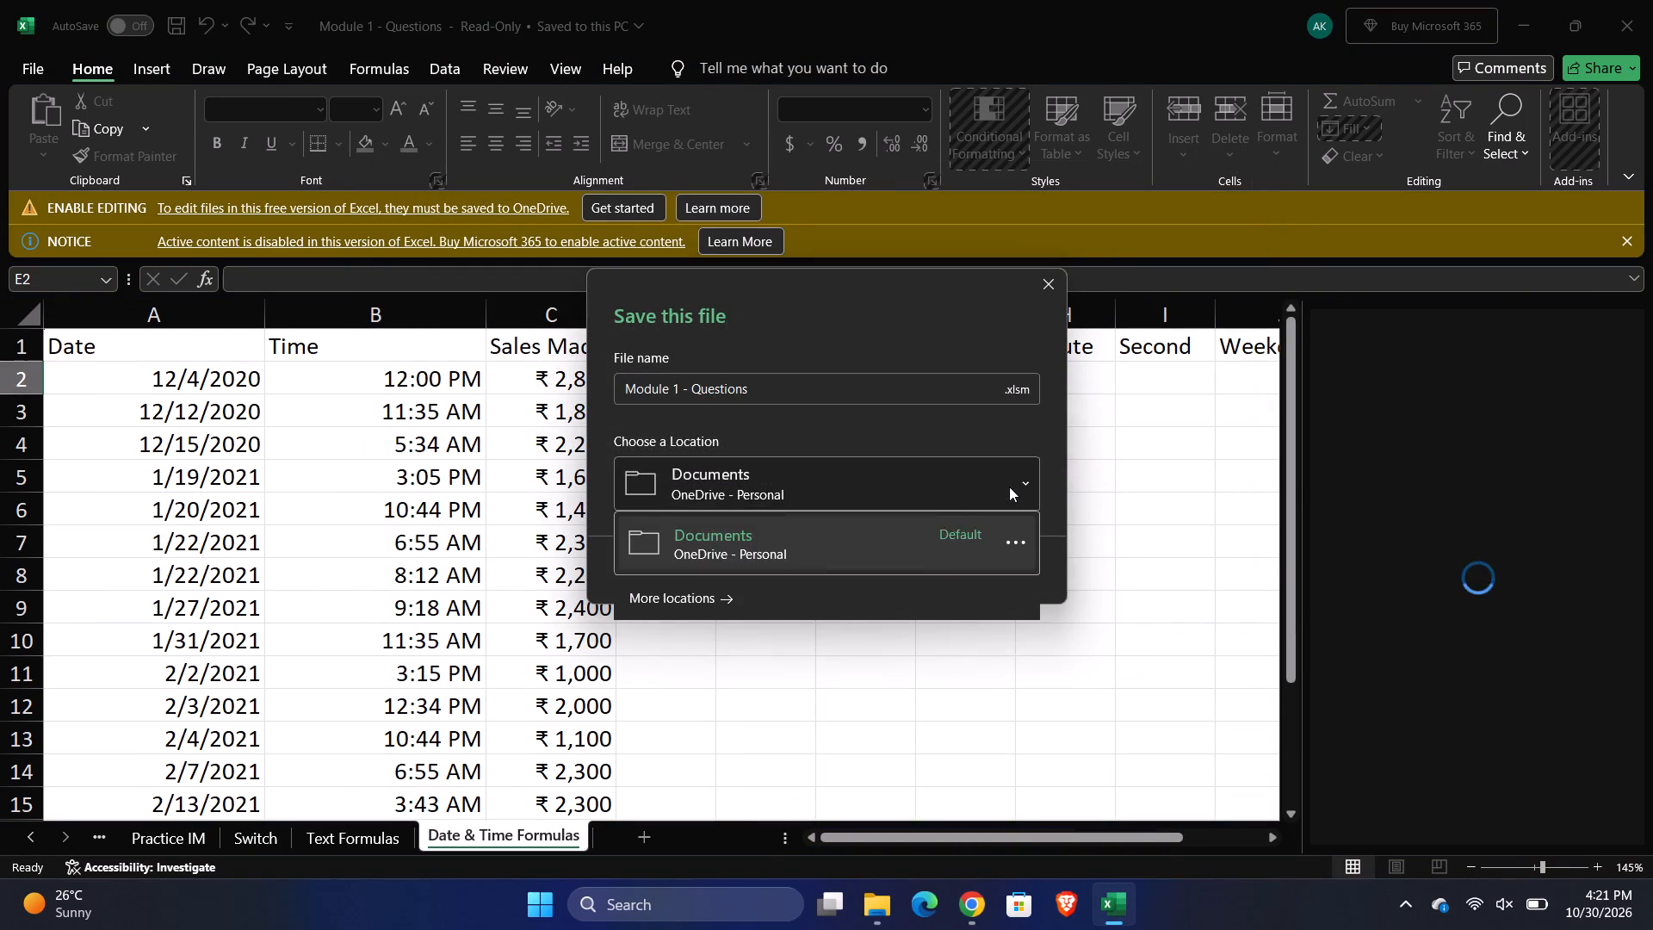
click(746, 594)
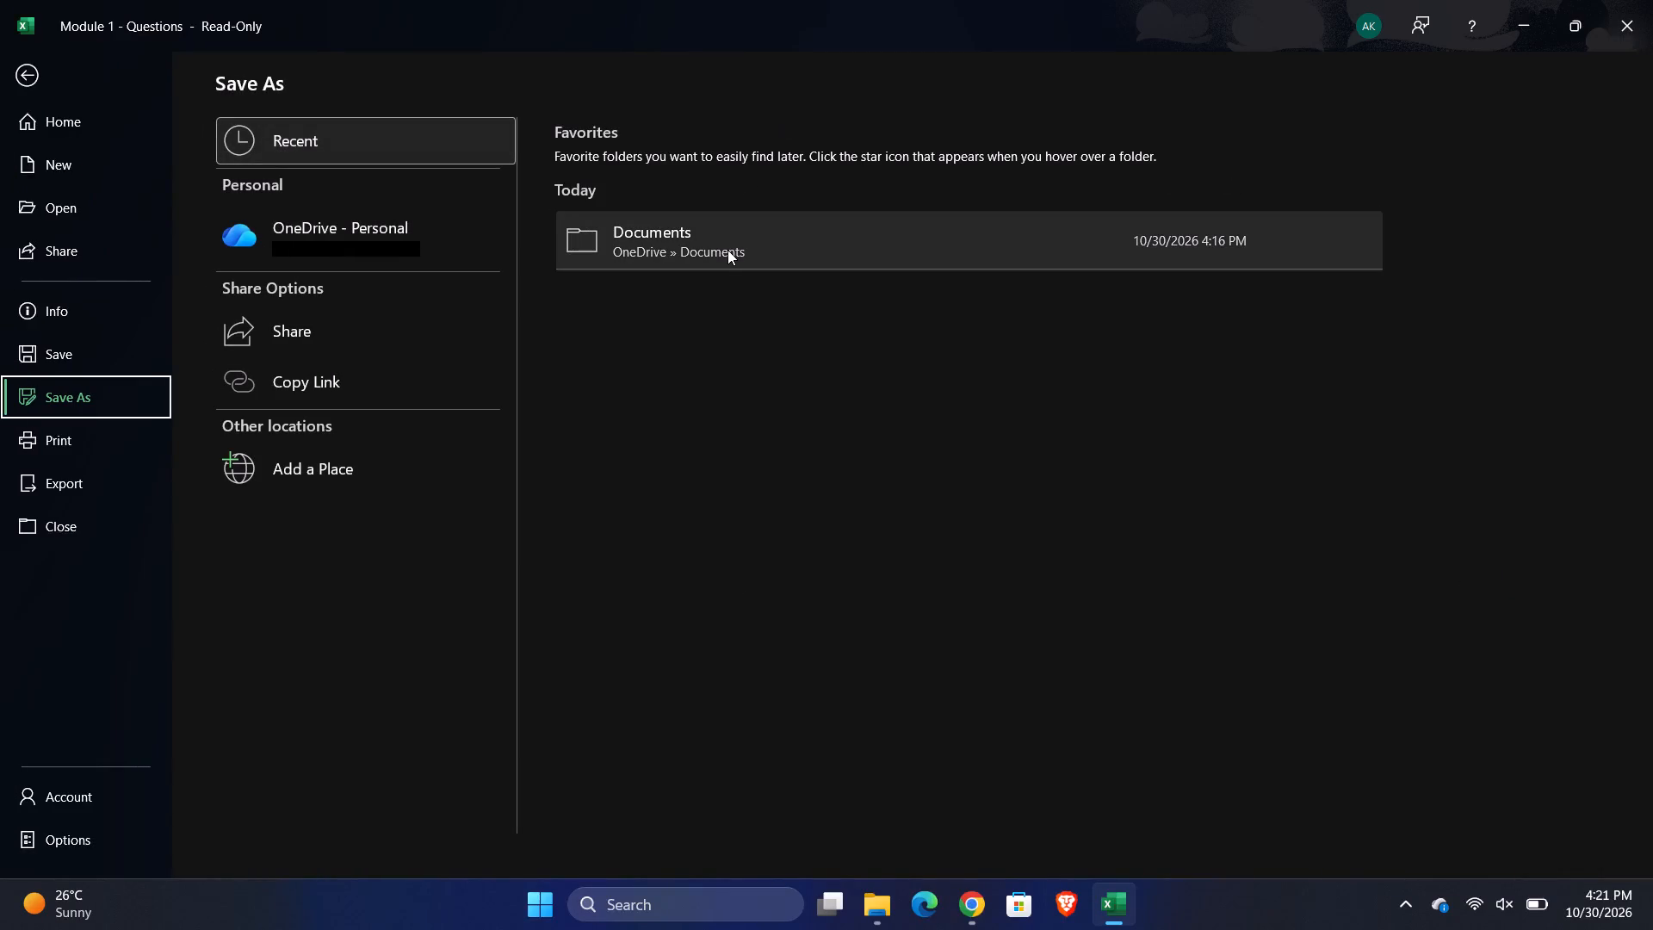
click(727, 250)
click(727, 250)
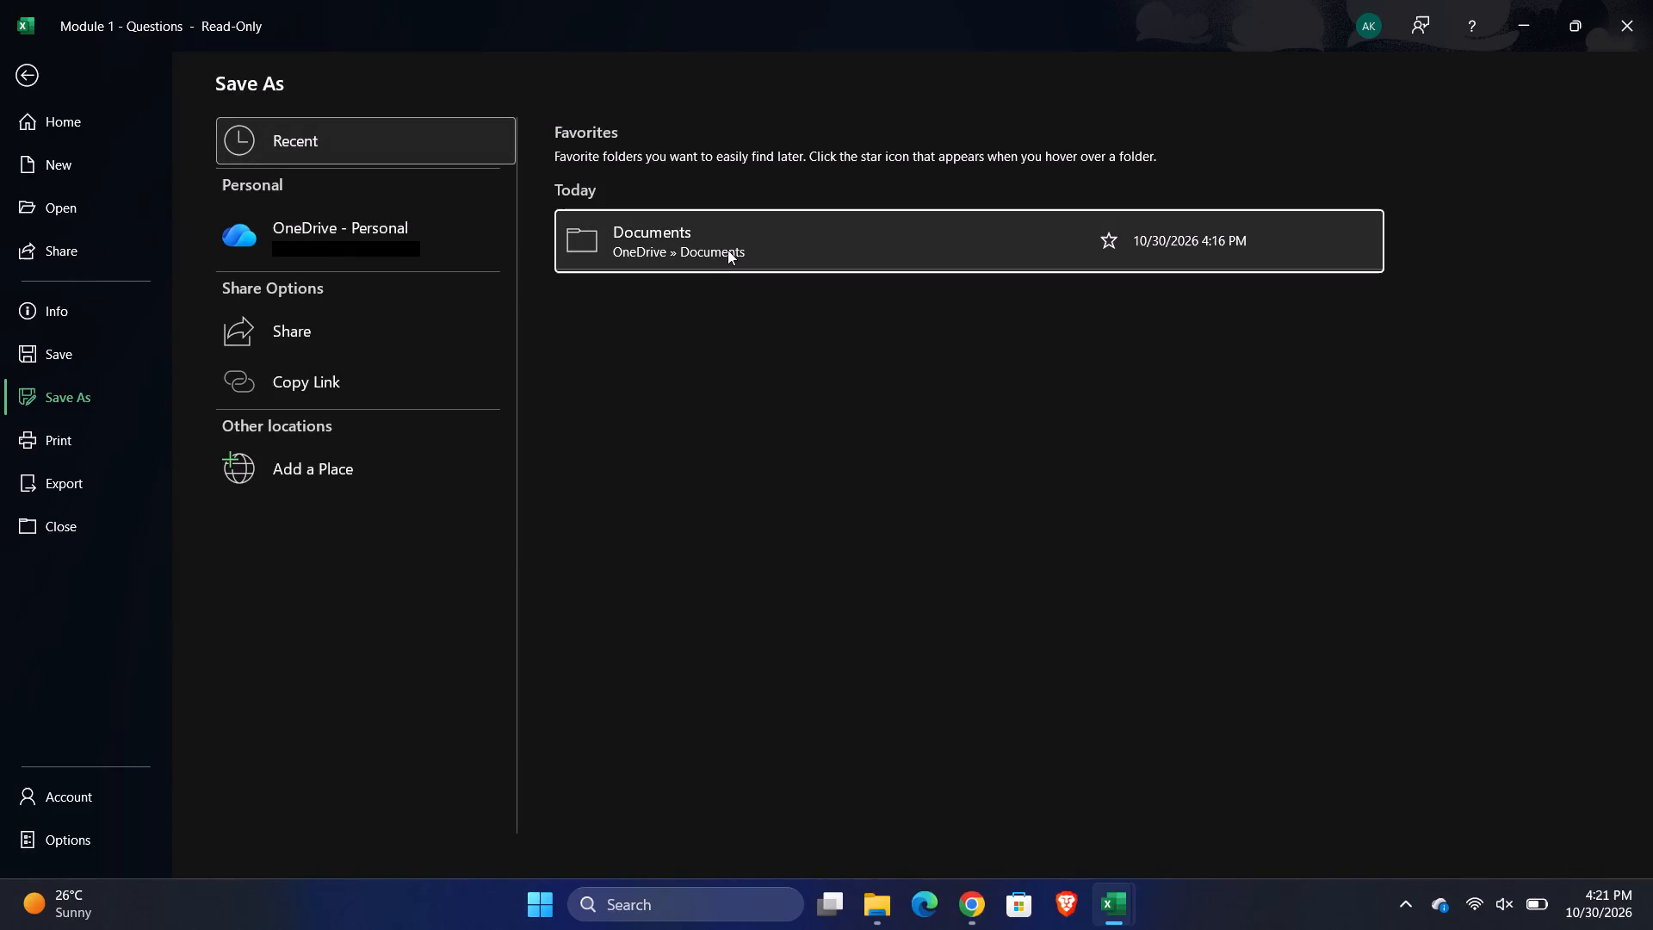
double_click(727, 250)
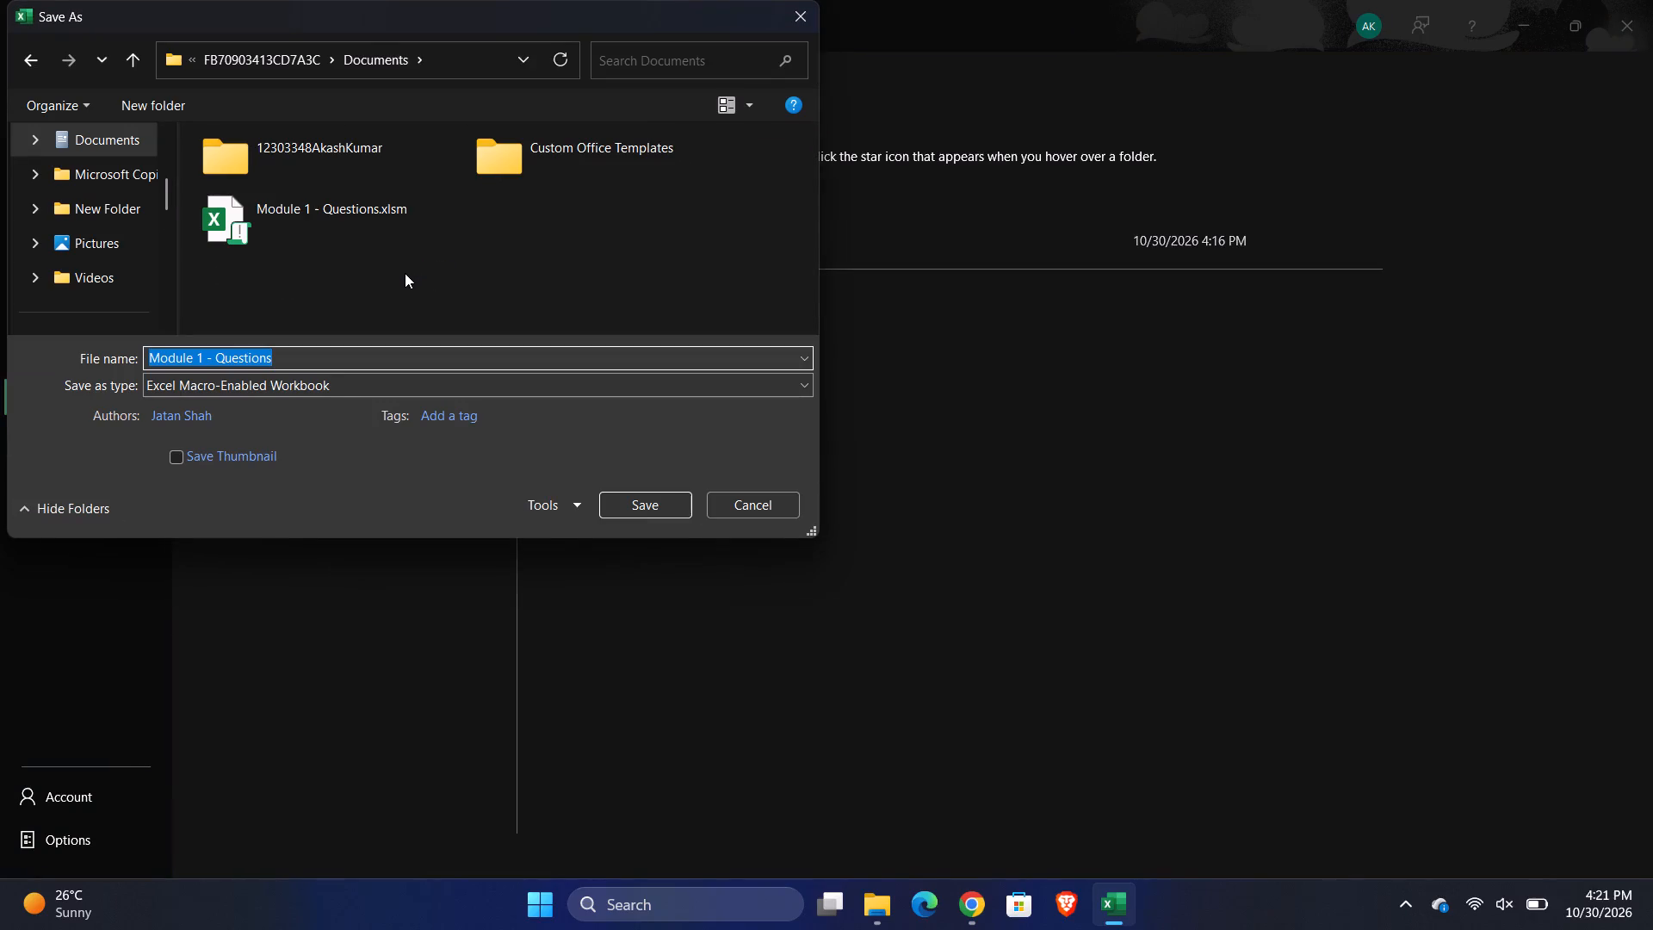
click(351, 150)
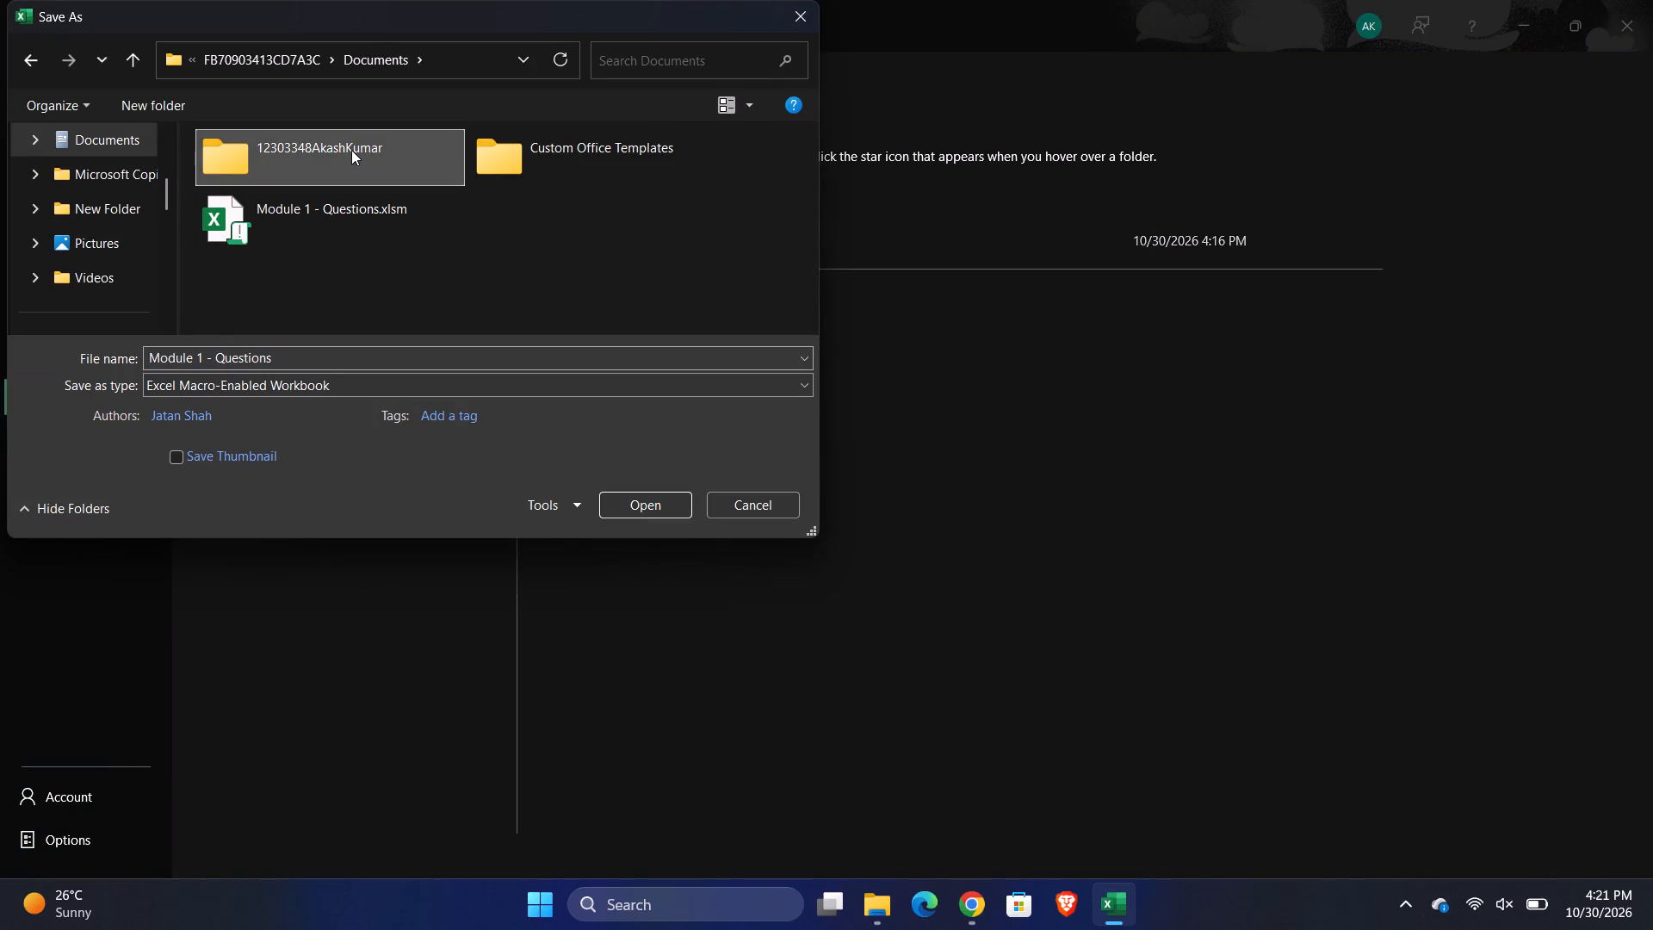
key(Return)
click(652, 499)
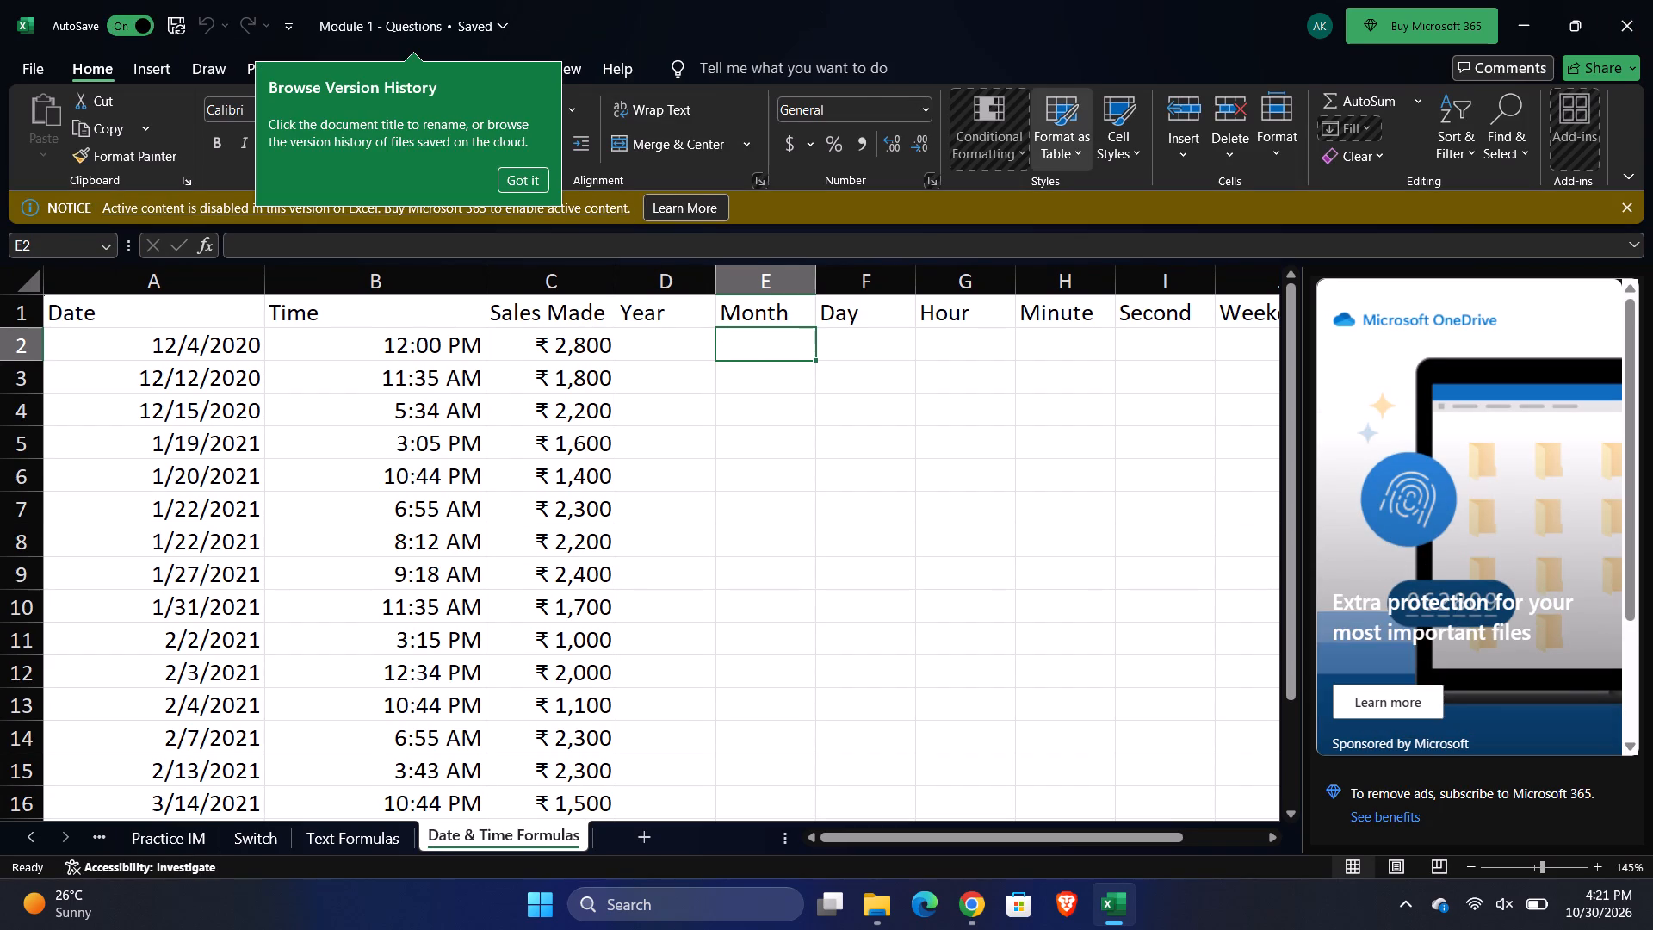
click(519, 183)
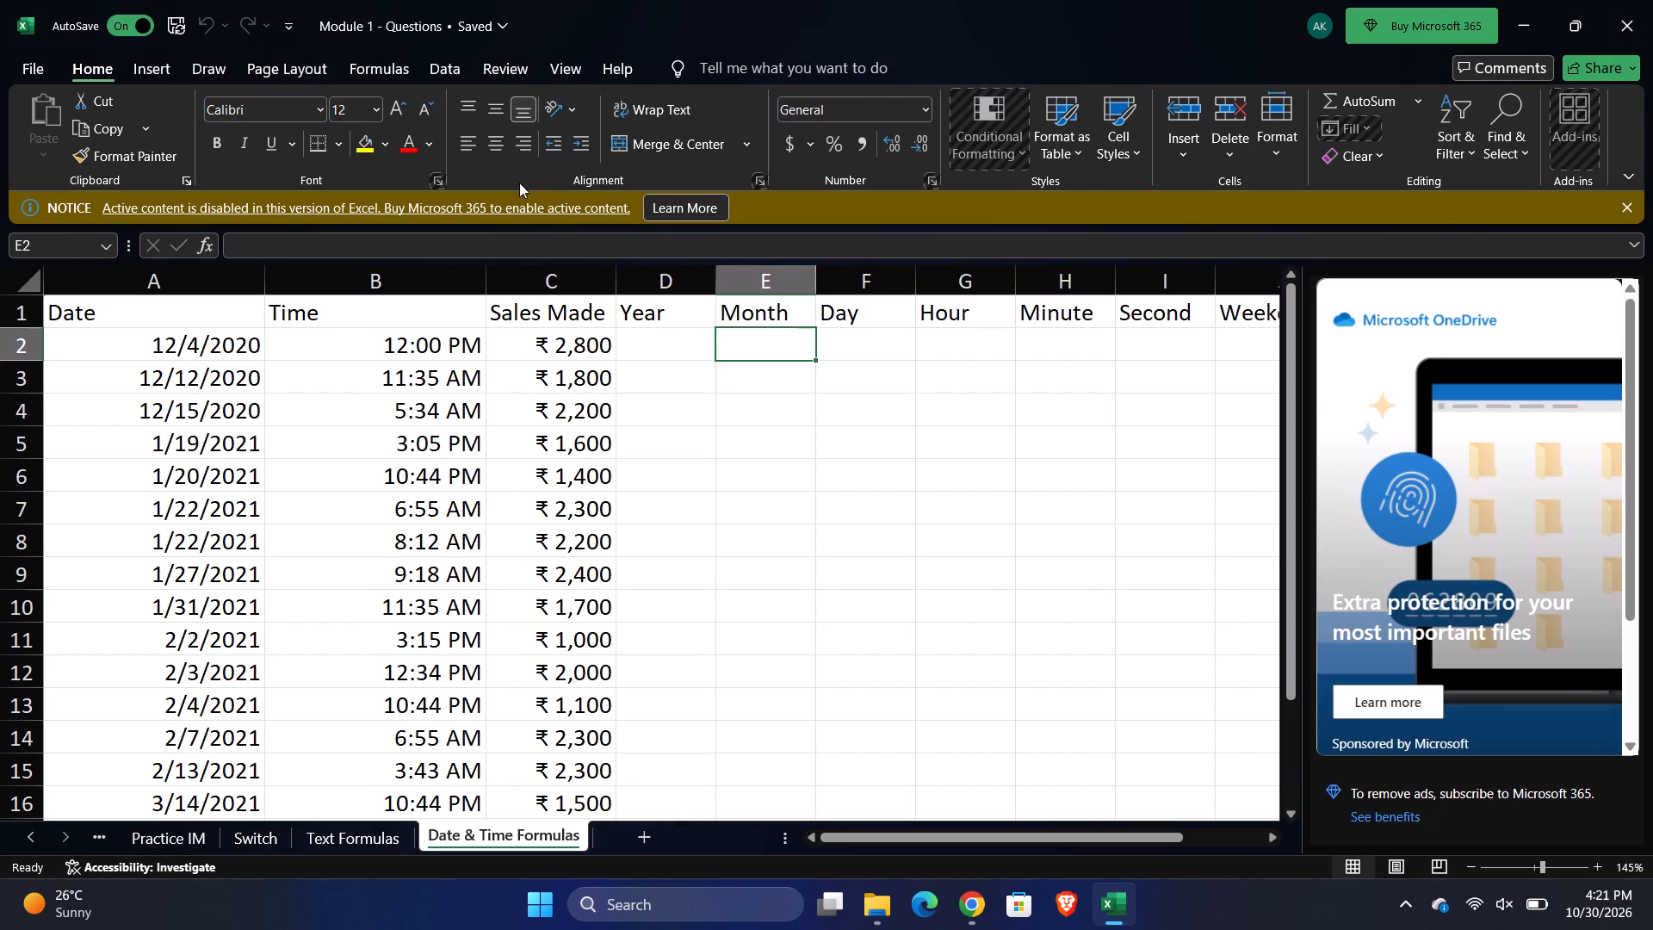
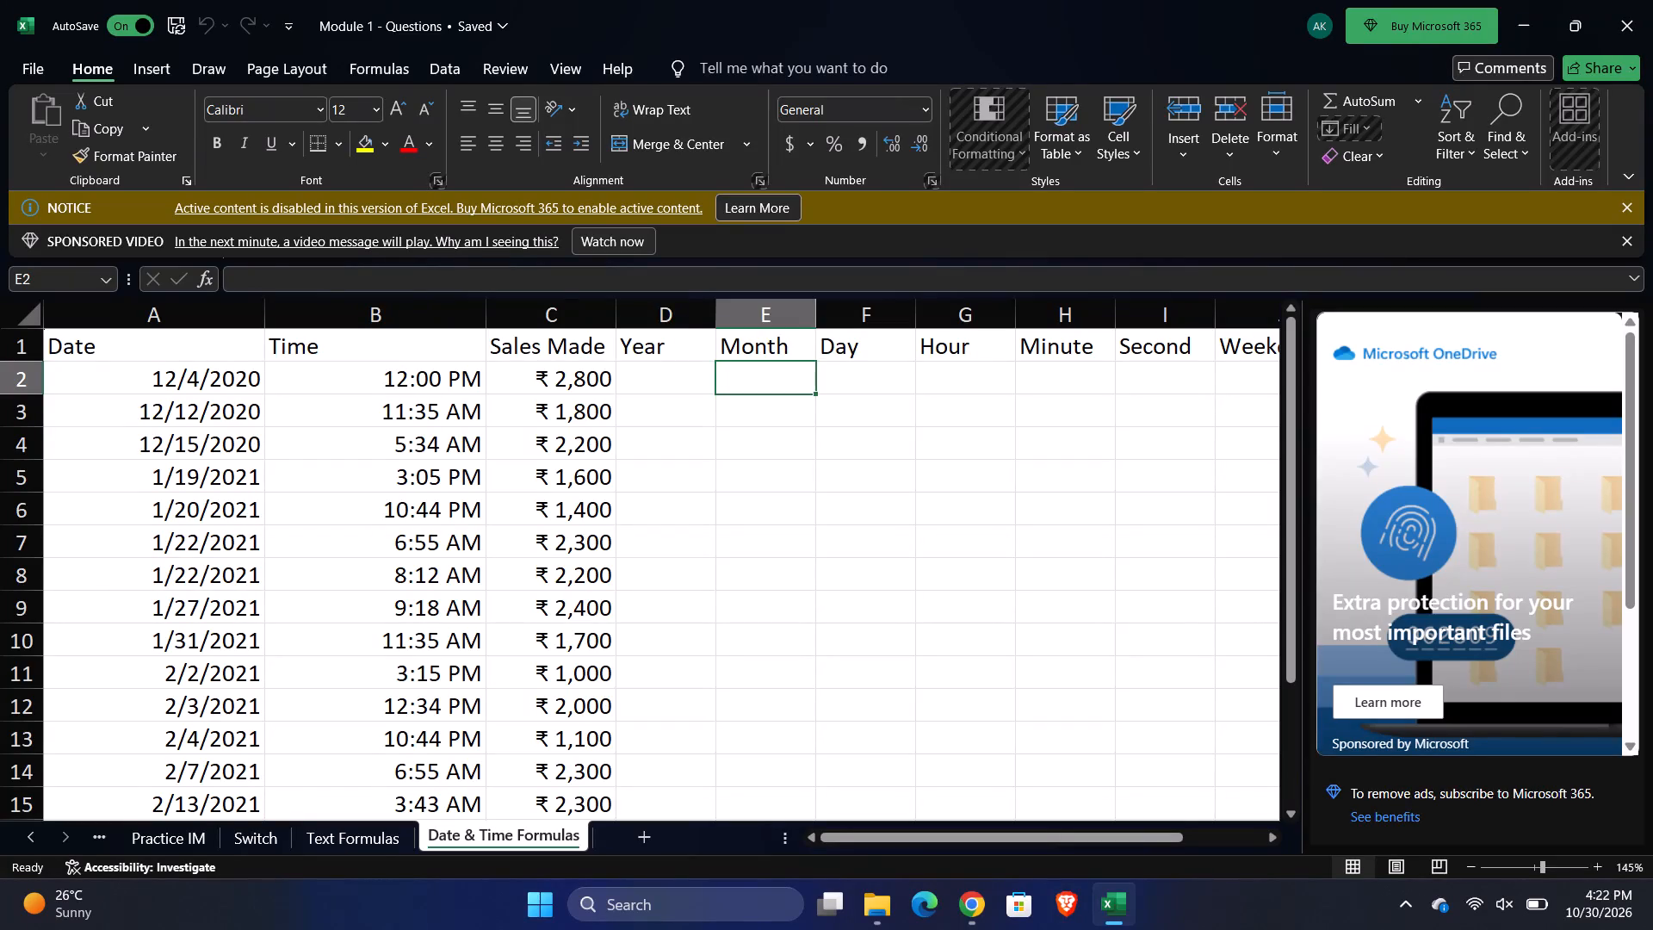
Close the workbook and reopen Module 1 - Questions from the recent files in File Explorer.
click(678, 387)
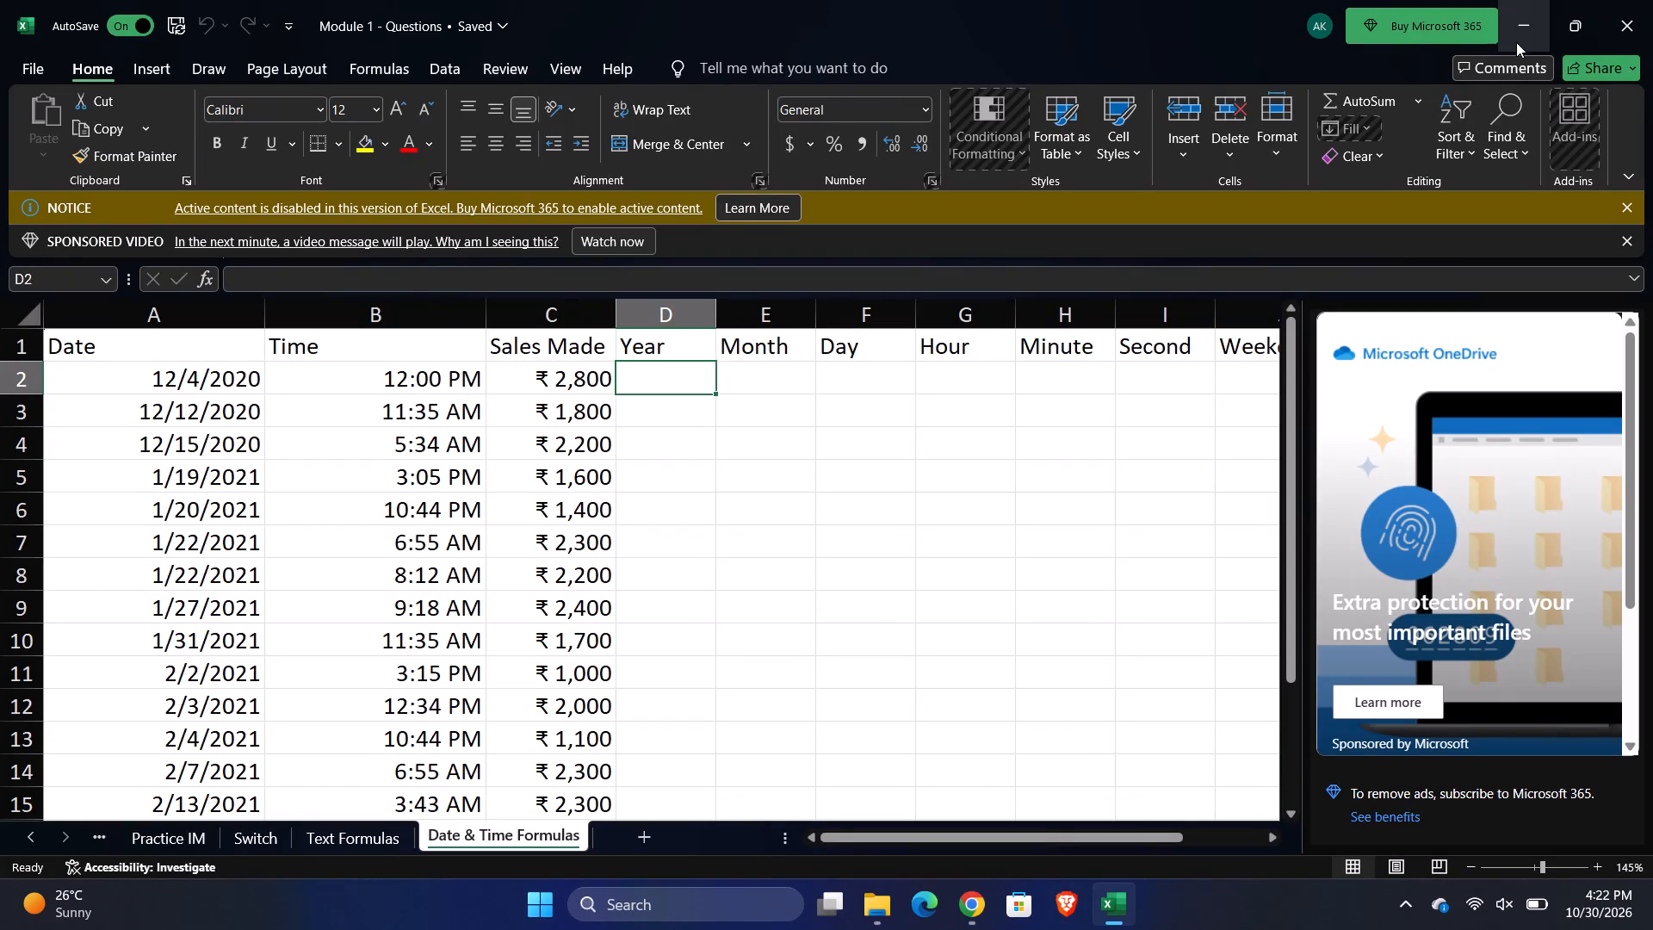
click(1650, 4)
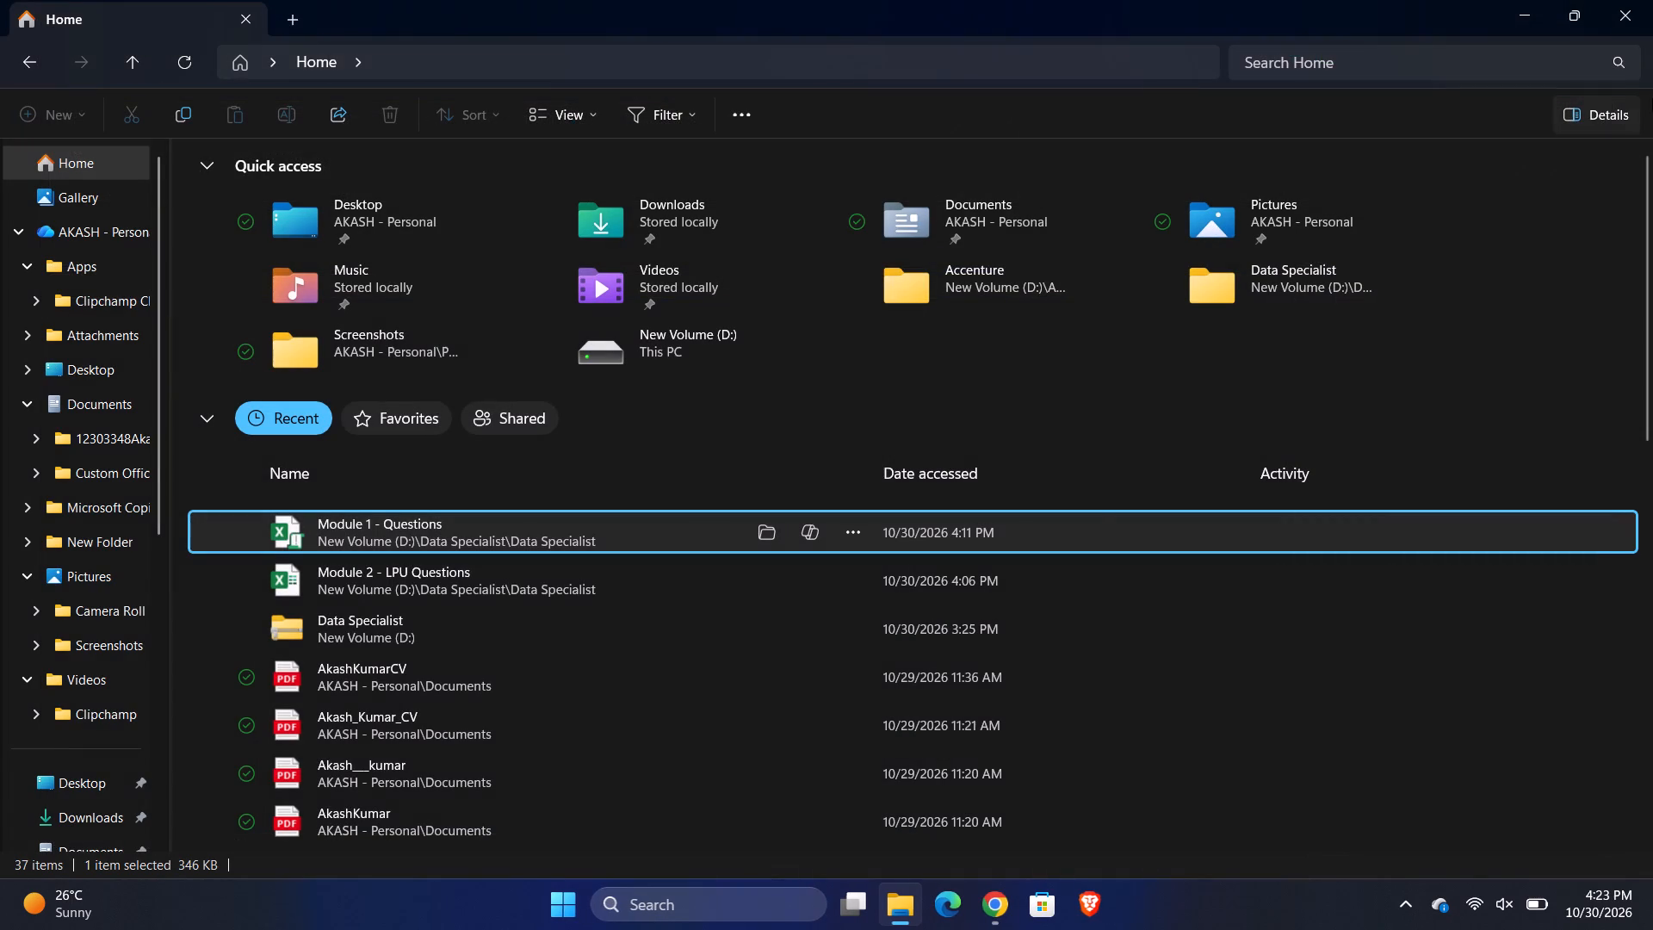
click(416, 538)
key(Return)
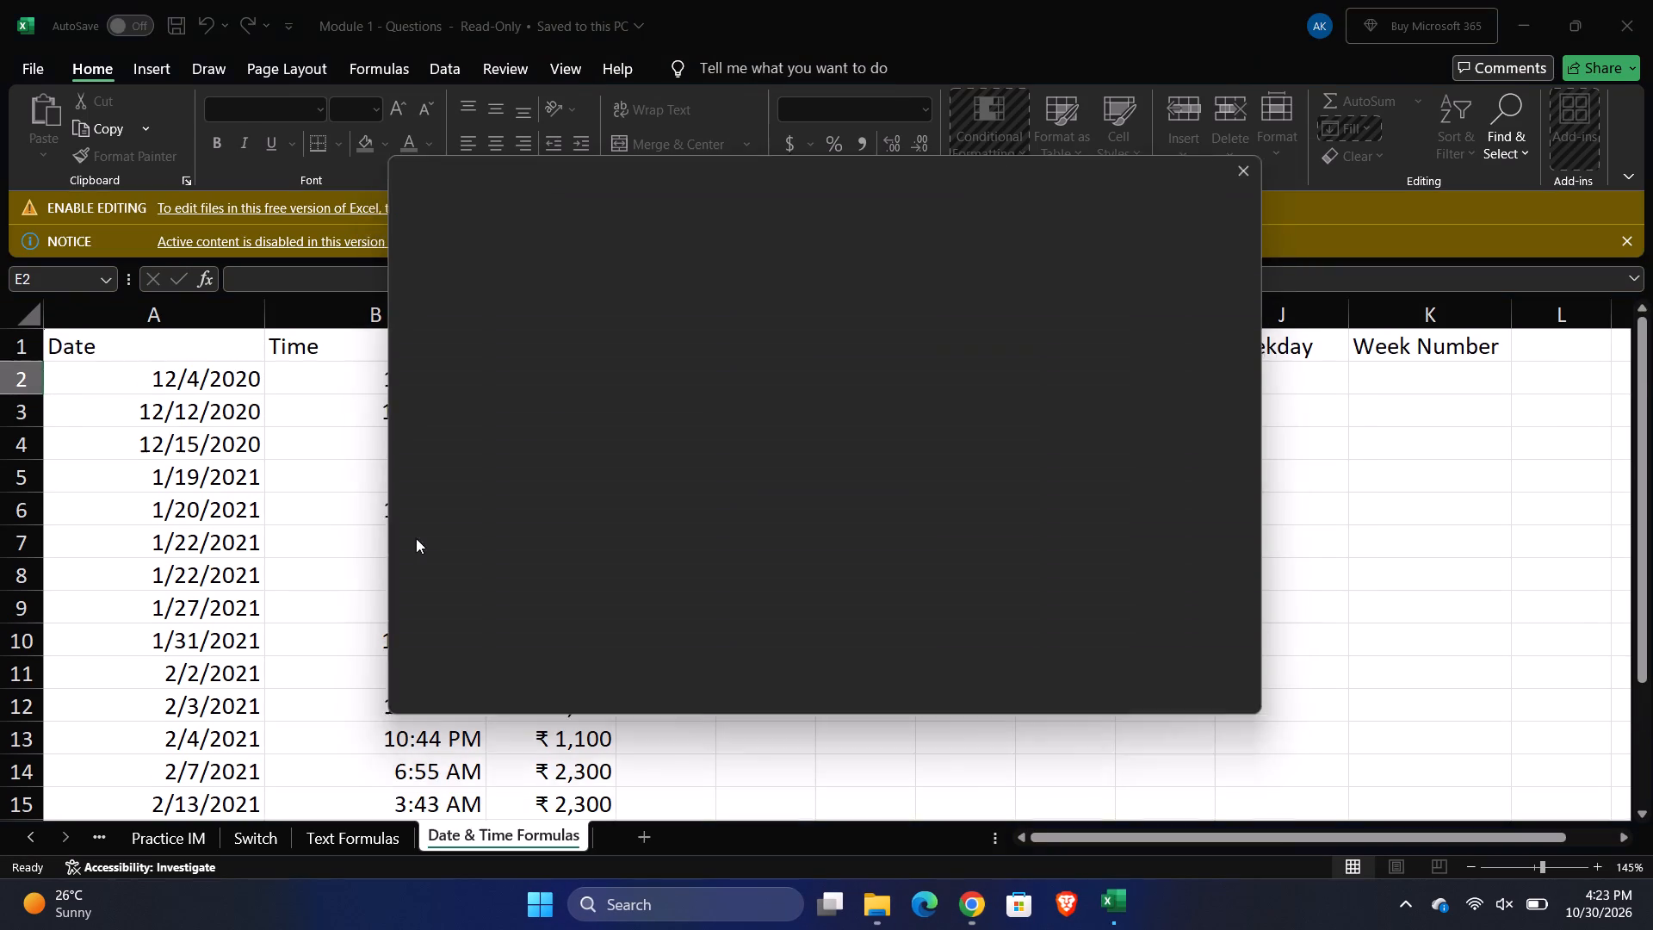
Save an editable copy as Module 1 - Questions in the OneDrive - Personal Documents folder, replacing the existing file.
click(526, 609)
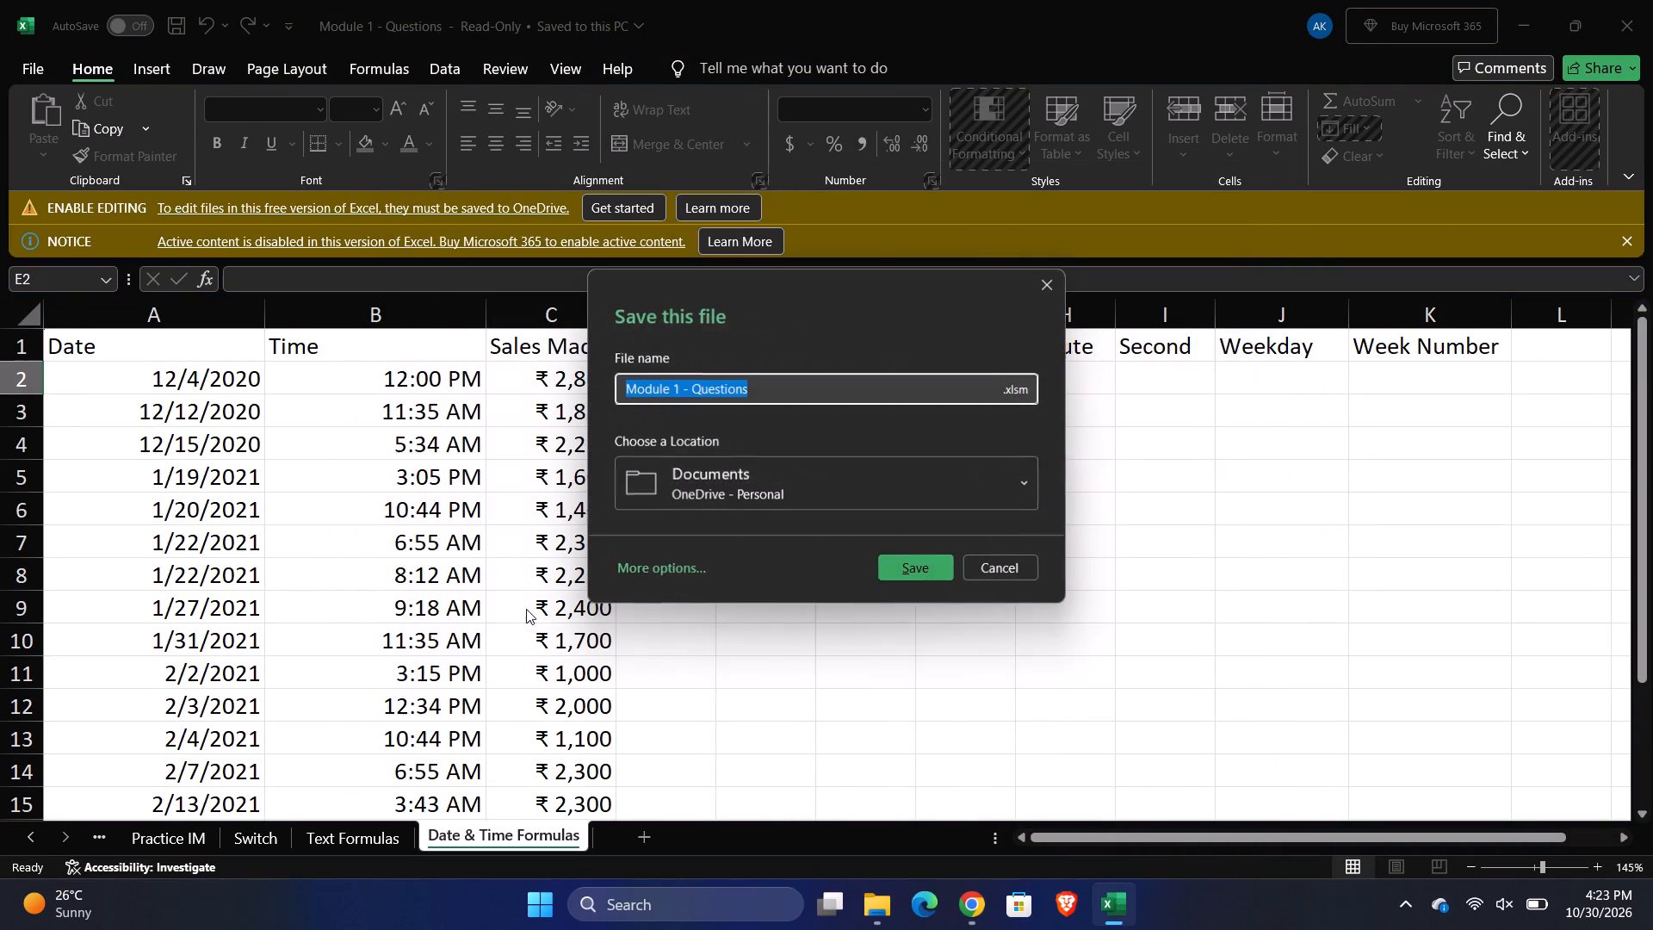
click(925, 566)
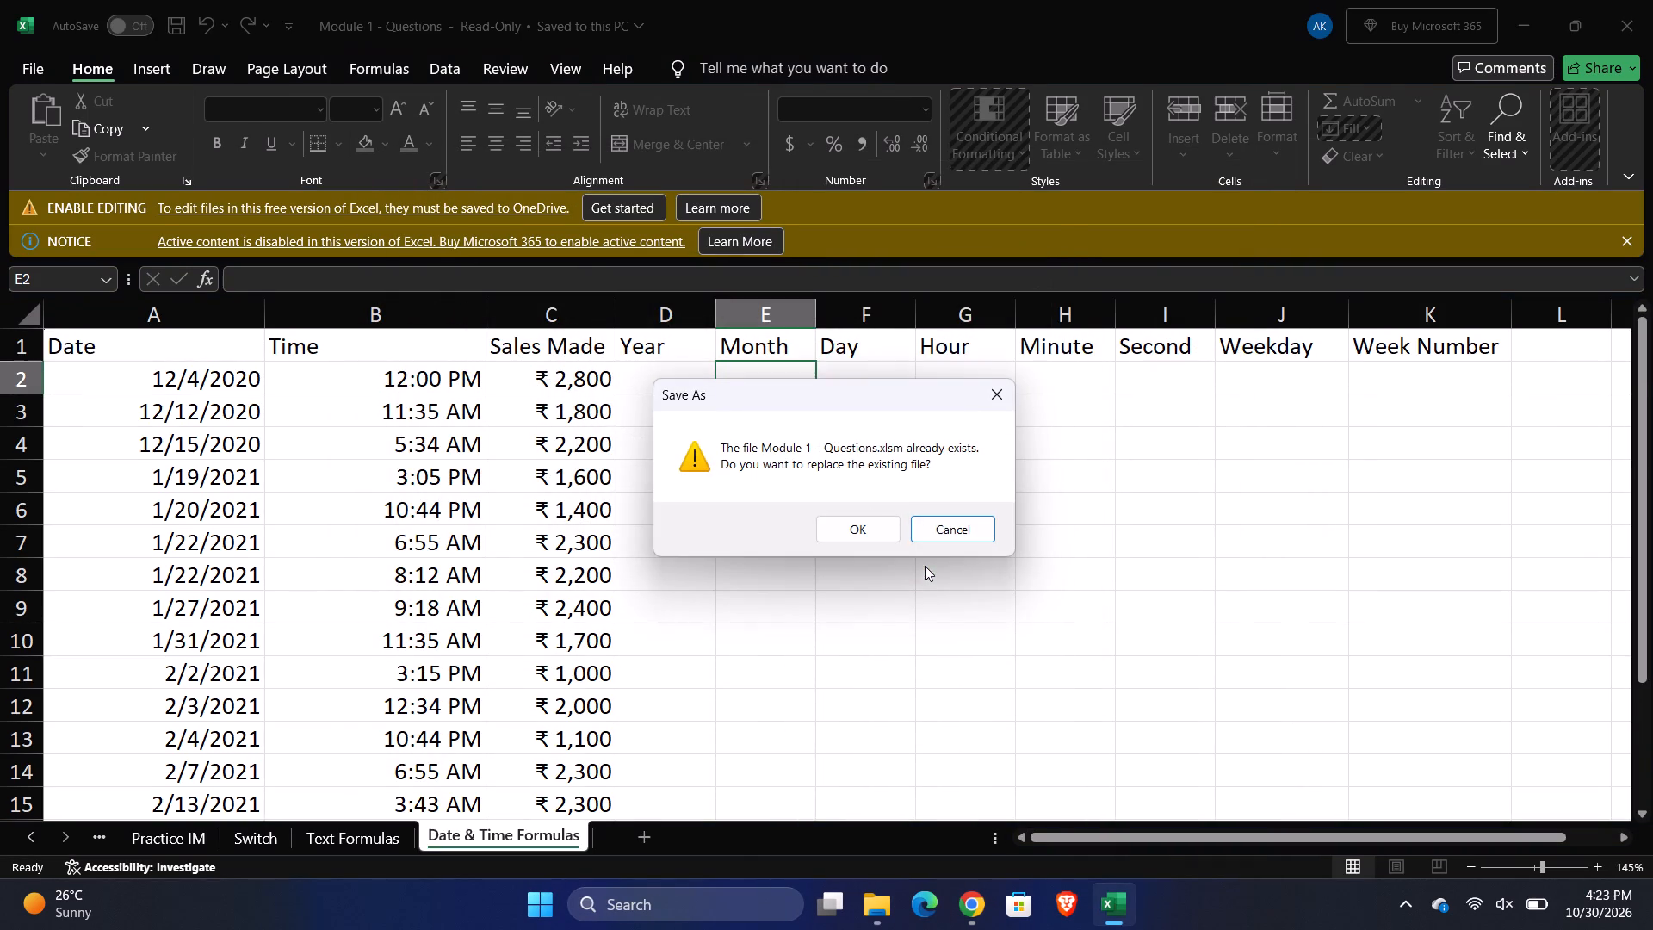
click(864, 530)
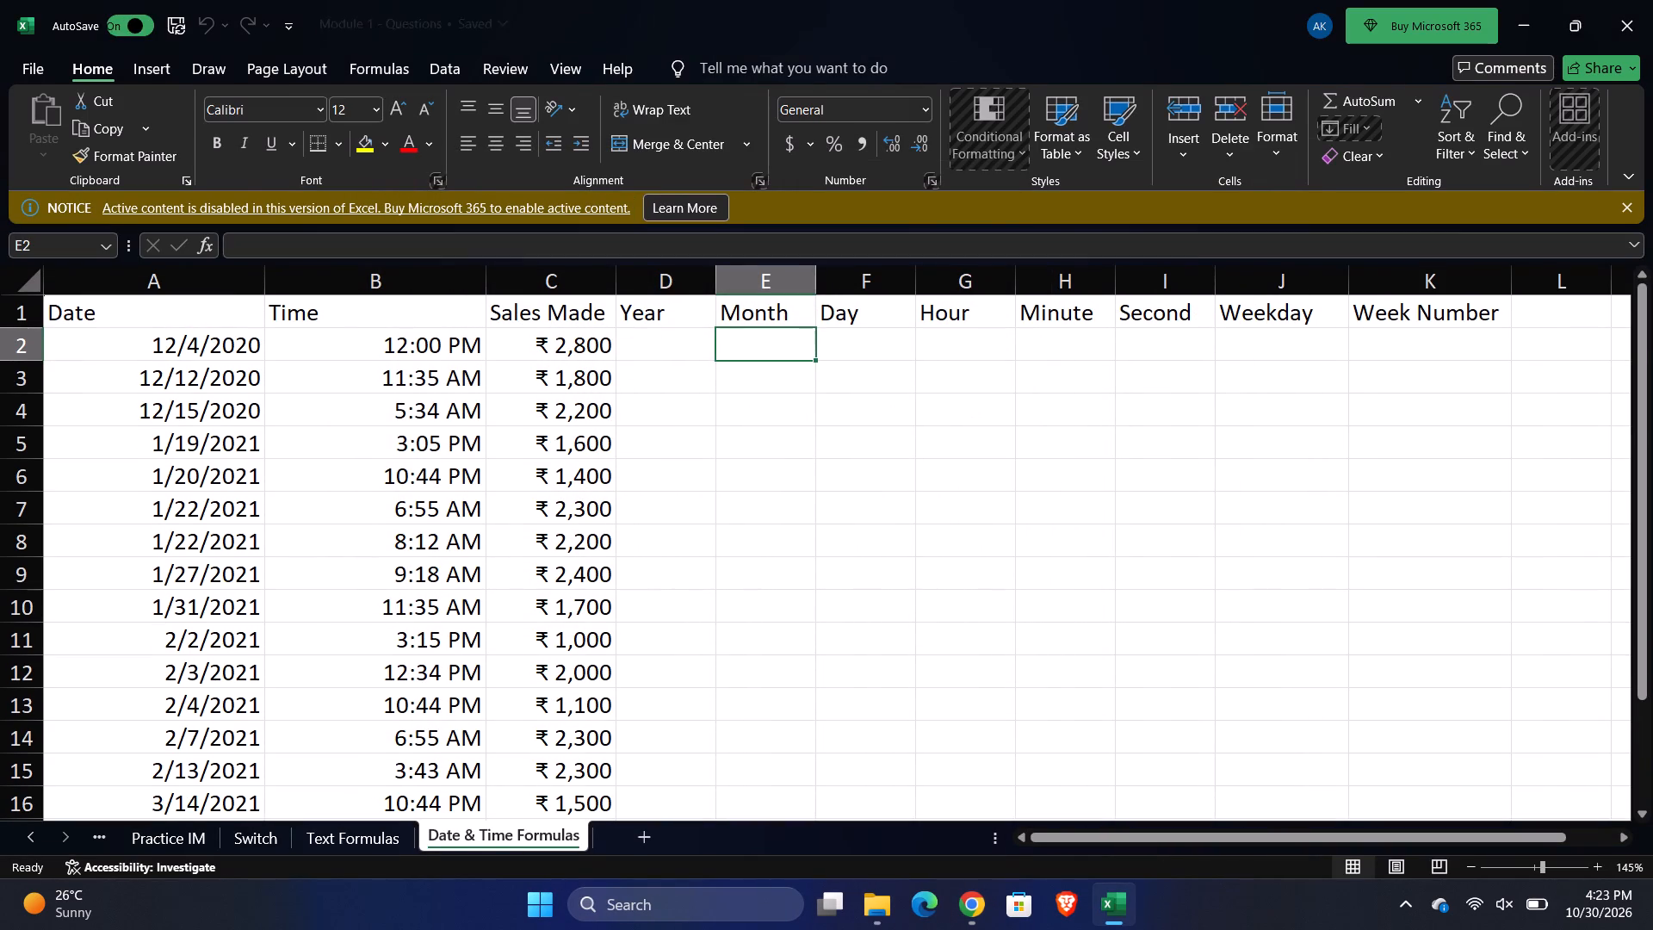
Enter =YEAR(A2:A16) in cell D2 to fill the Year column on the Date & Time Formulas sheet.
click(660, 343)
key(equal)
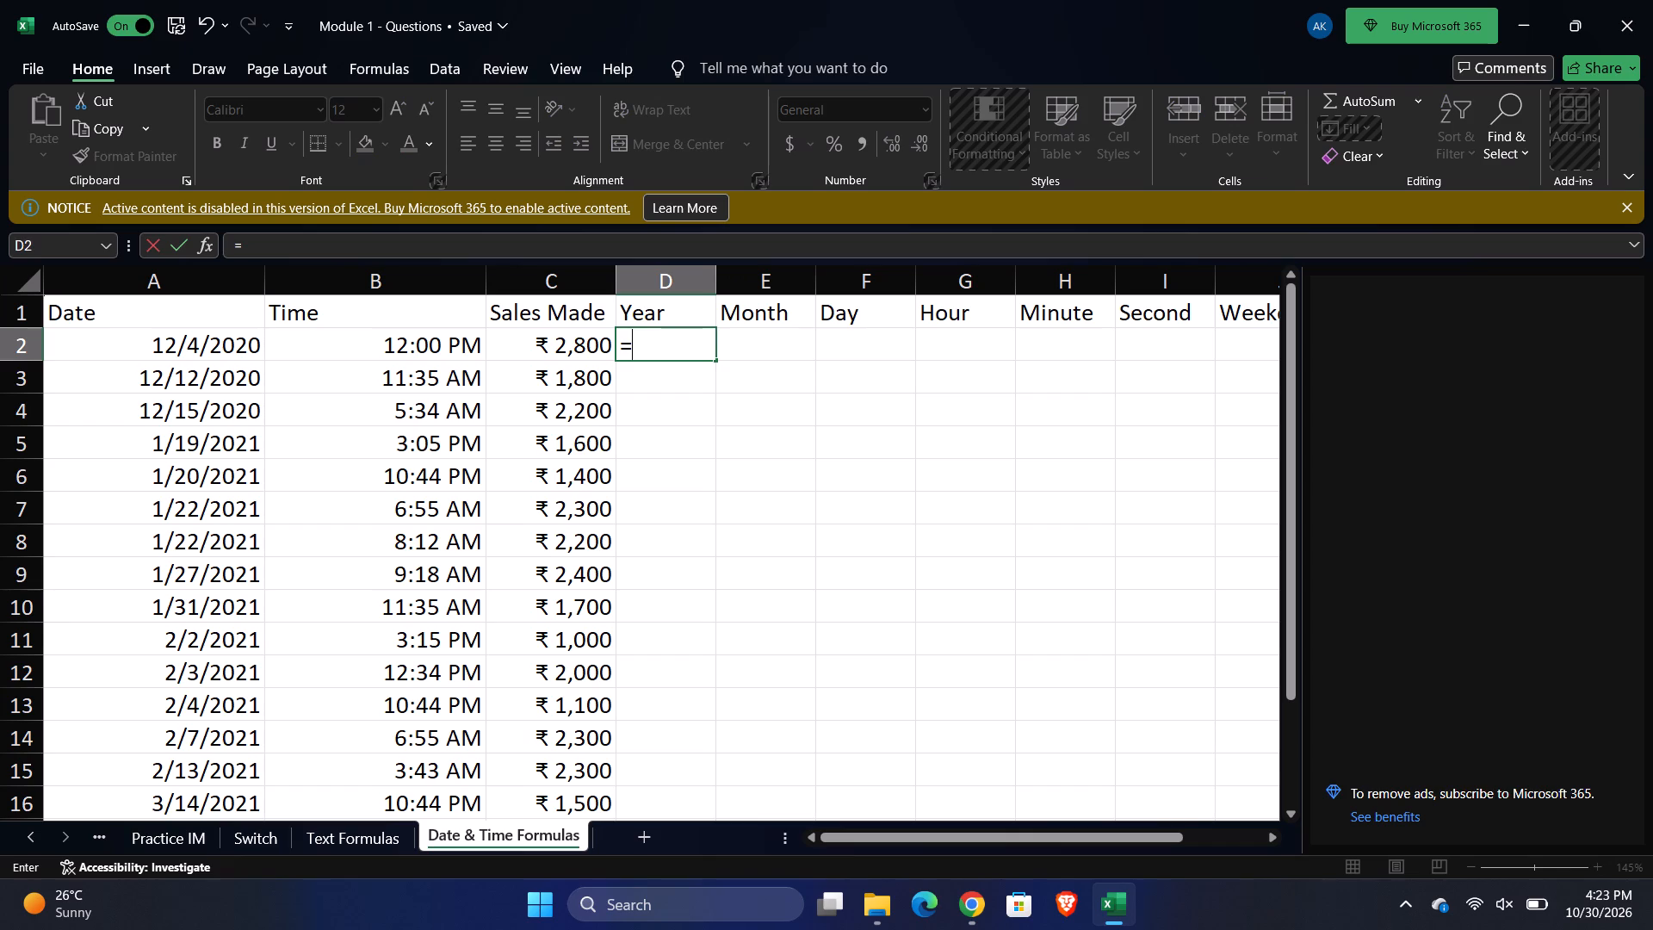
text(ear)
key(BackSpace)
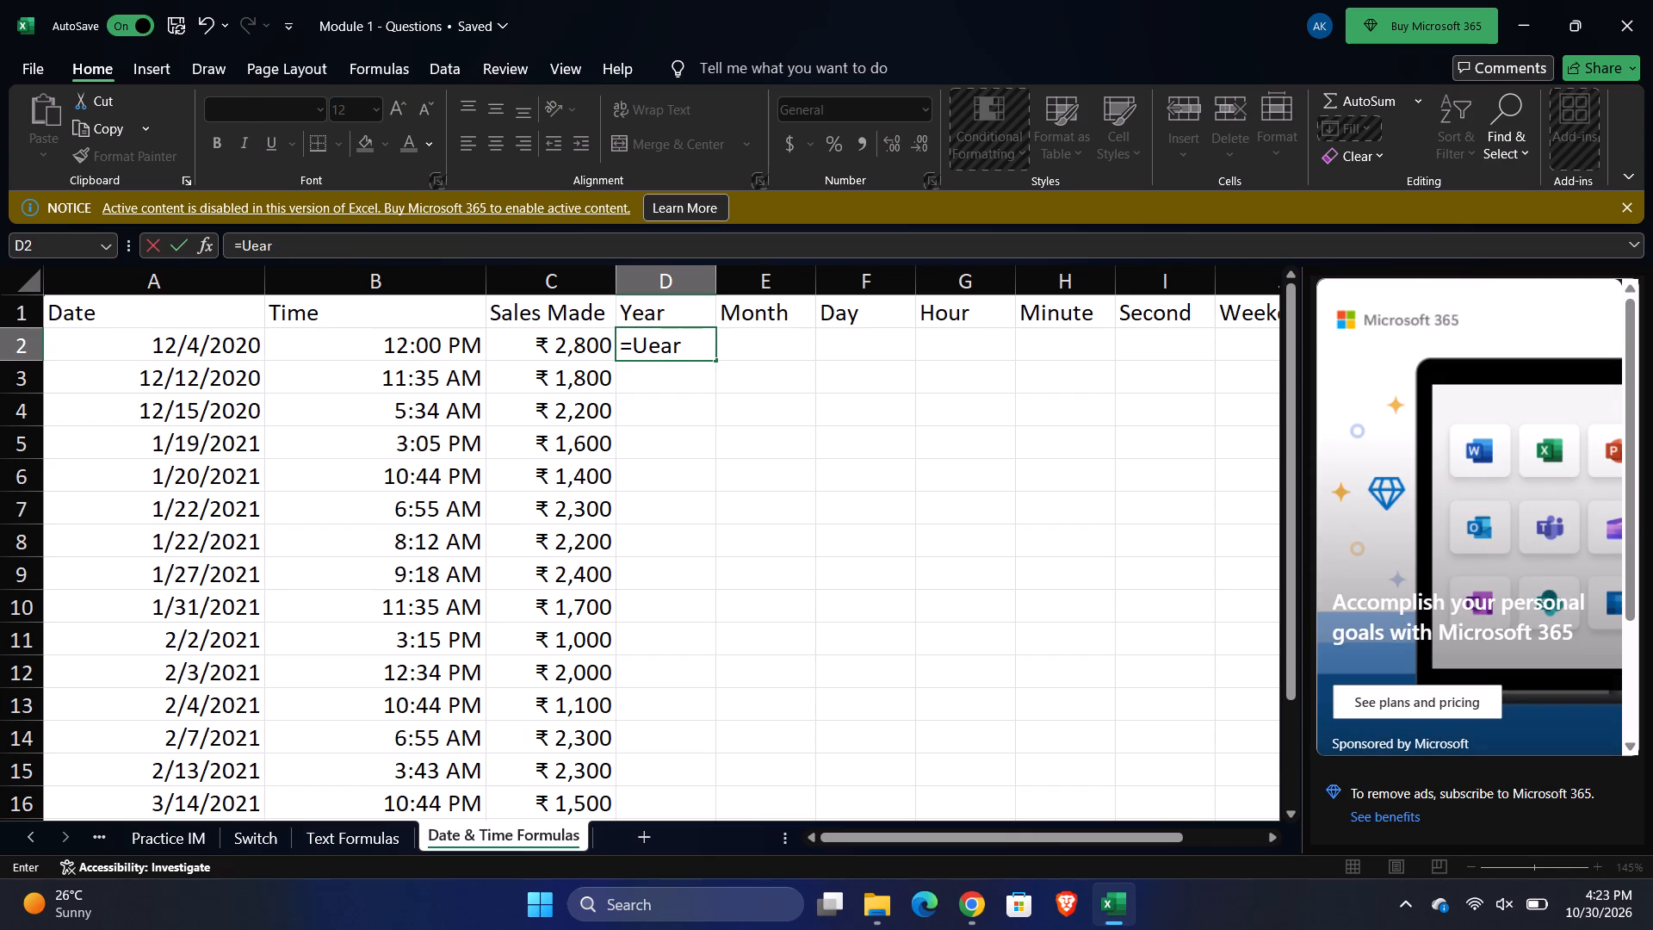
key(BackSpace)
key(BackSpace)
key(BackSpace)
key(y)
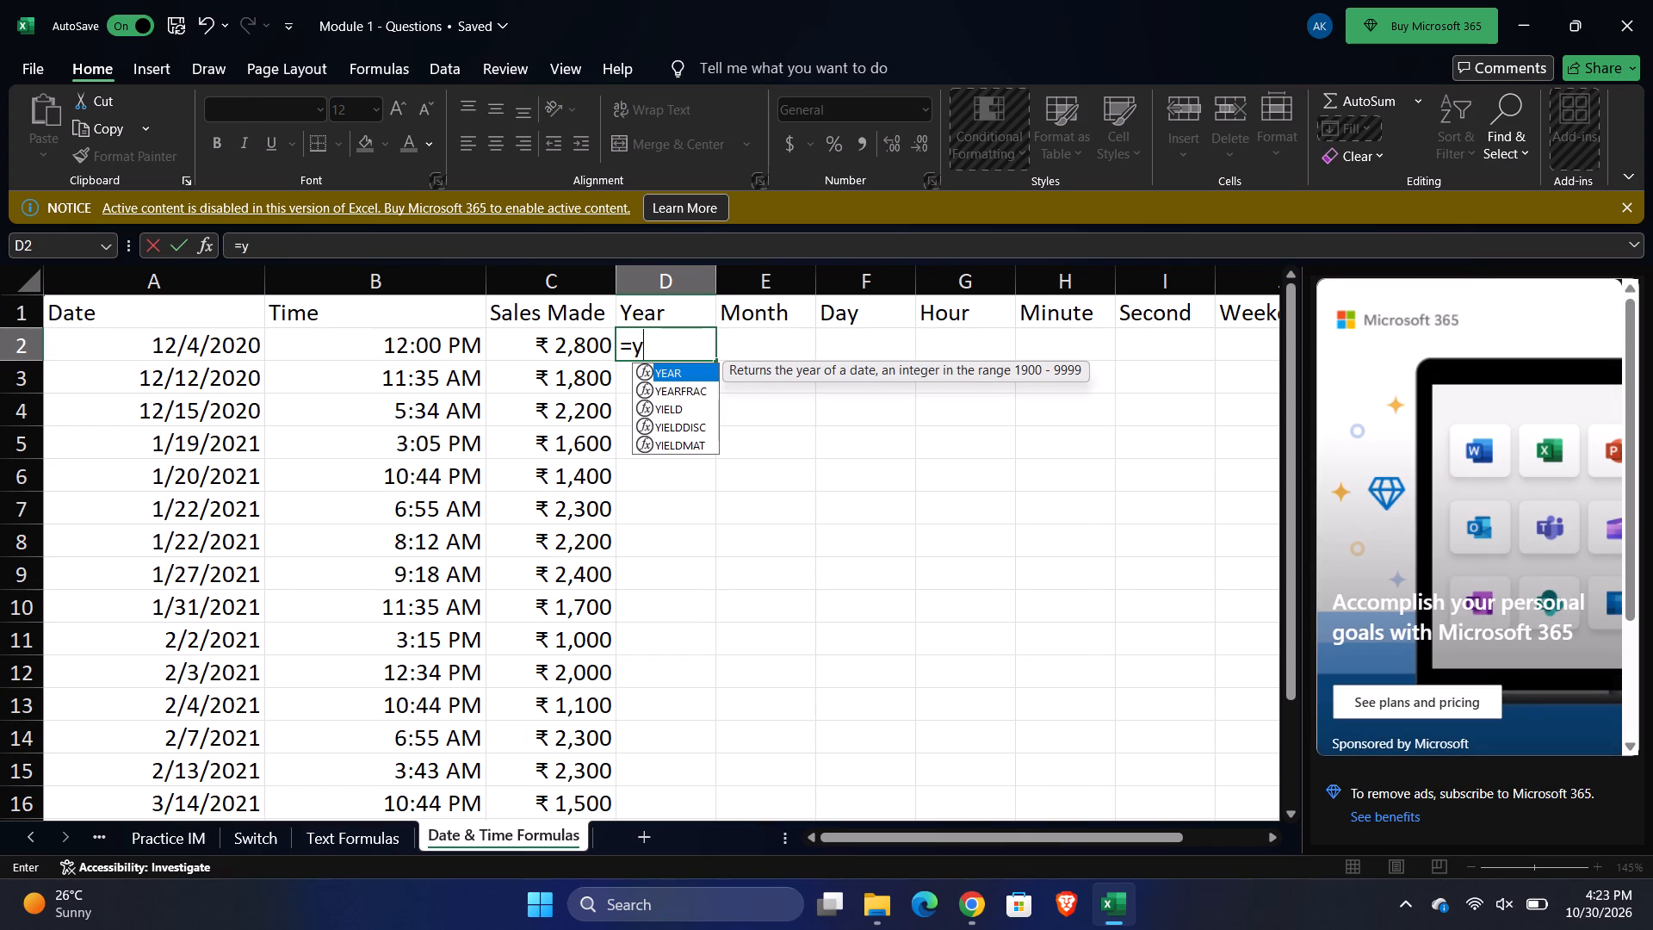
key(Tab)
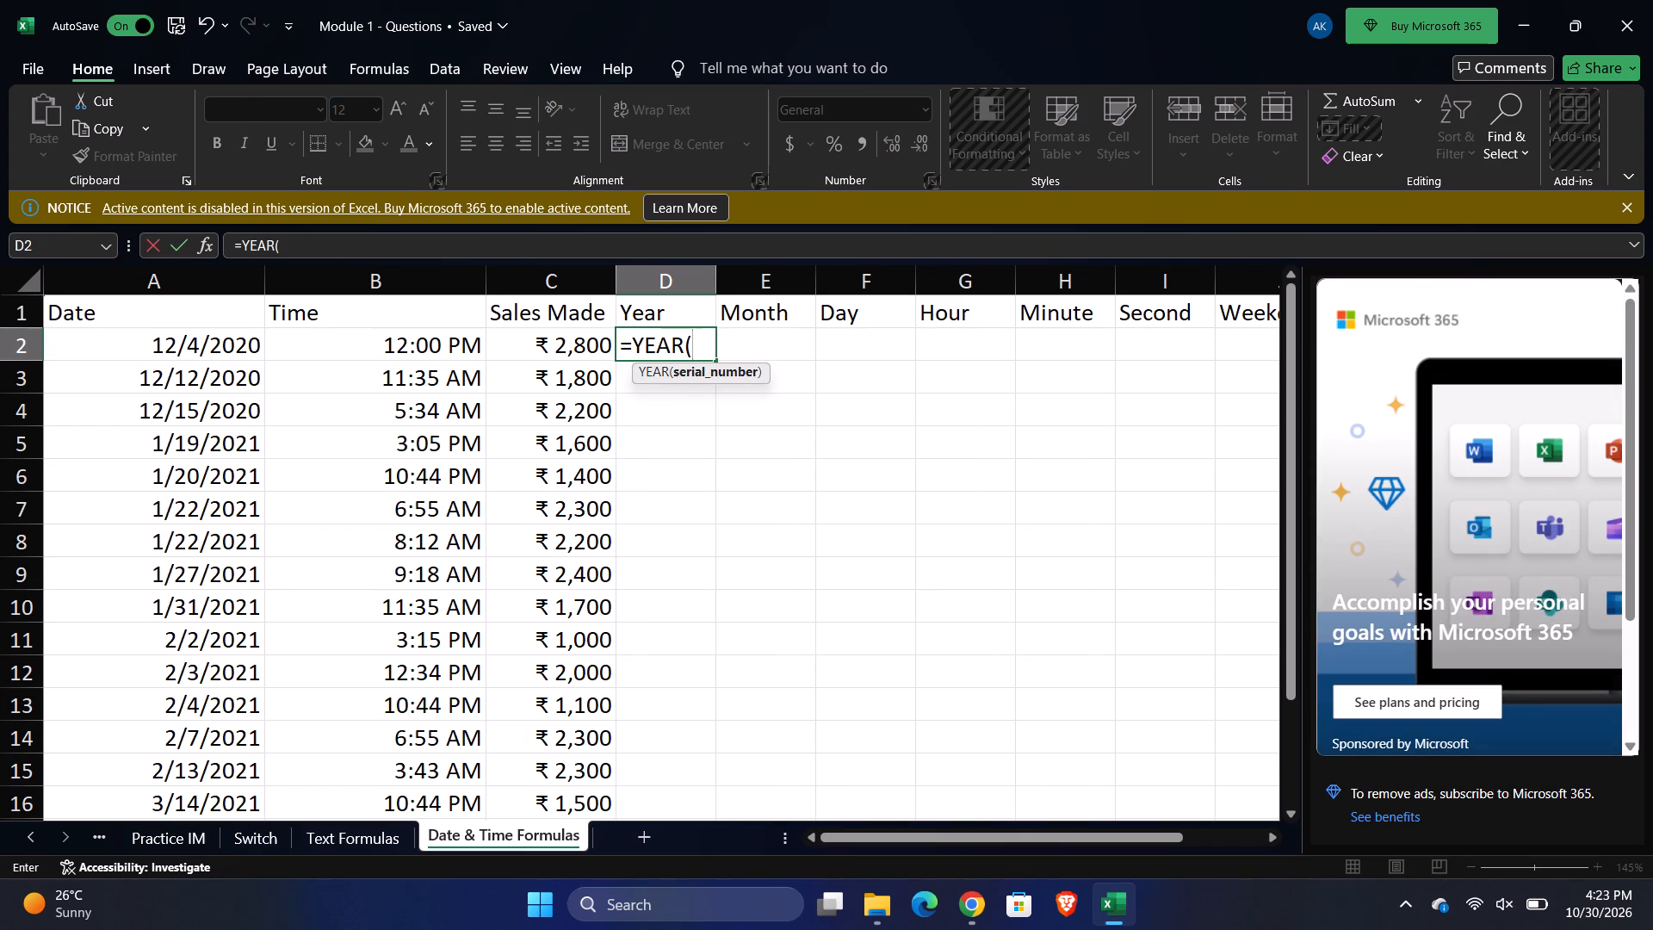
drag(183, 349, 220, 791)
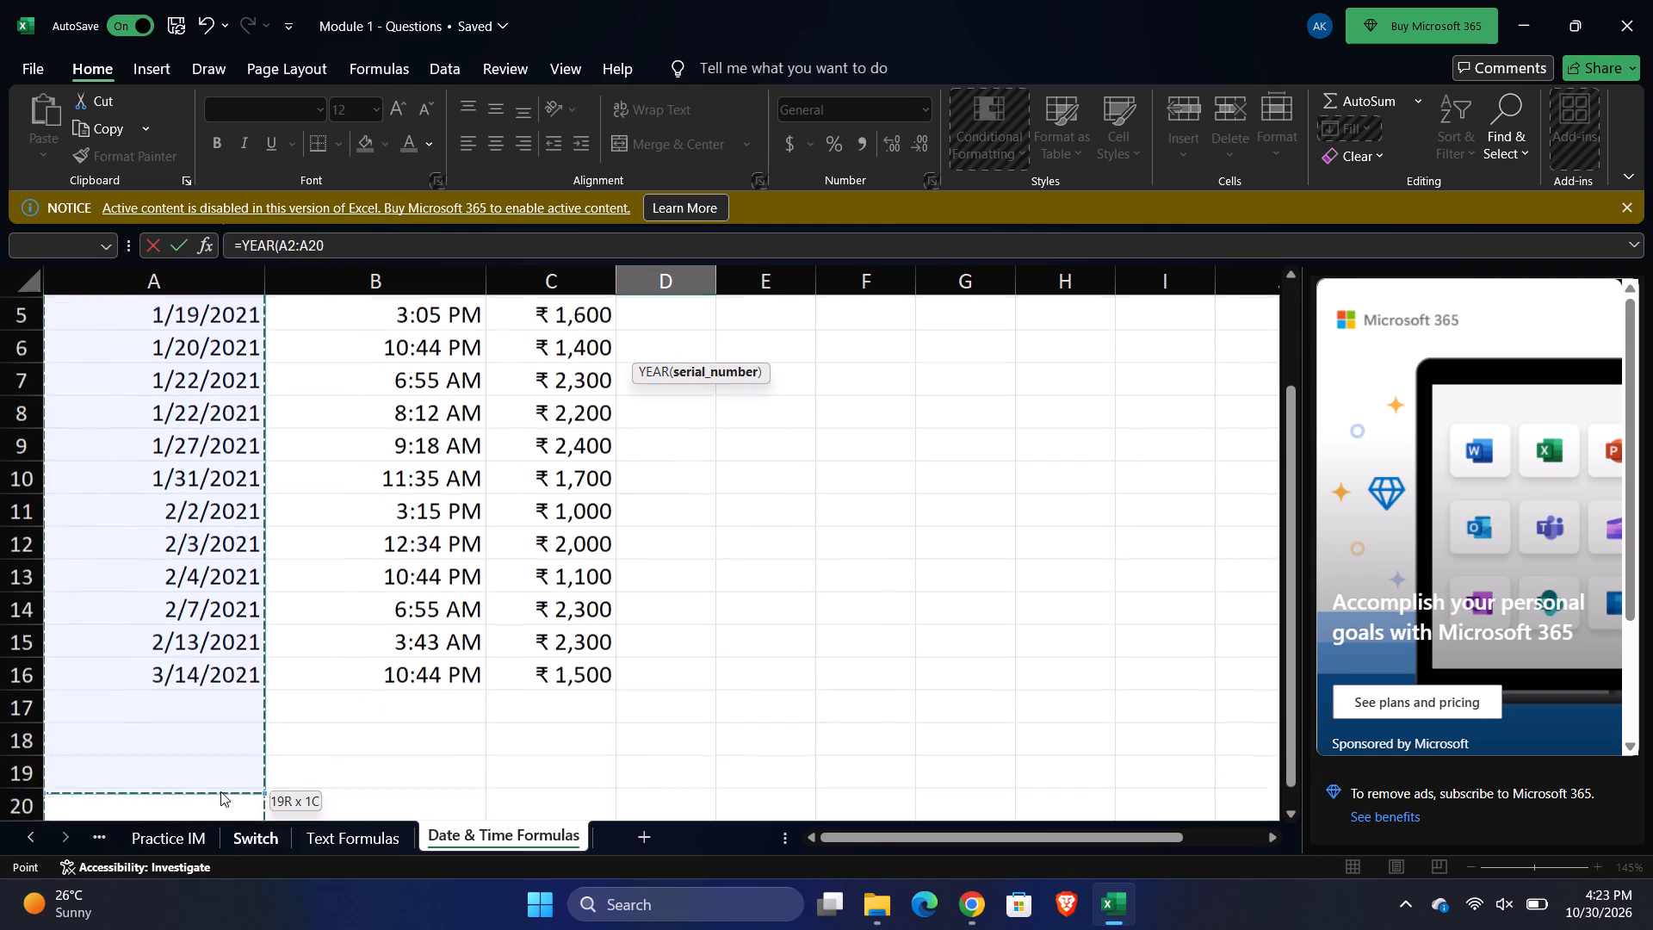
drag(220, 791, 218, 644)
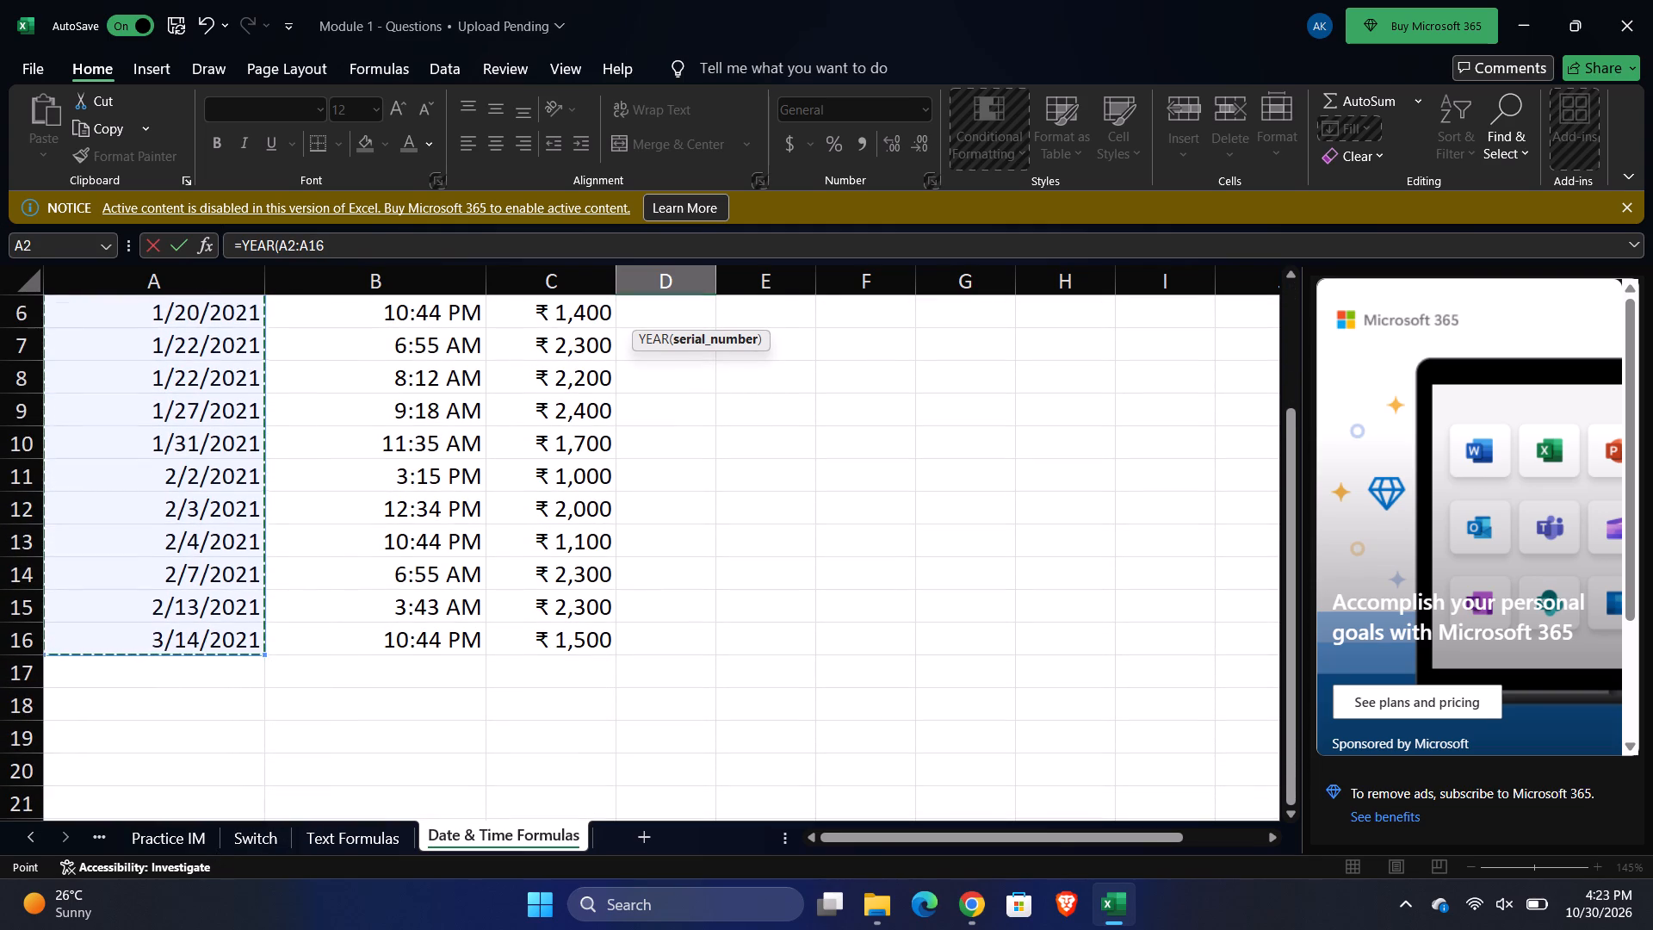
key(shift+parenright)
key(Return)
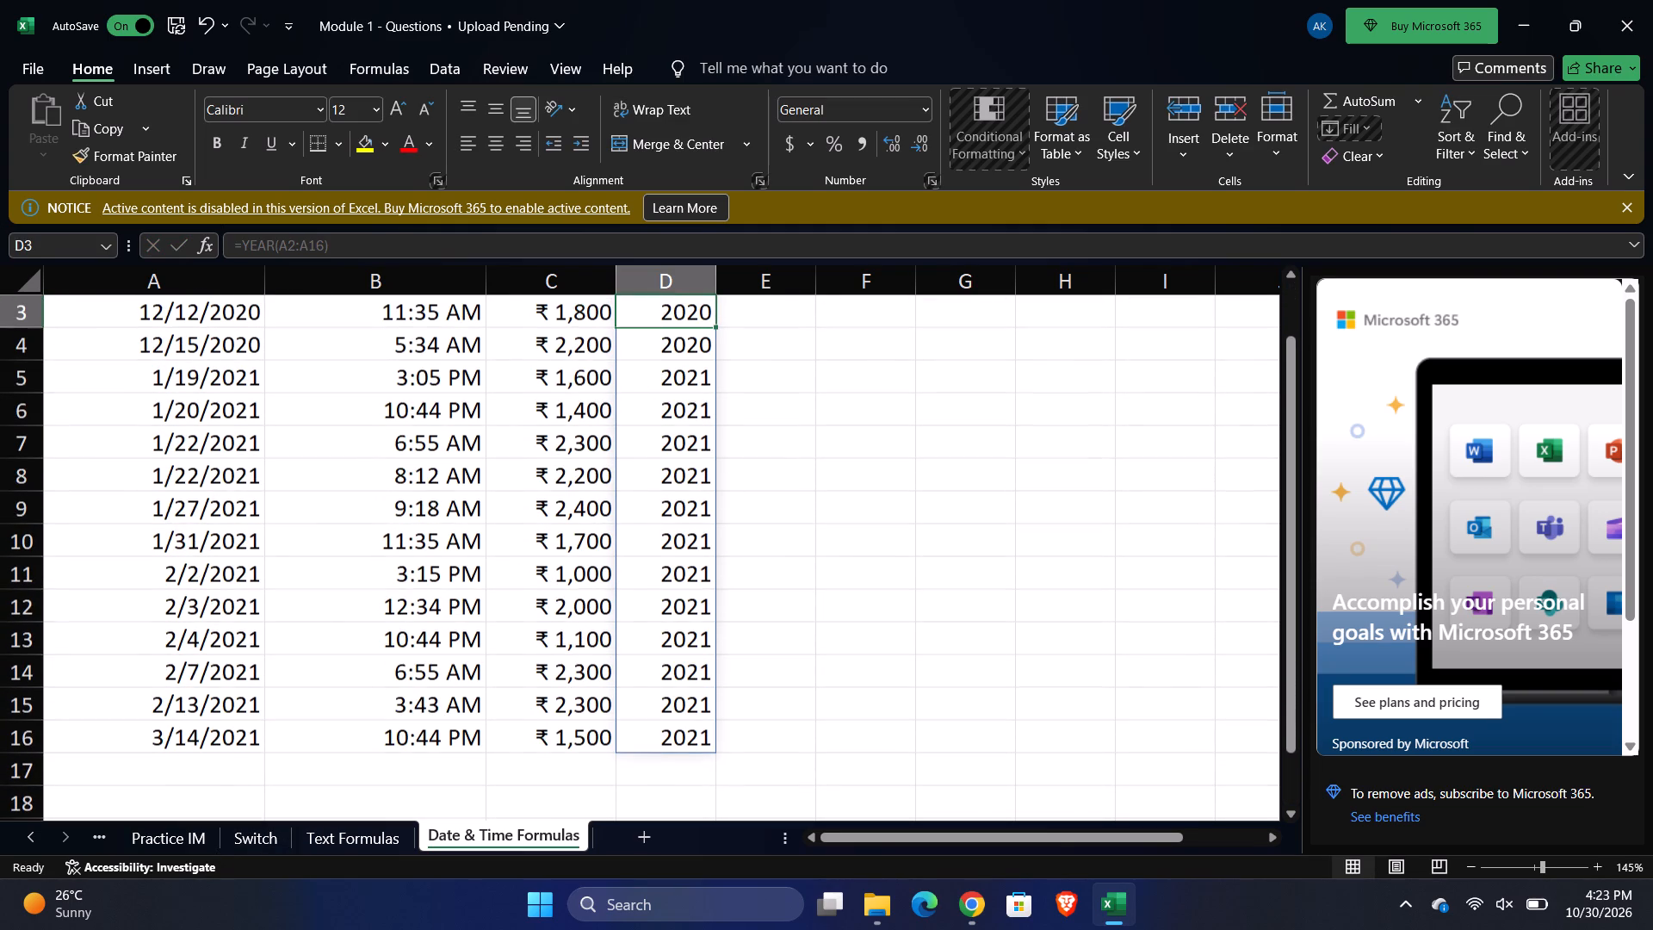
Enter =MONTH(A2:A16) in cell E2 to fill the Month column from the dates.
scroll(787, 576, up, 1)
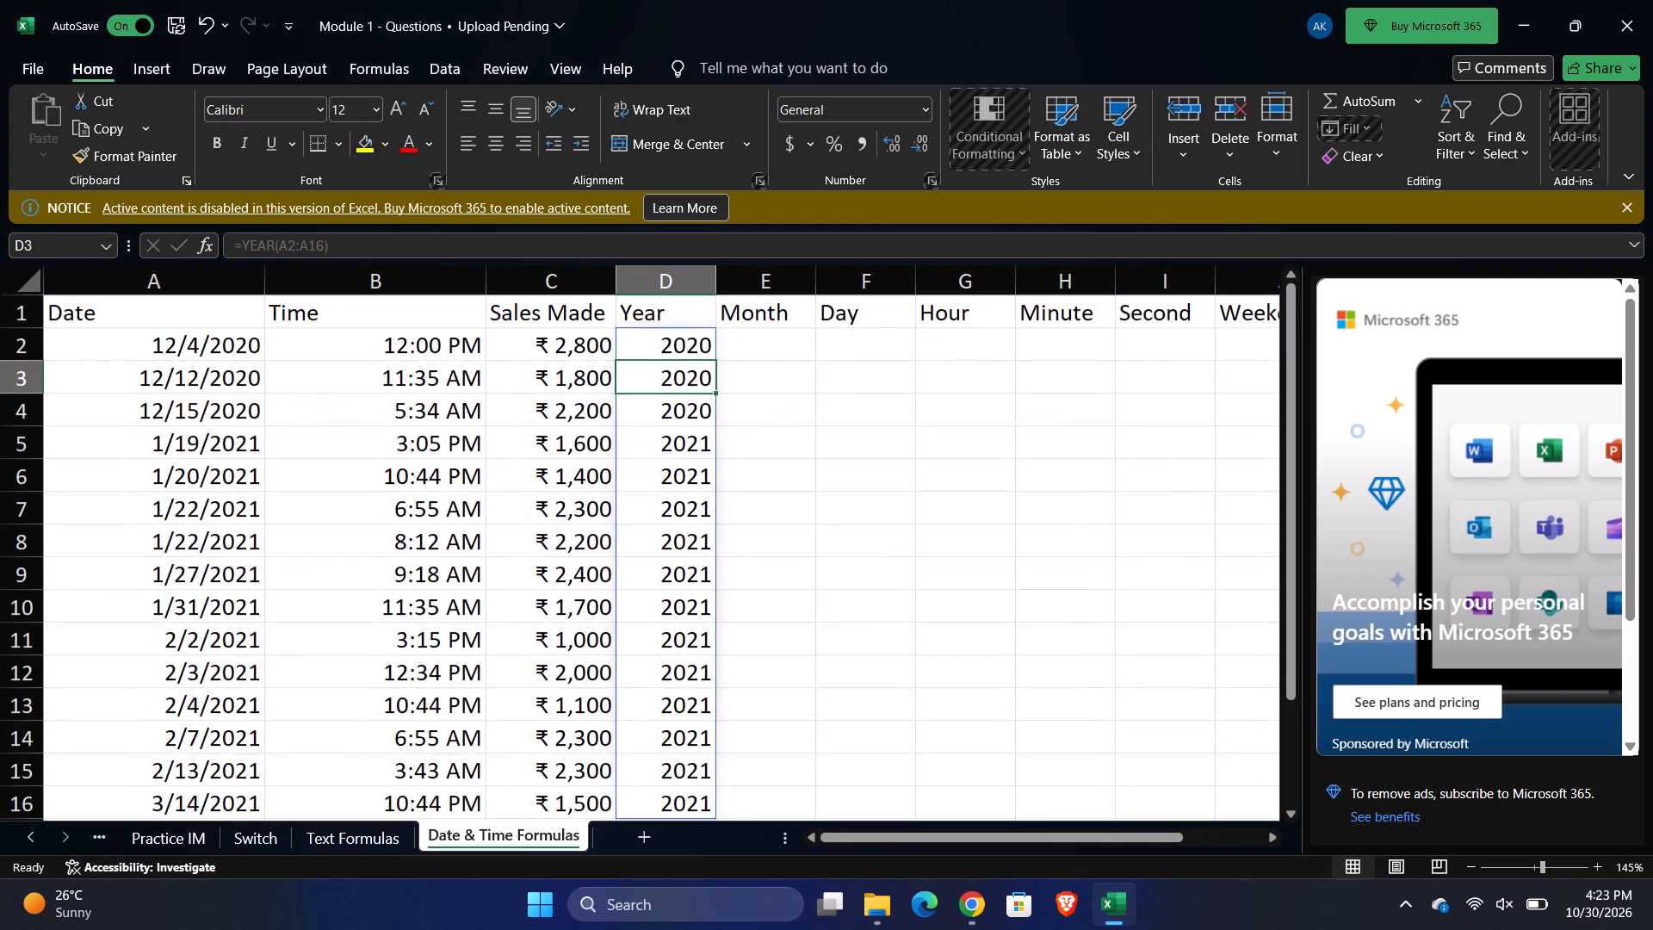
click(759, 350)
key(equal)
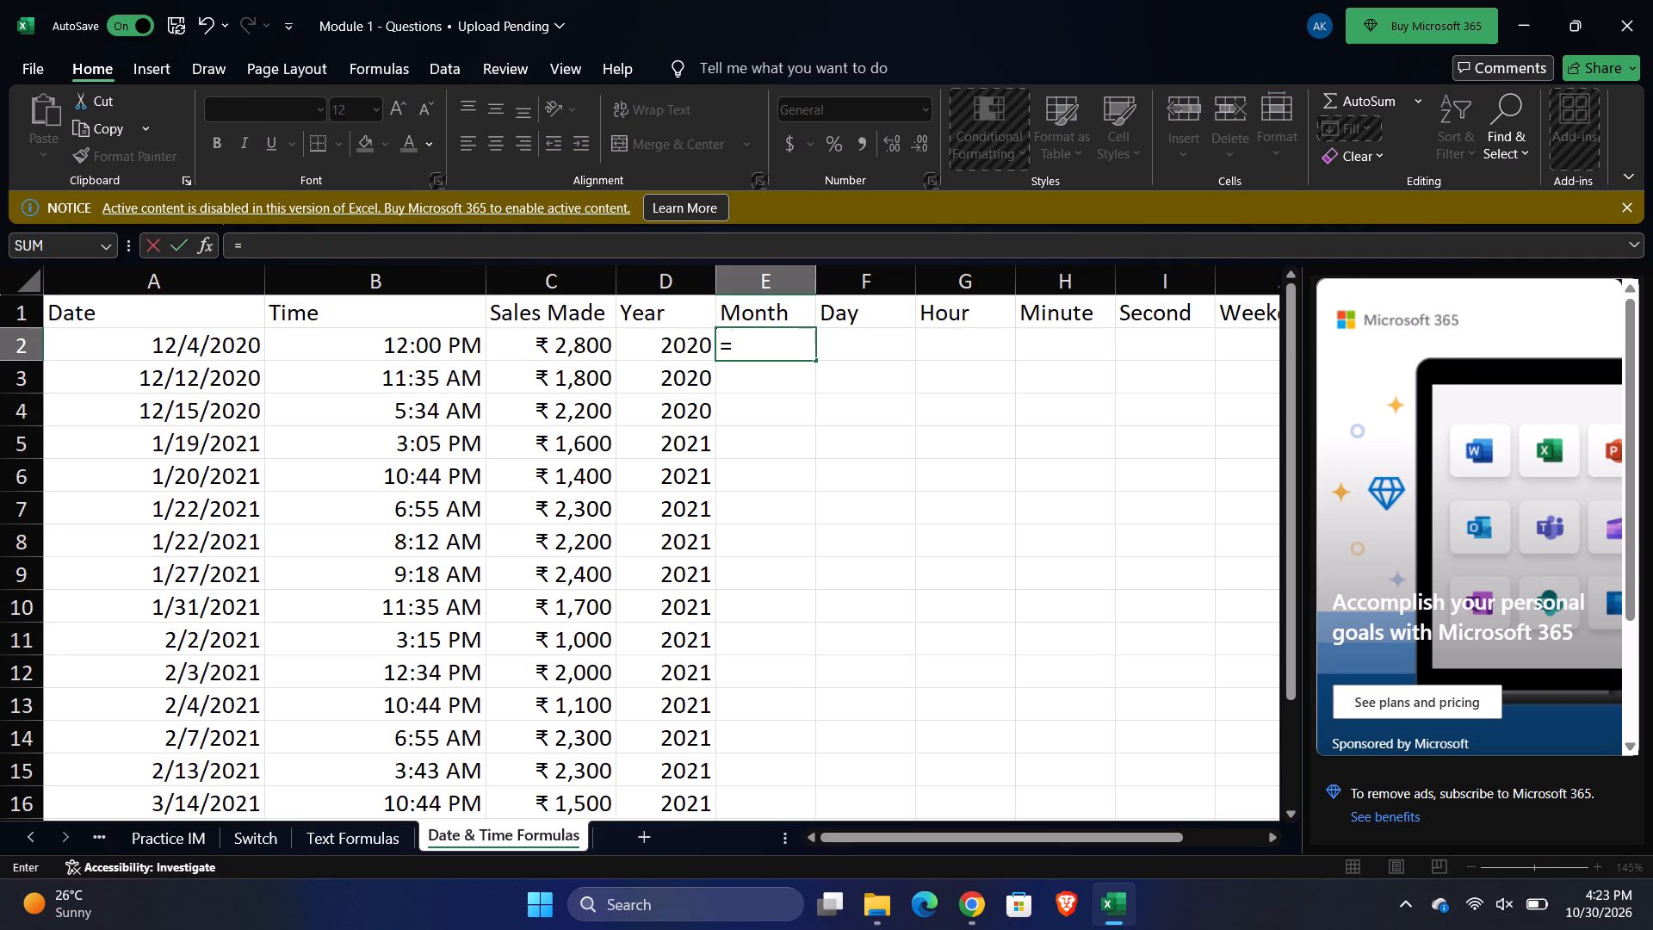
text(on)
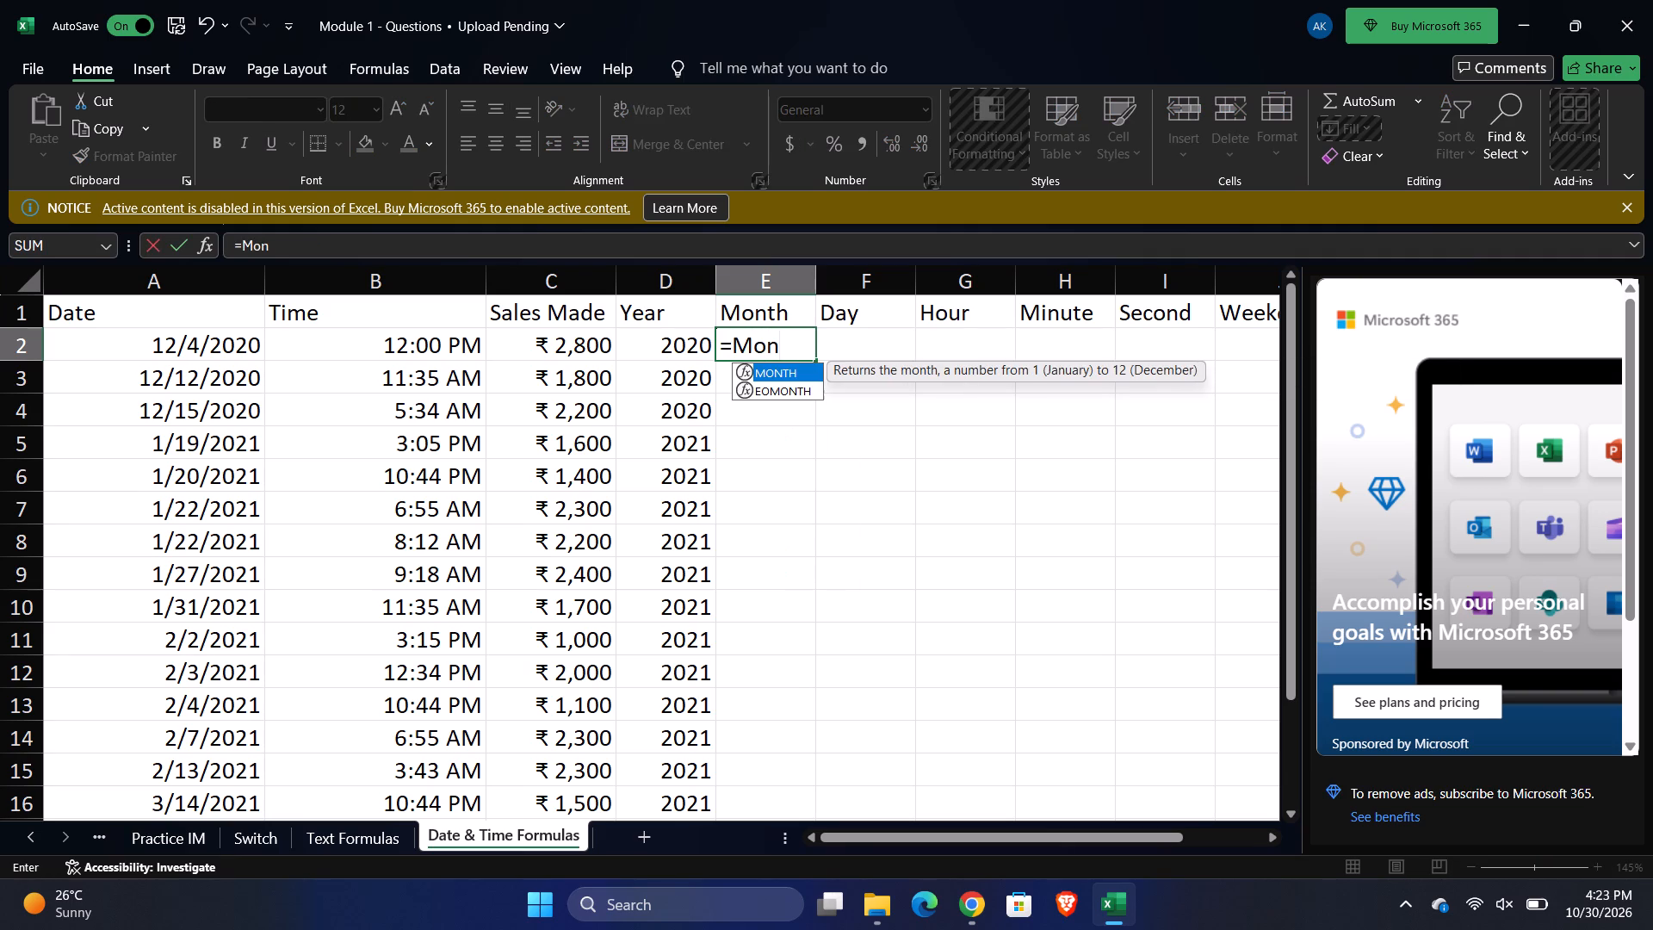
key(Tab)
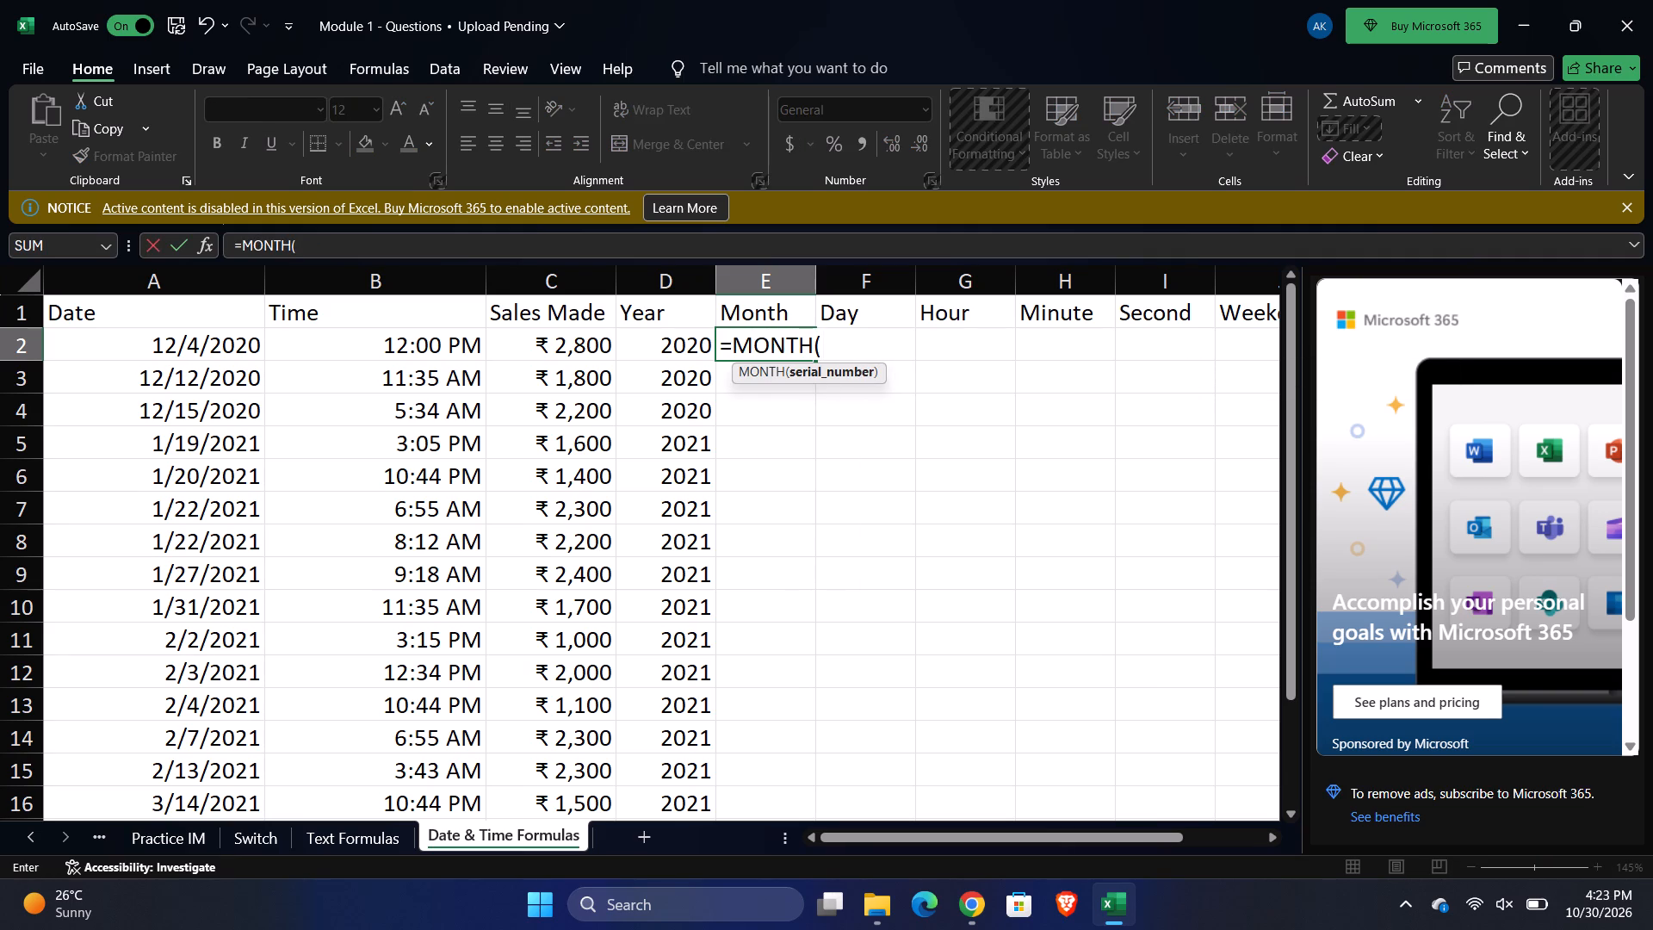
drag(197, 342, 226, 730)
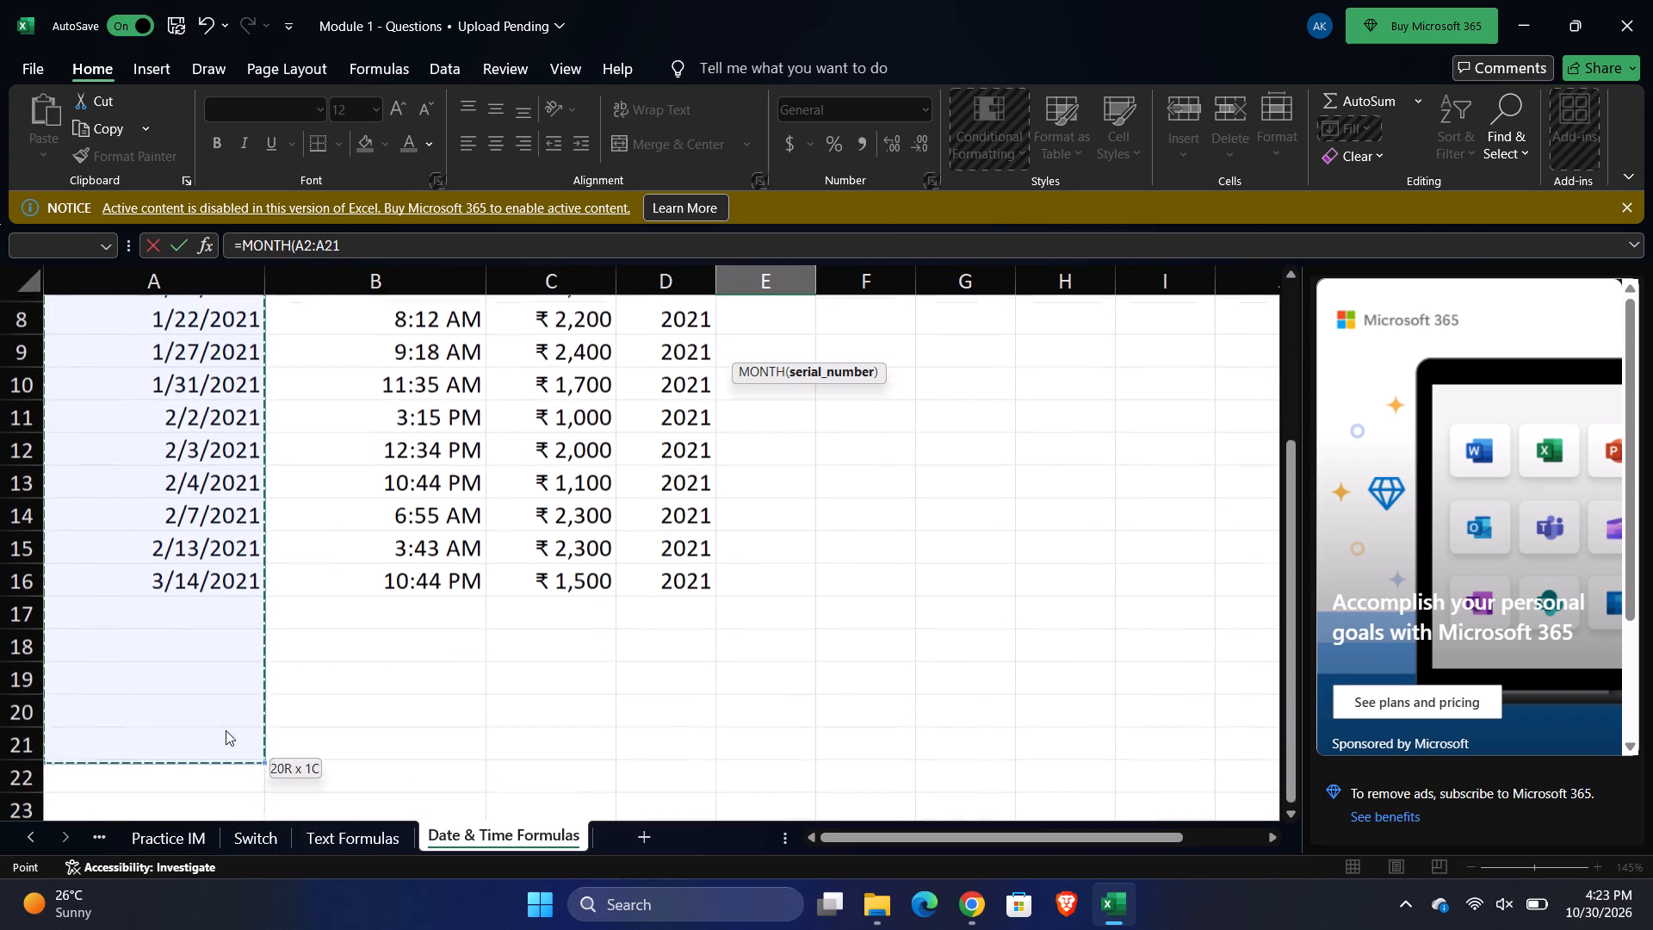
drag(226, 730, 229, 583)
key(shift+parenright)
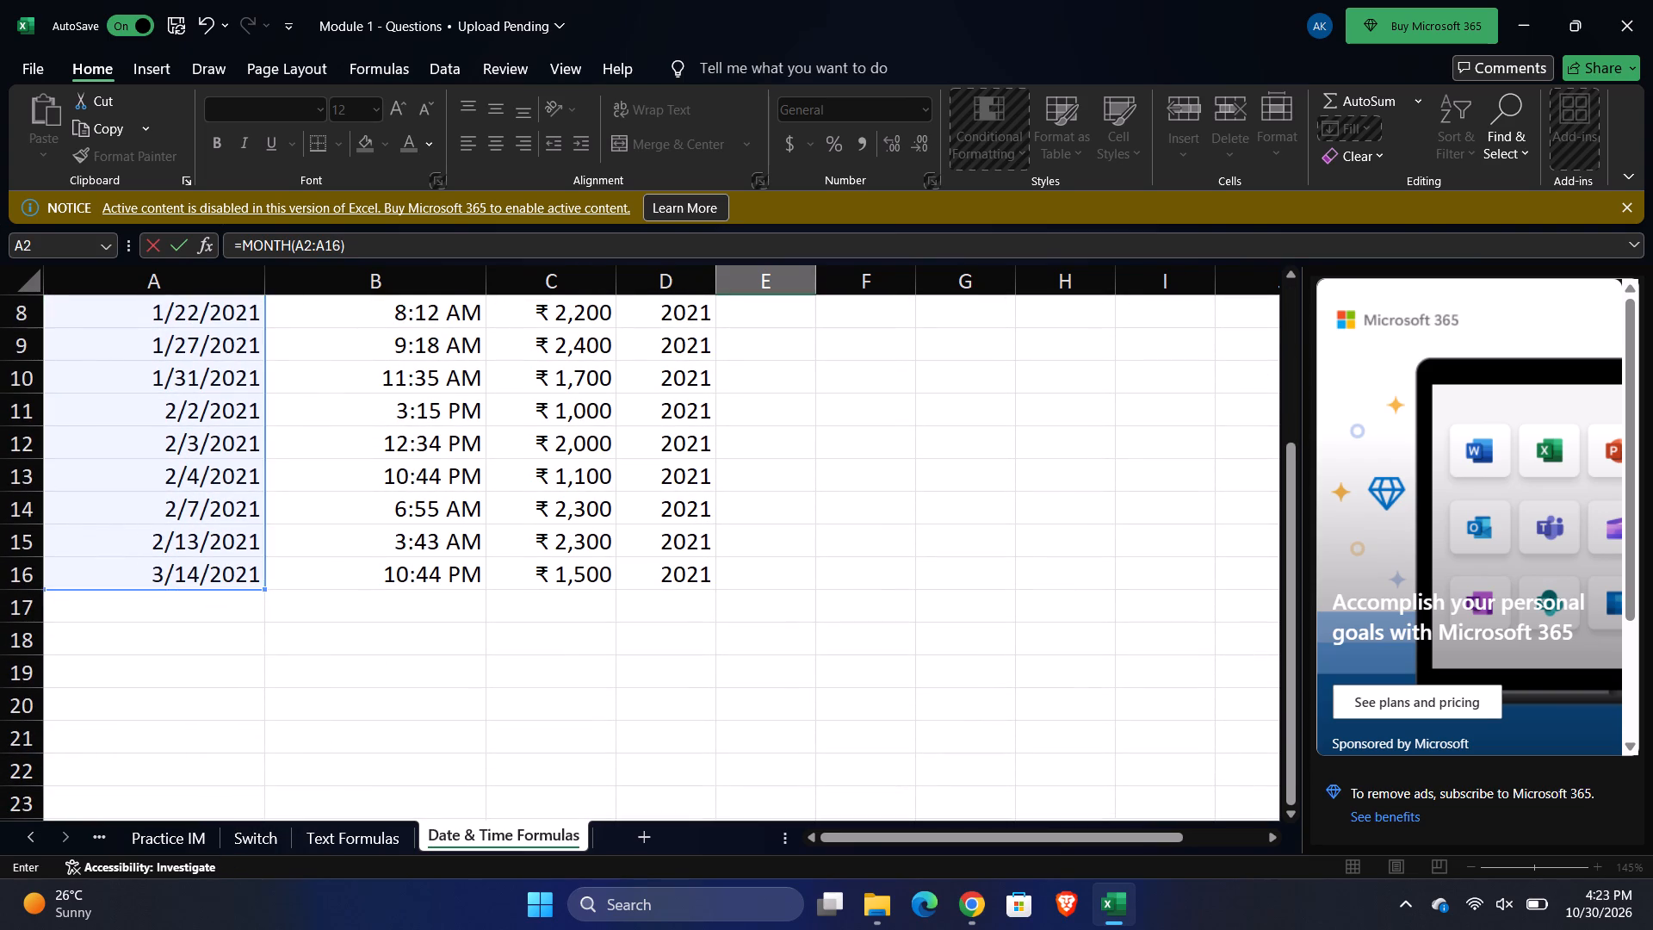
key(Return)
Enter =DAY(A2:A16) in cell F2 to fill the Day column from the dates.
scroll(826, 501, up, 1)
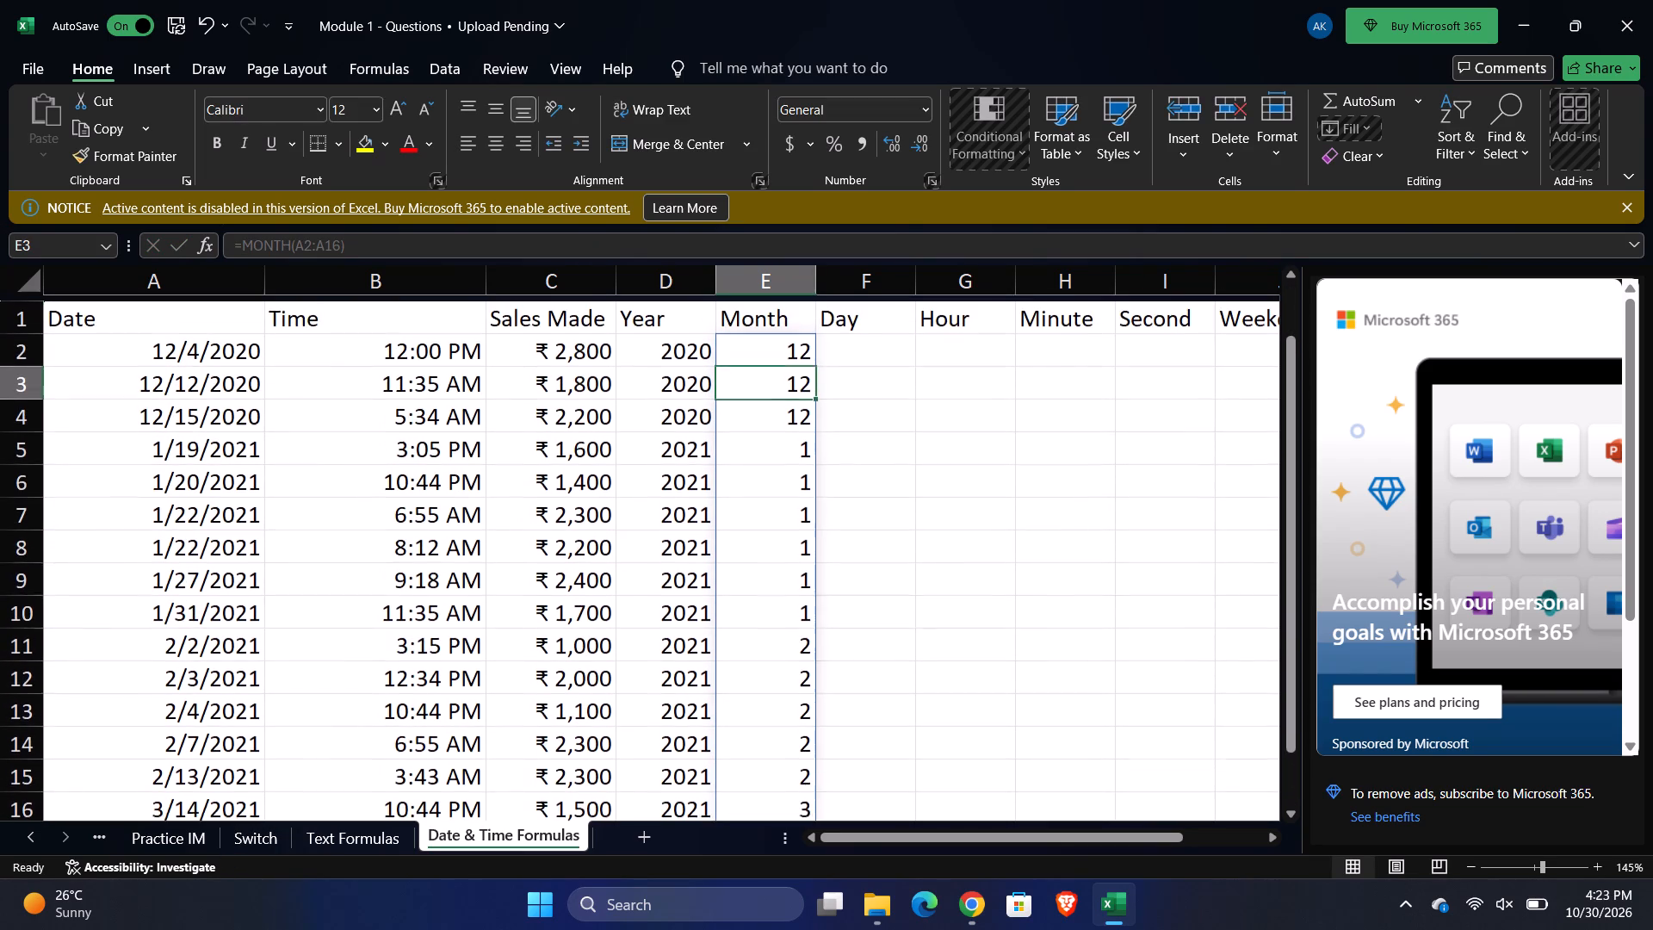
scroll(826, 501, up, 1)
click(862, 343)
key(equal)
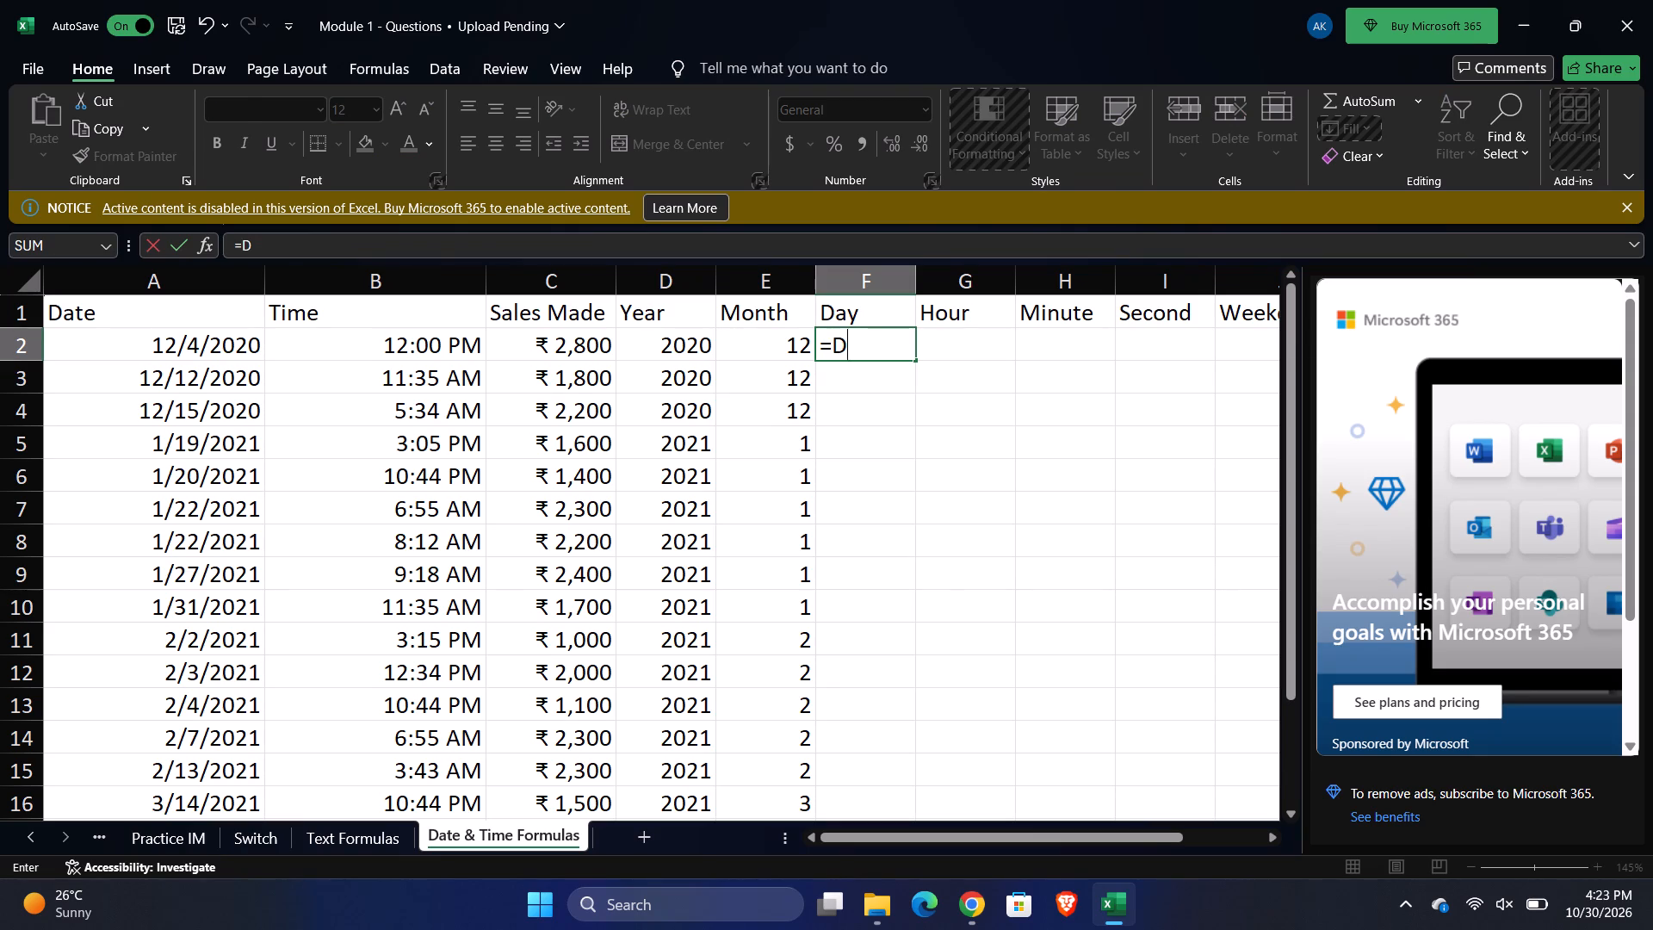
key(a)
key(y)
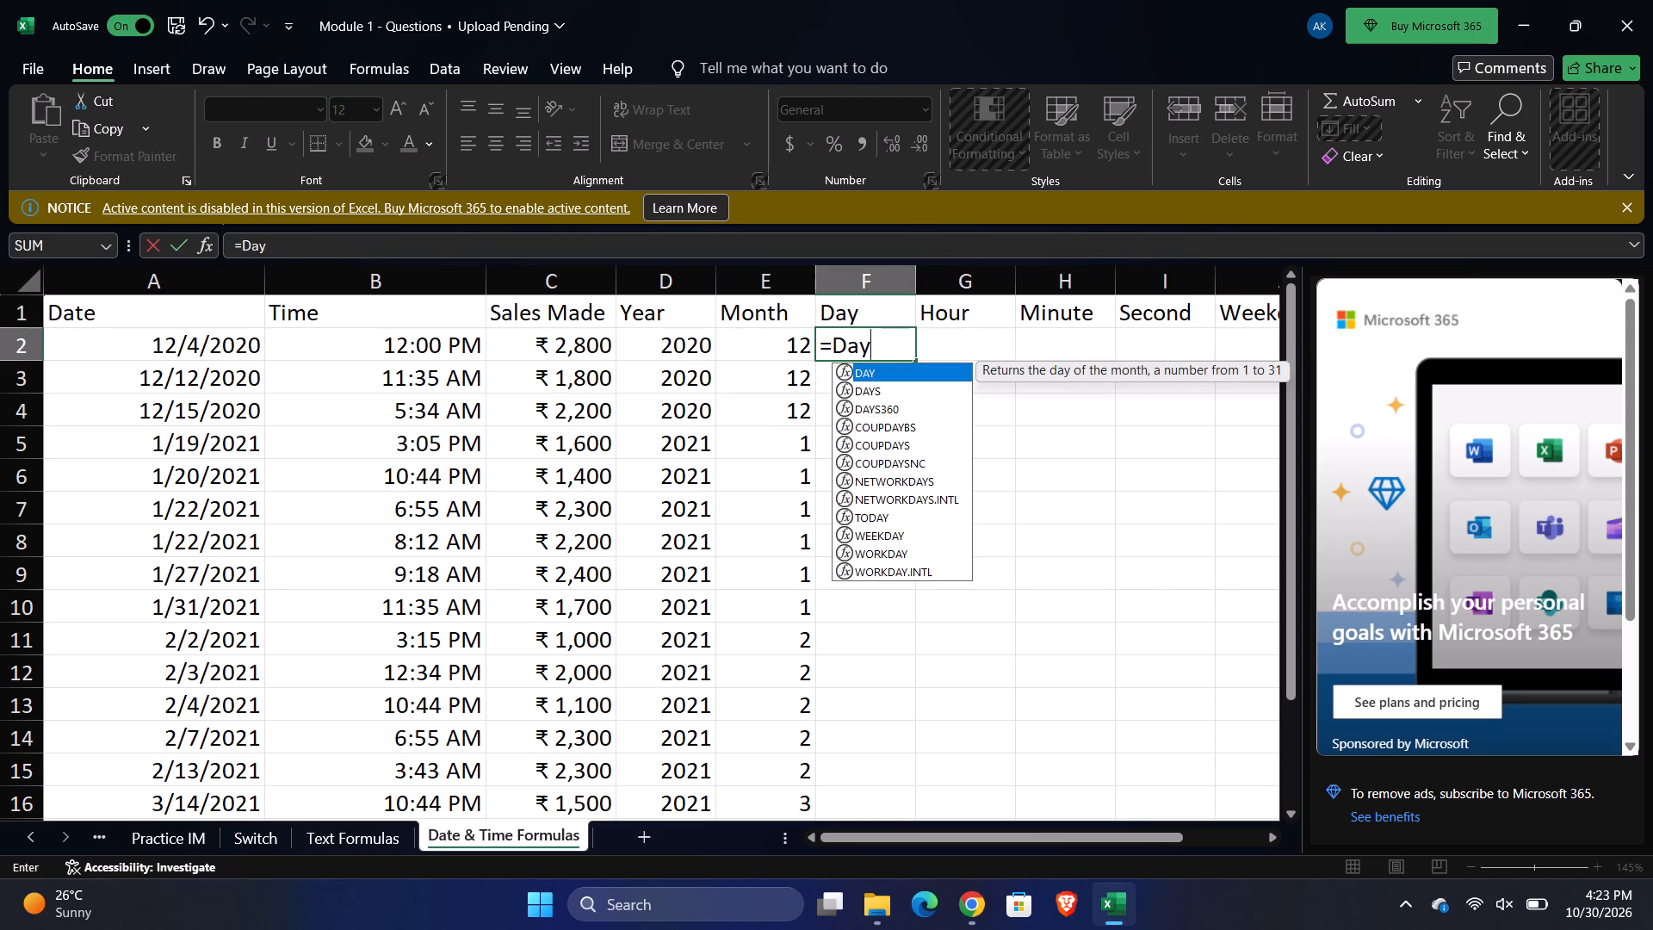
key(shift+parenleft)
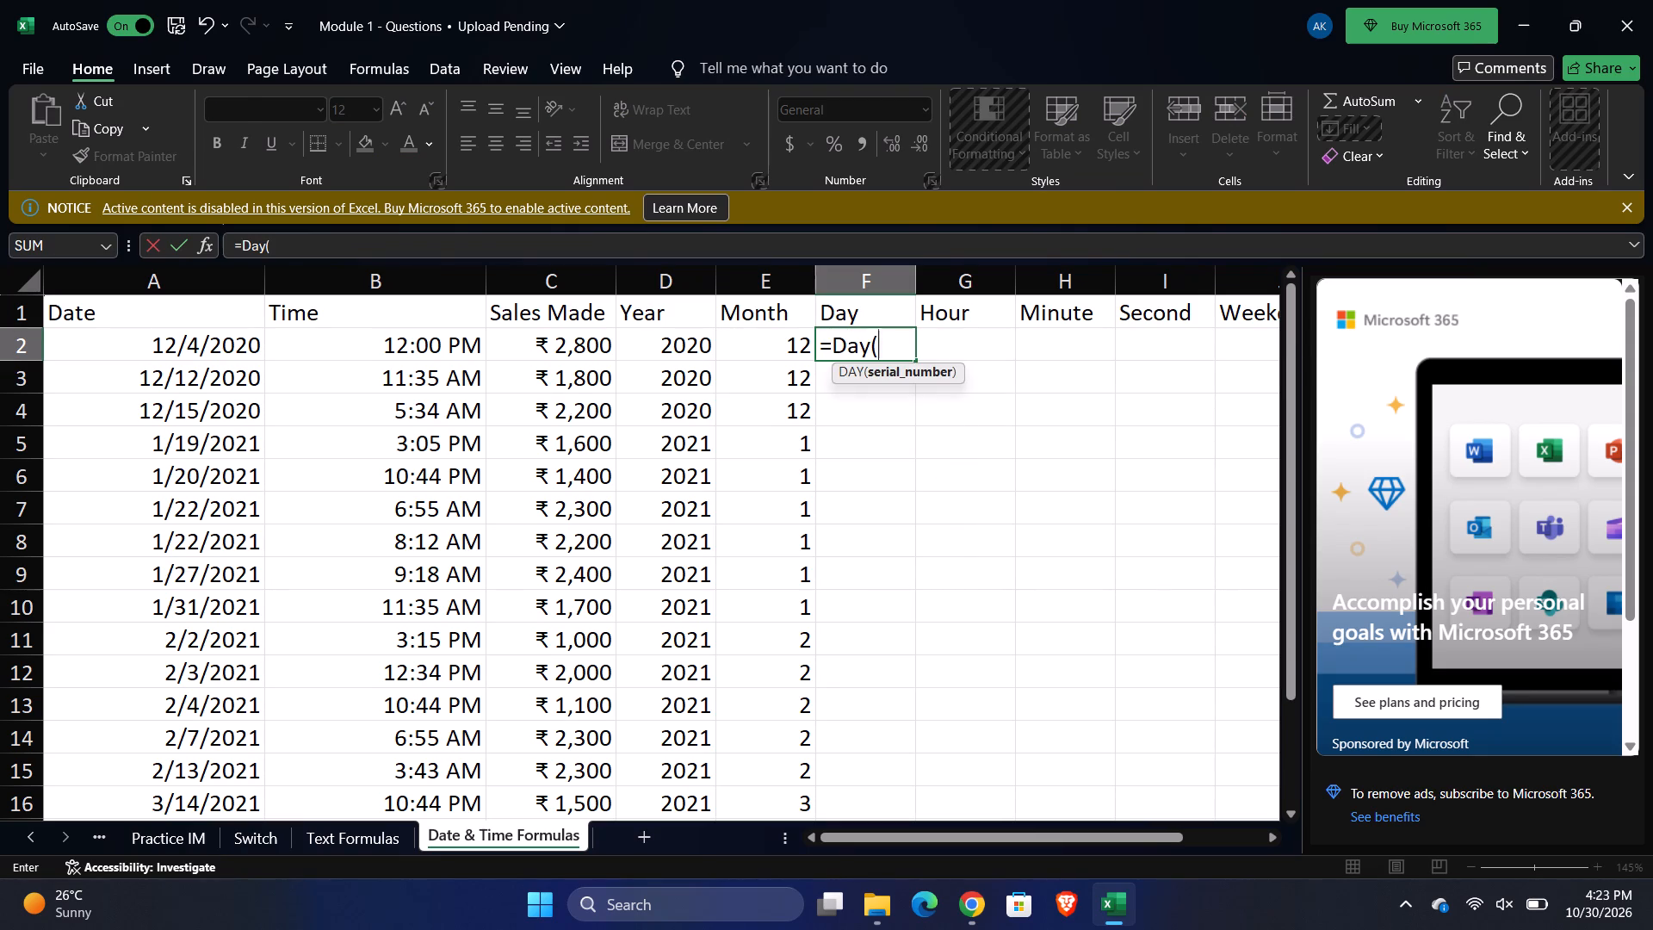
drag(198, 348, 227, 697)
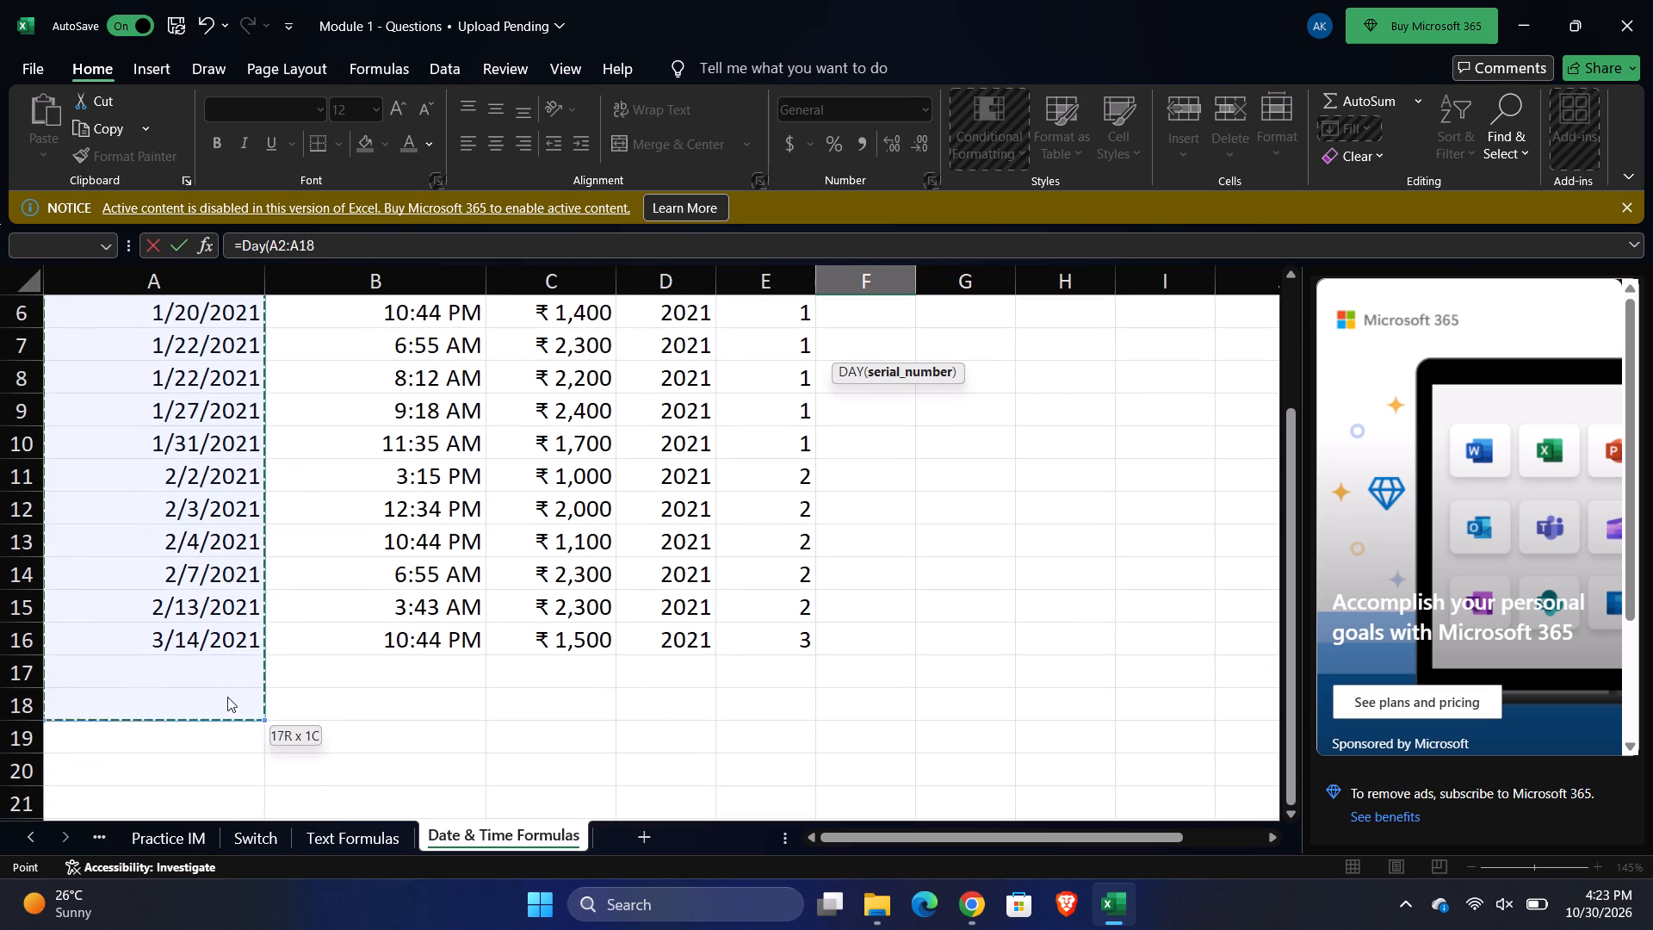
drag(227, 697, 216, 647)
key(shift+parenright)
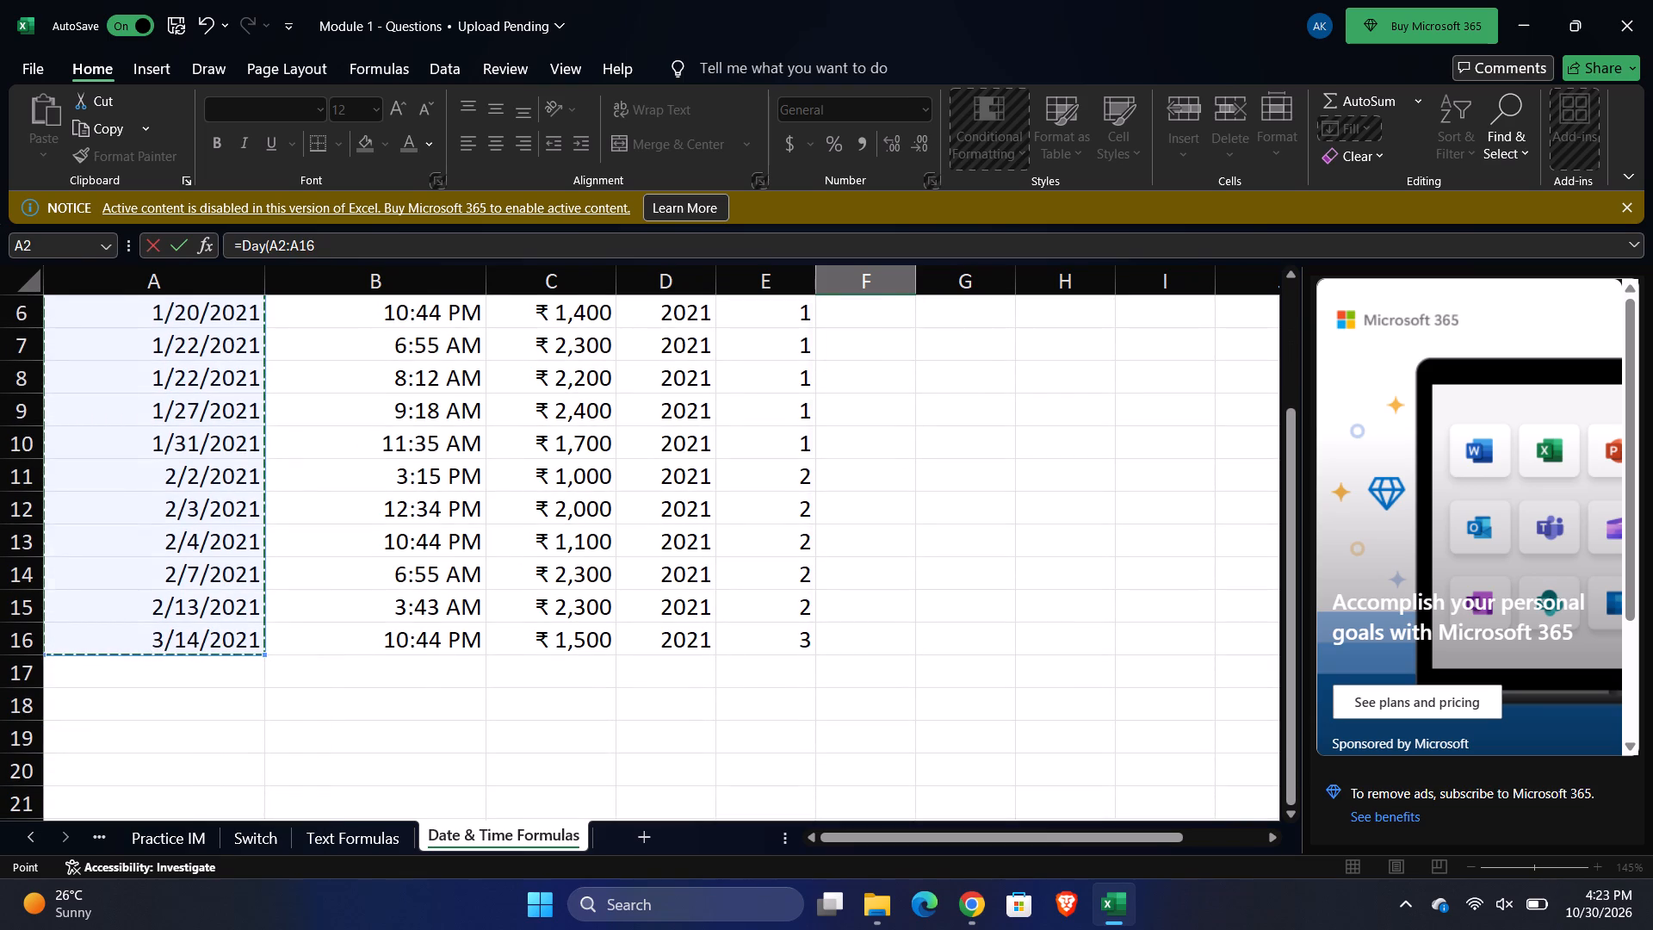
key(Return)
Enter =HOUR(B2:B16) in cell G2 to fill the Hour column from the times.
scroll(929, 584, up, 1)
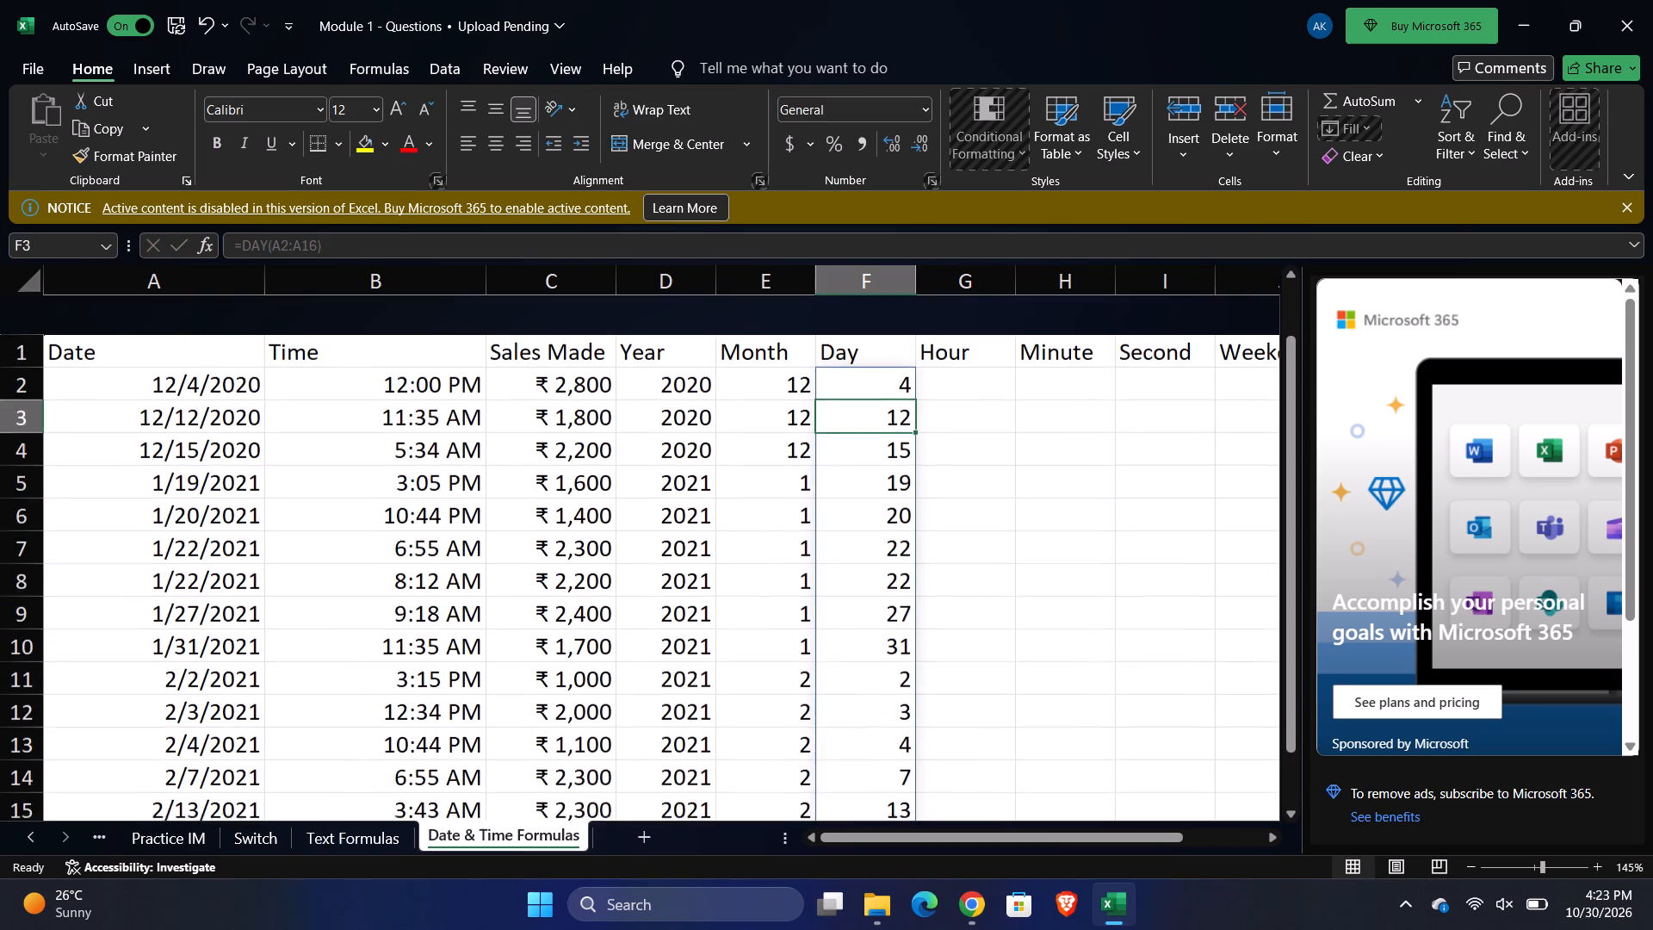
click(947, 356)
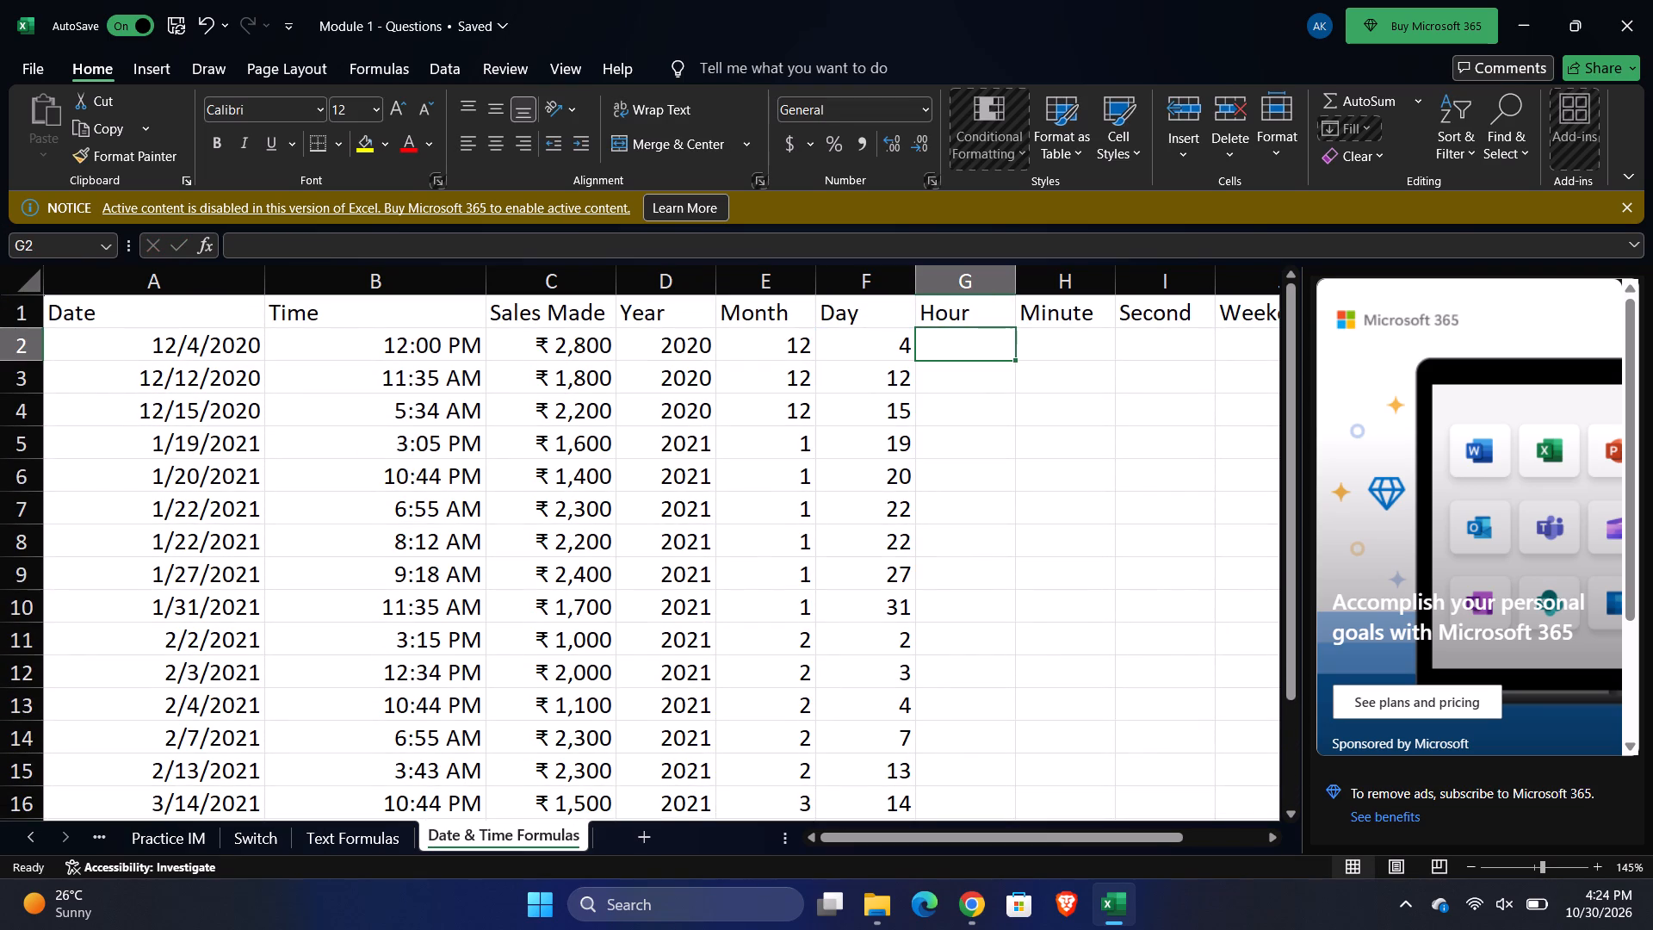
key(equal)
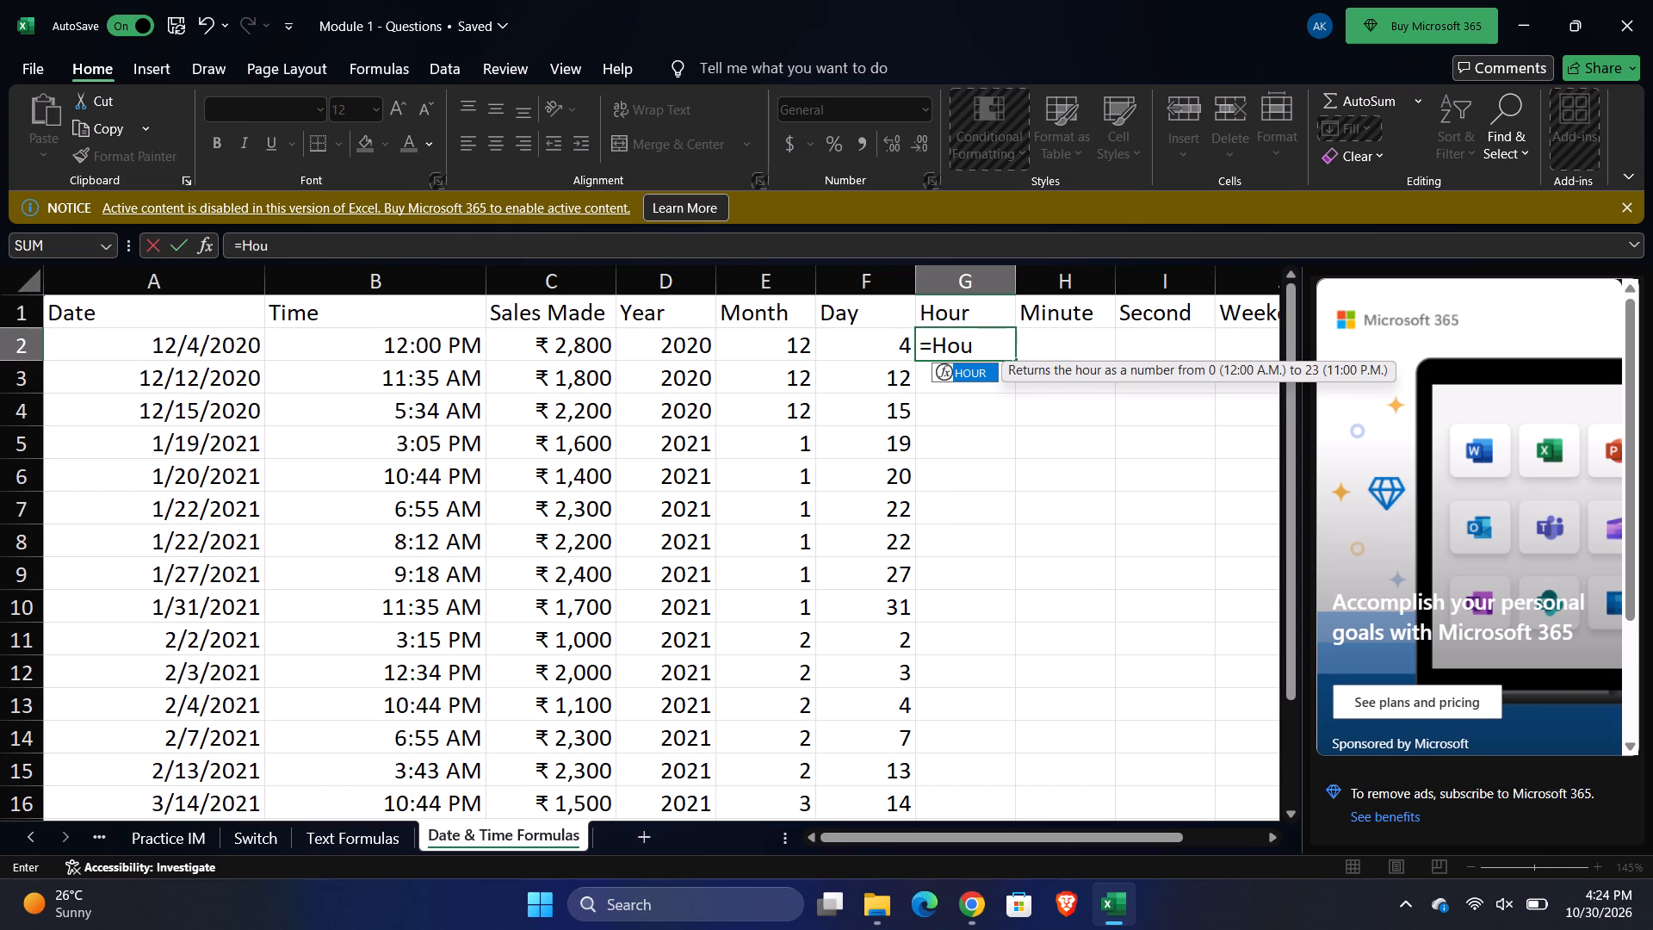
key(Tab)
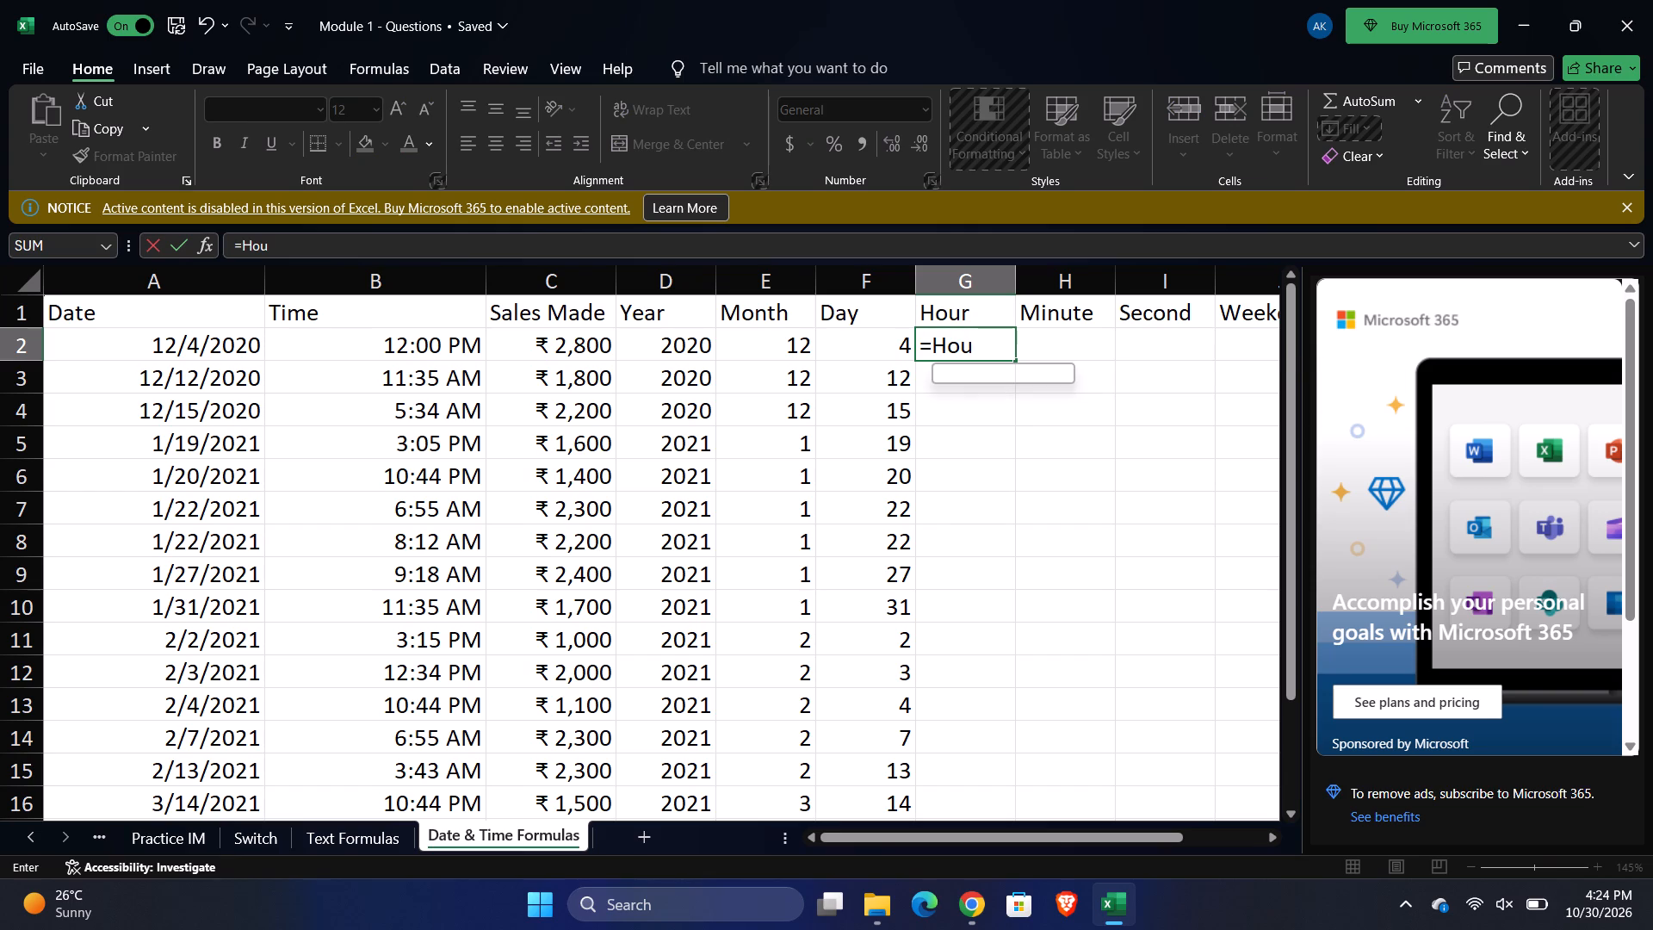
drag(422, 346, 496, 828)
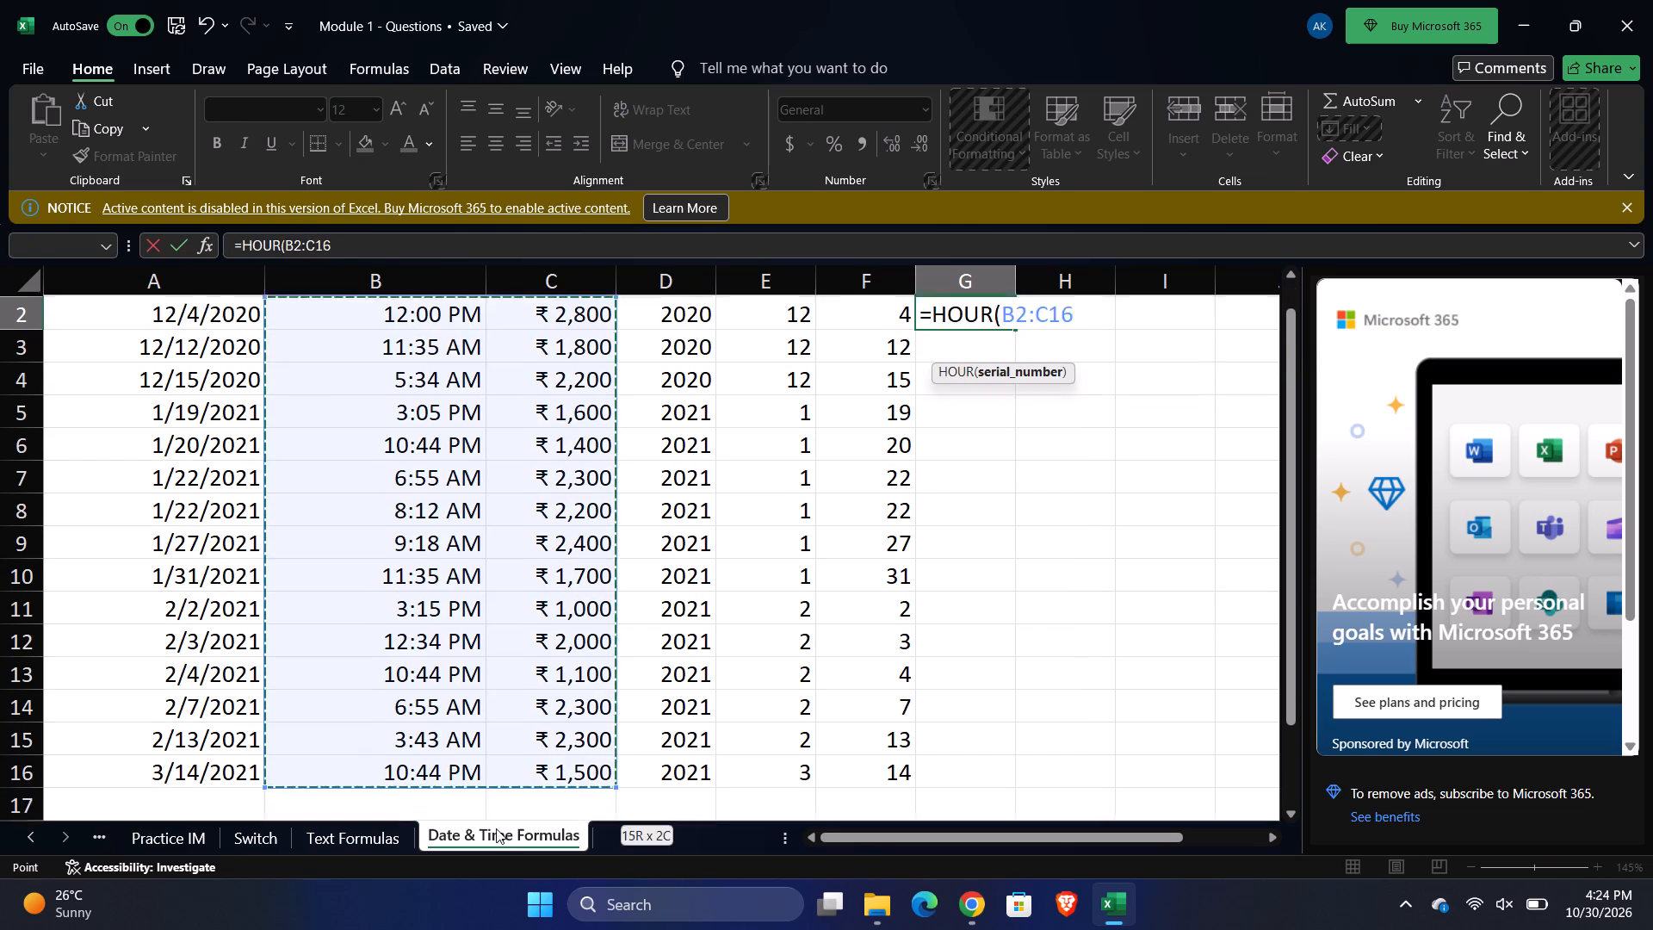
drag(496, 828, 411, 725)
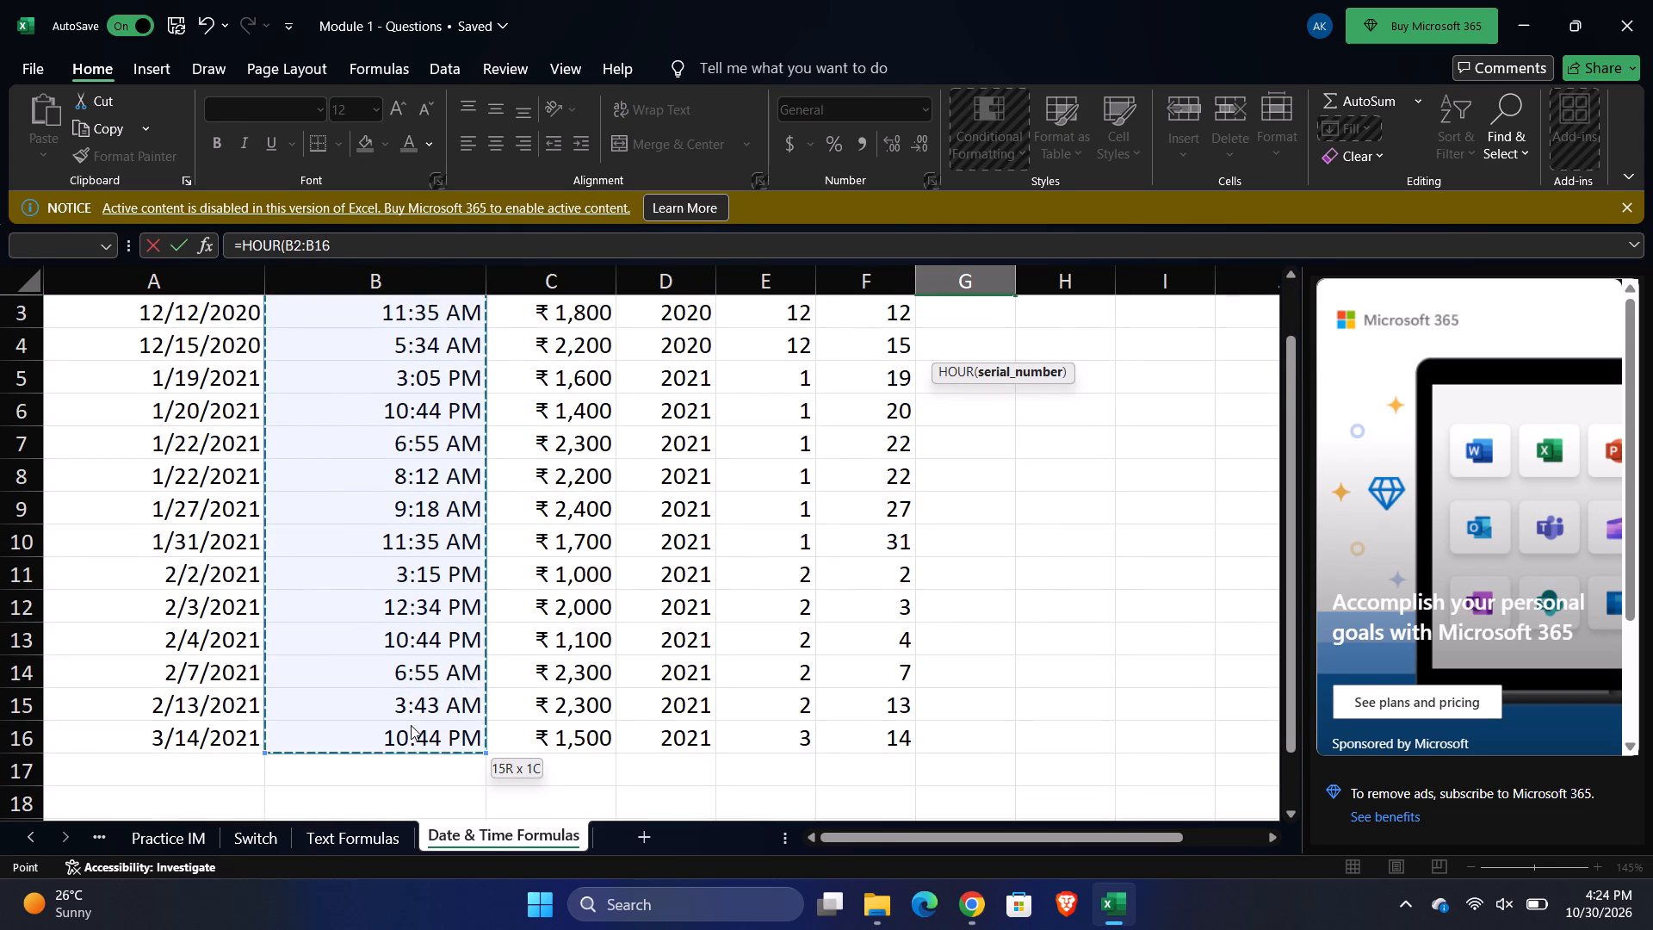
drag(411, 725, 411, 722)
key(shift+parenright)
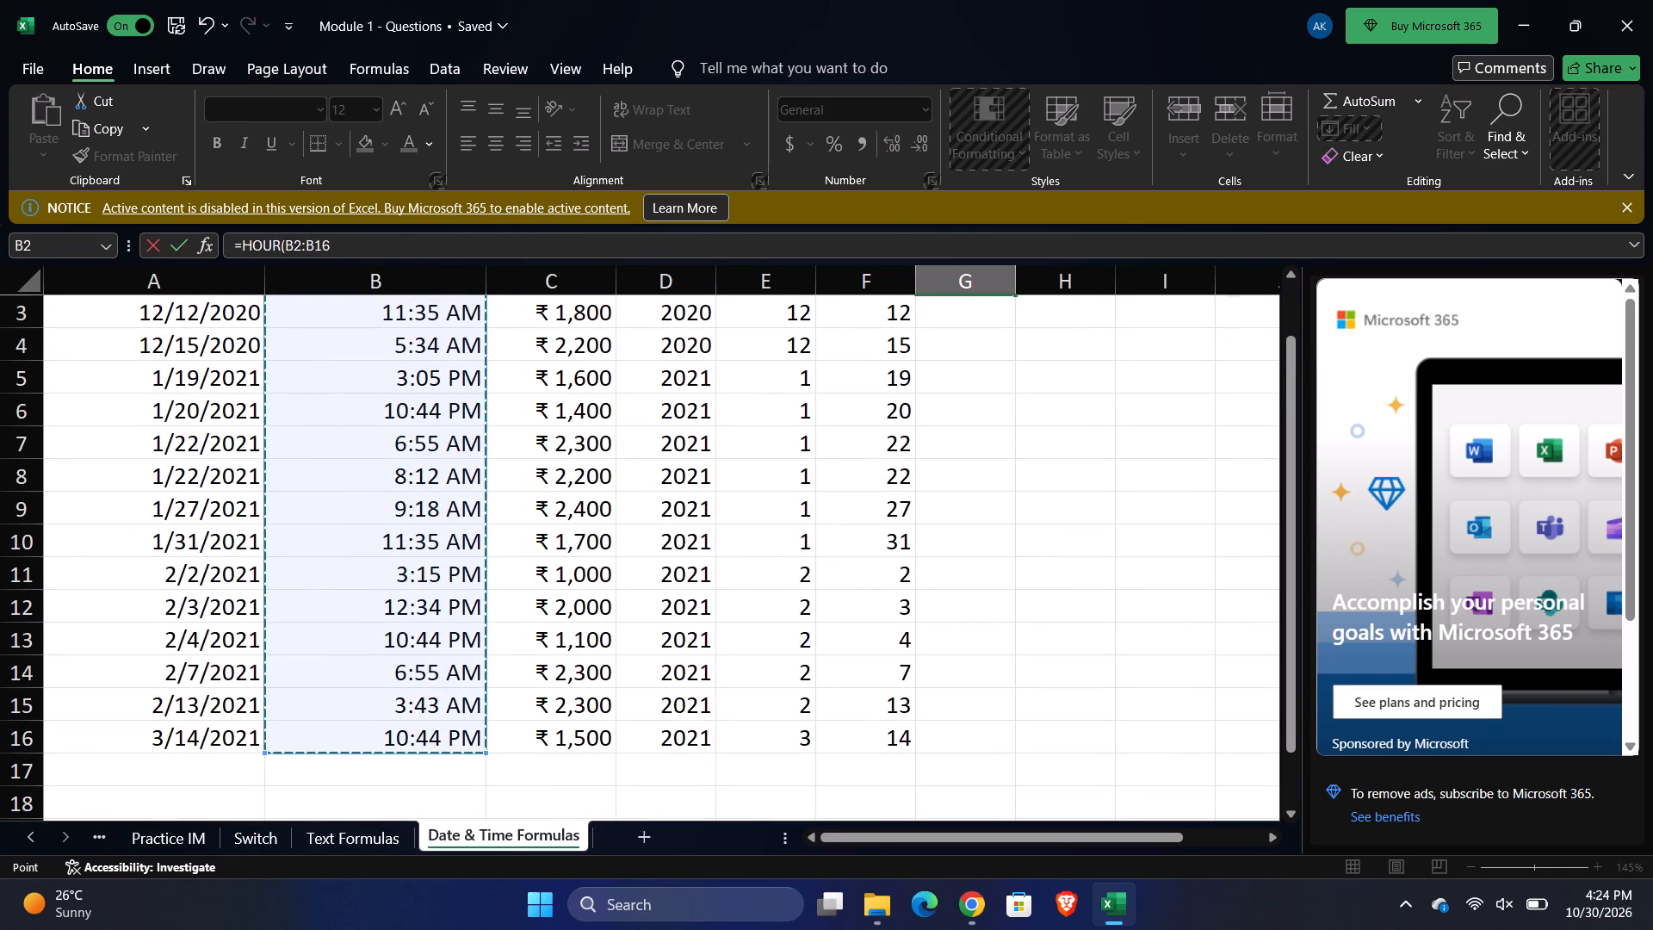
key(Return)
Enter =MINUTE(B2:B16) in cell H2 to fill the Minute column from the times.
scroll(1176, 639, up, 1)
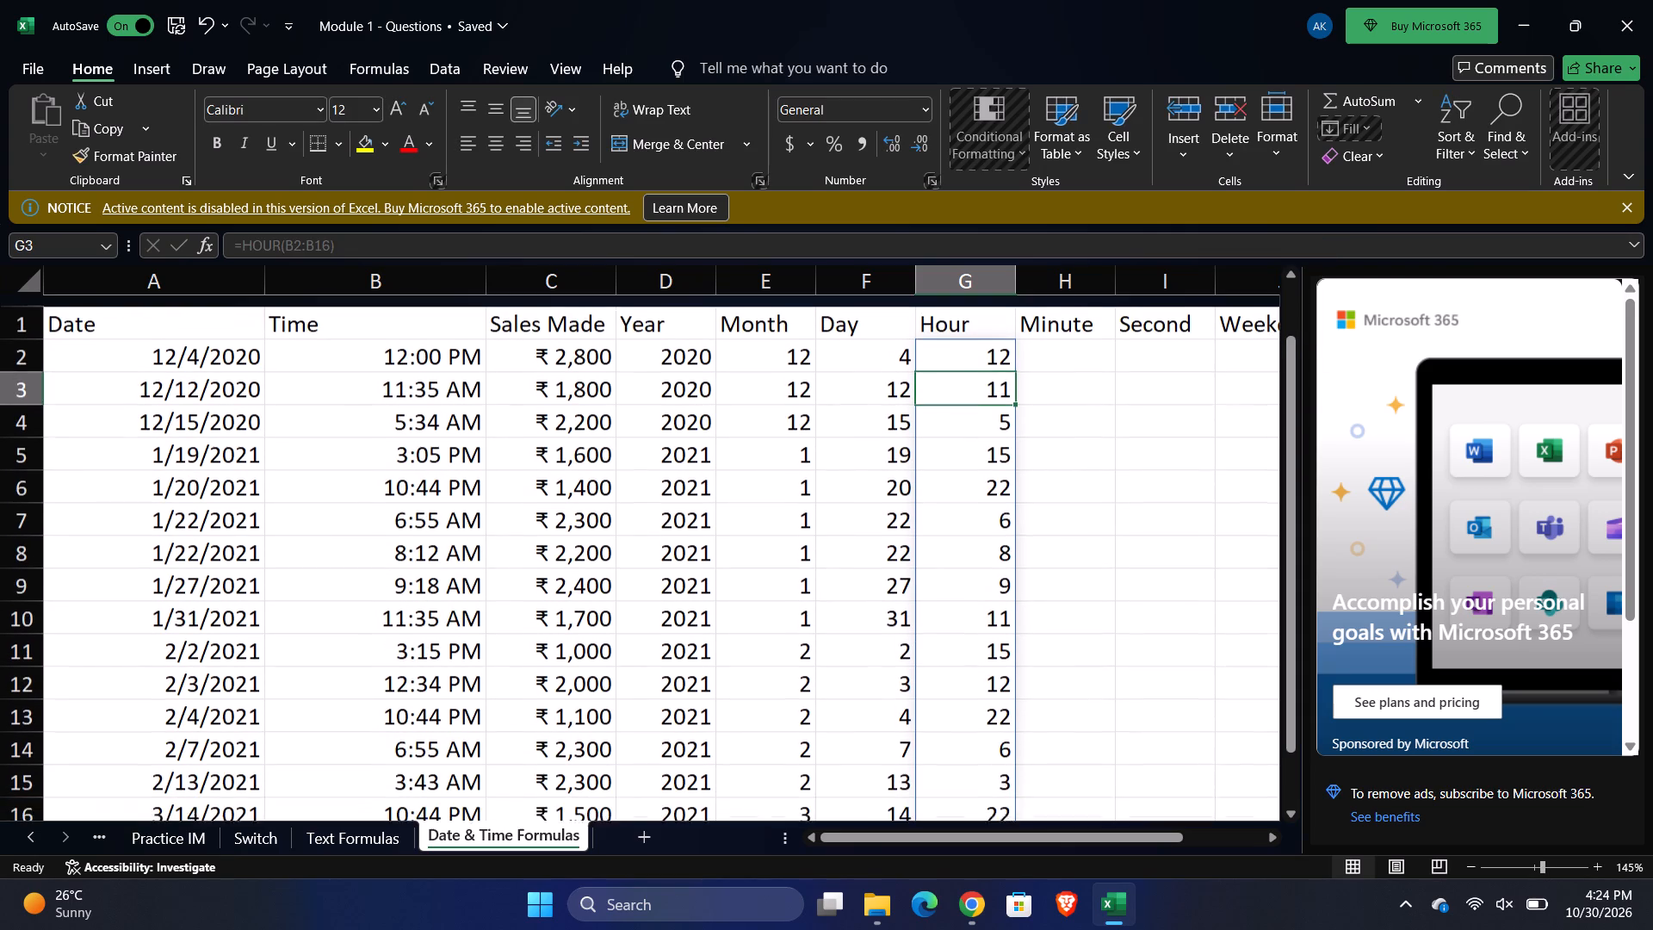
click(1037, 353)
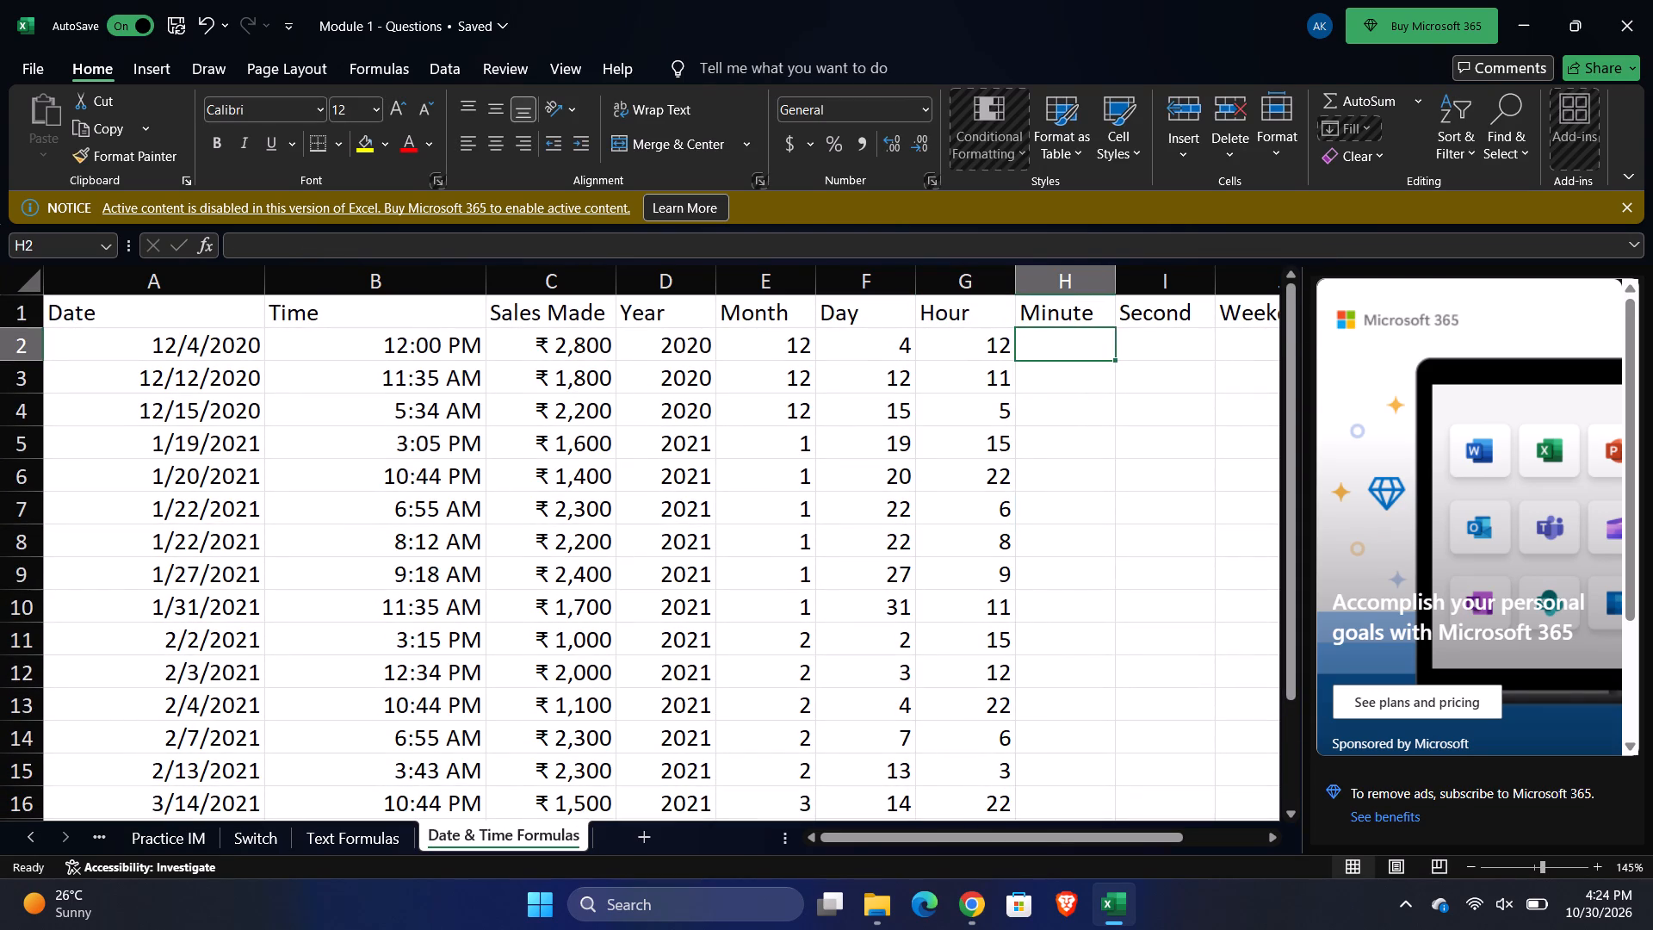
key(equal)
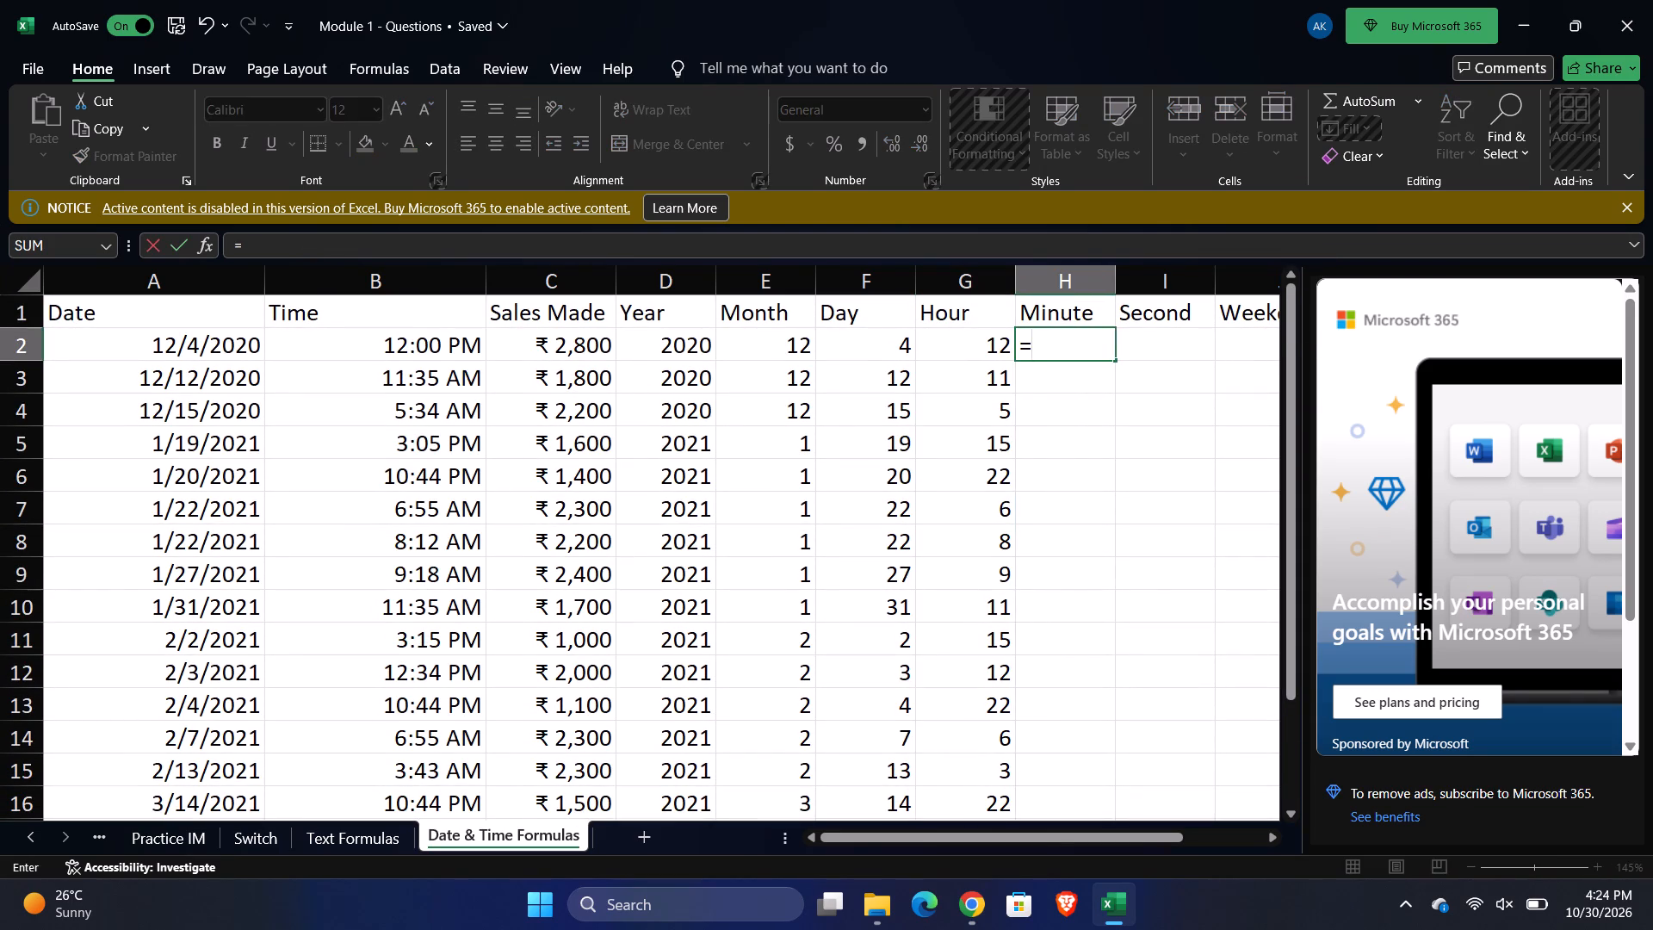
text(in)
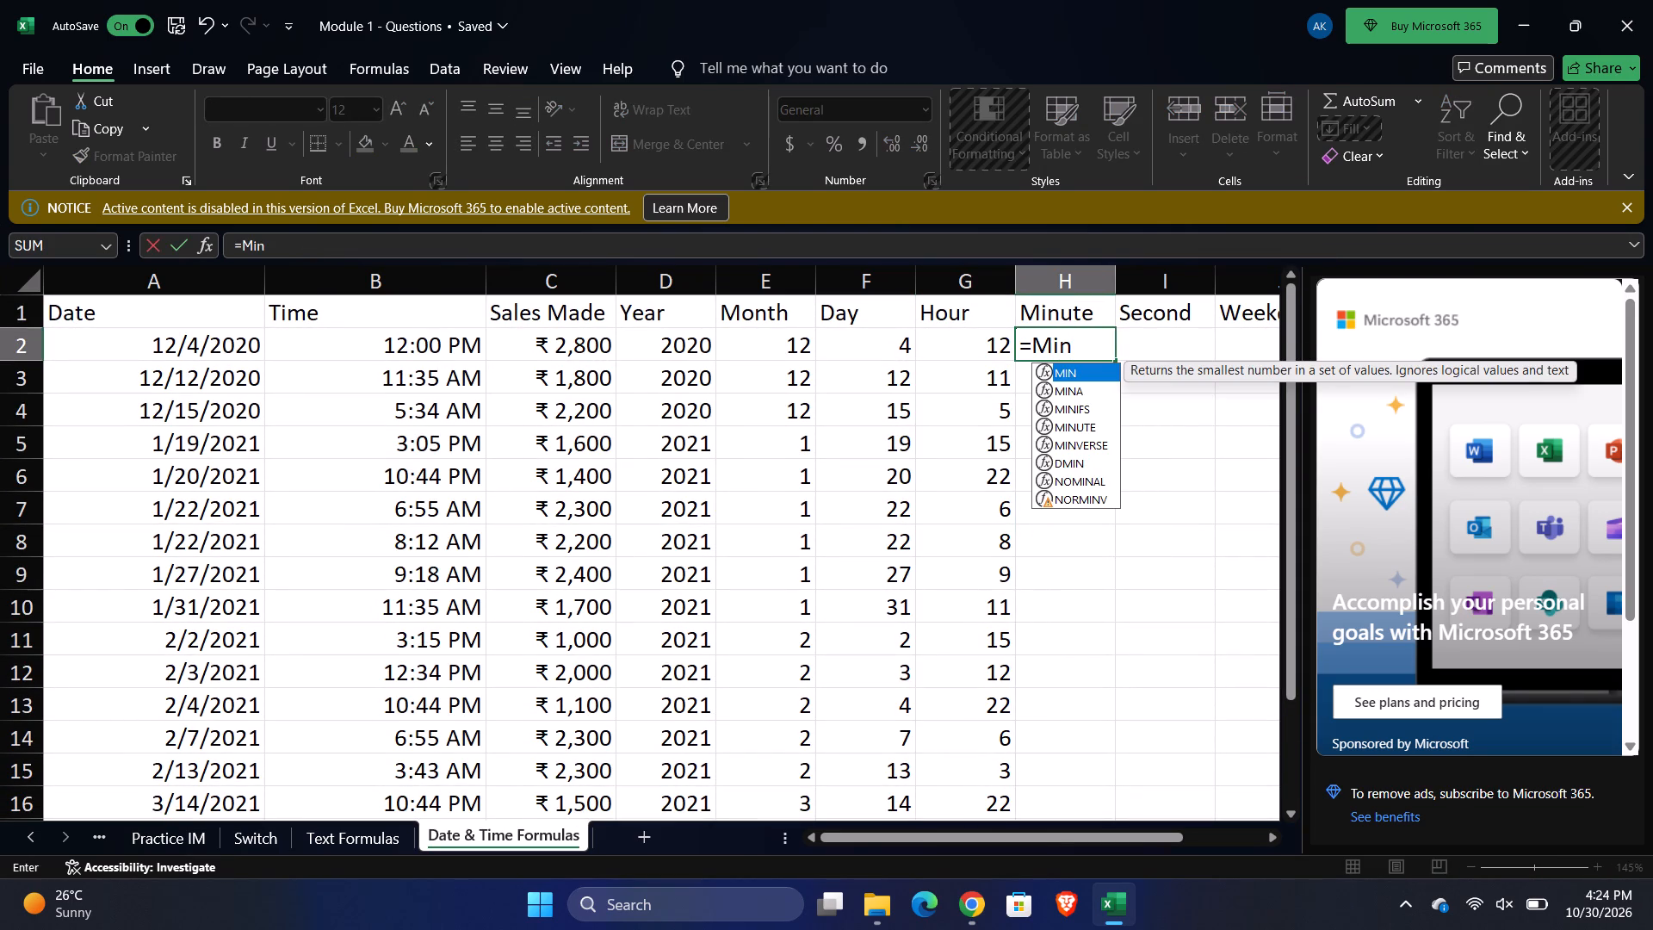
click(1083, 429)
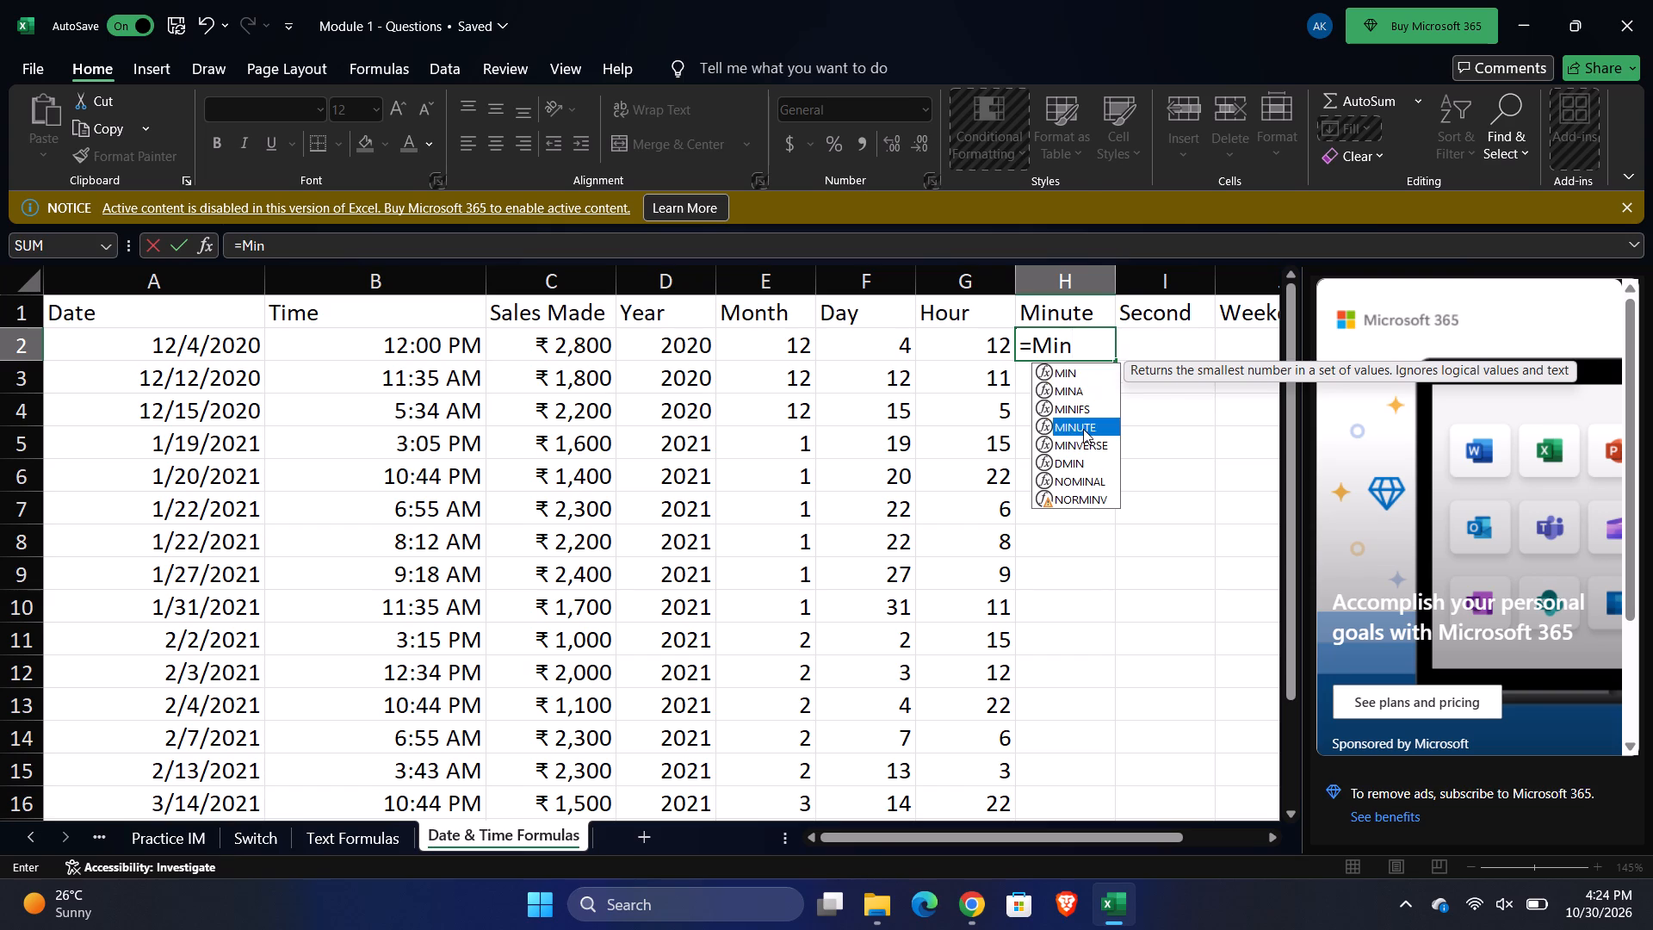
key(Tab)
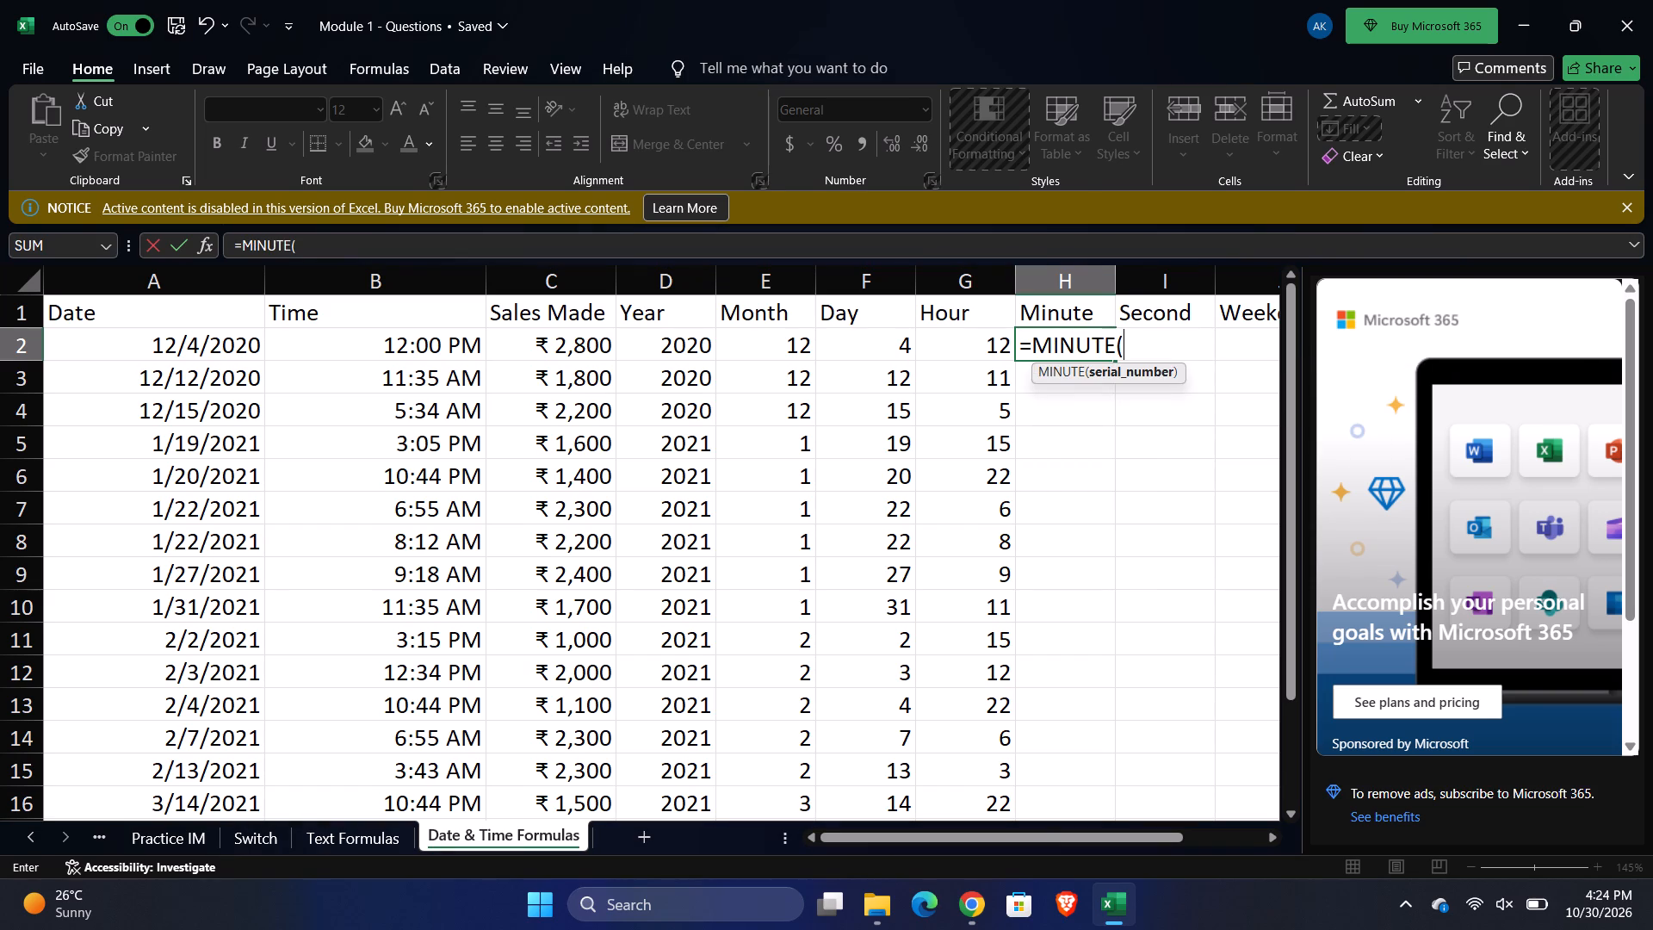
drag(401, 340, 437, 759)
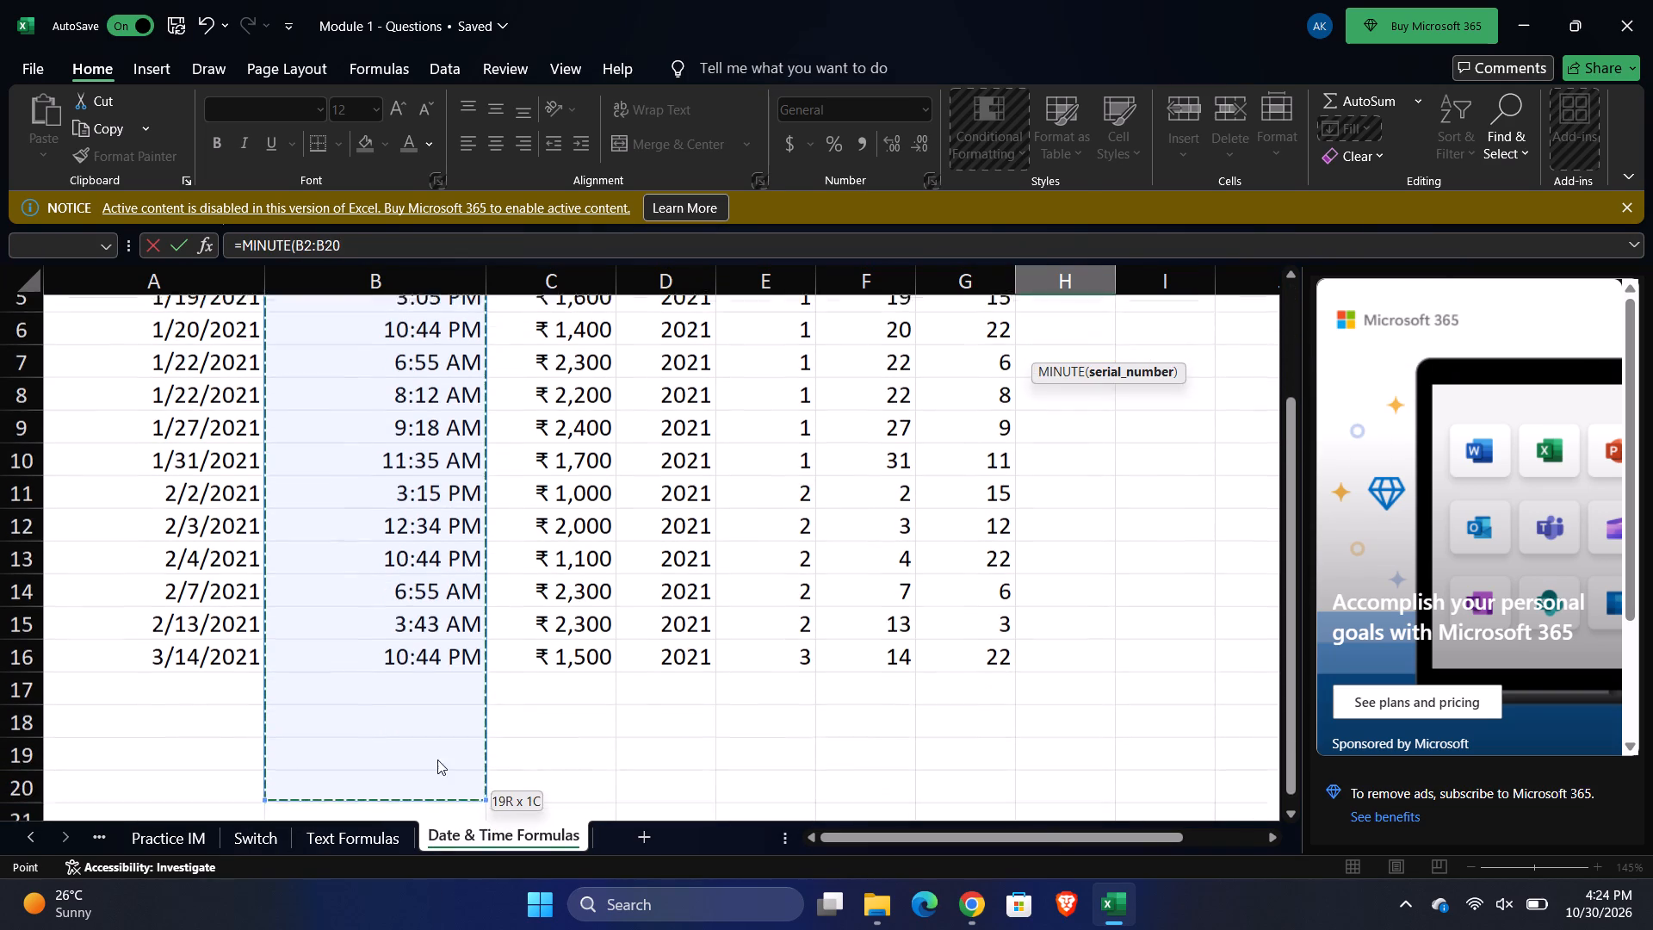
drag(437, 759, 429, 651)
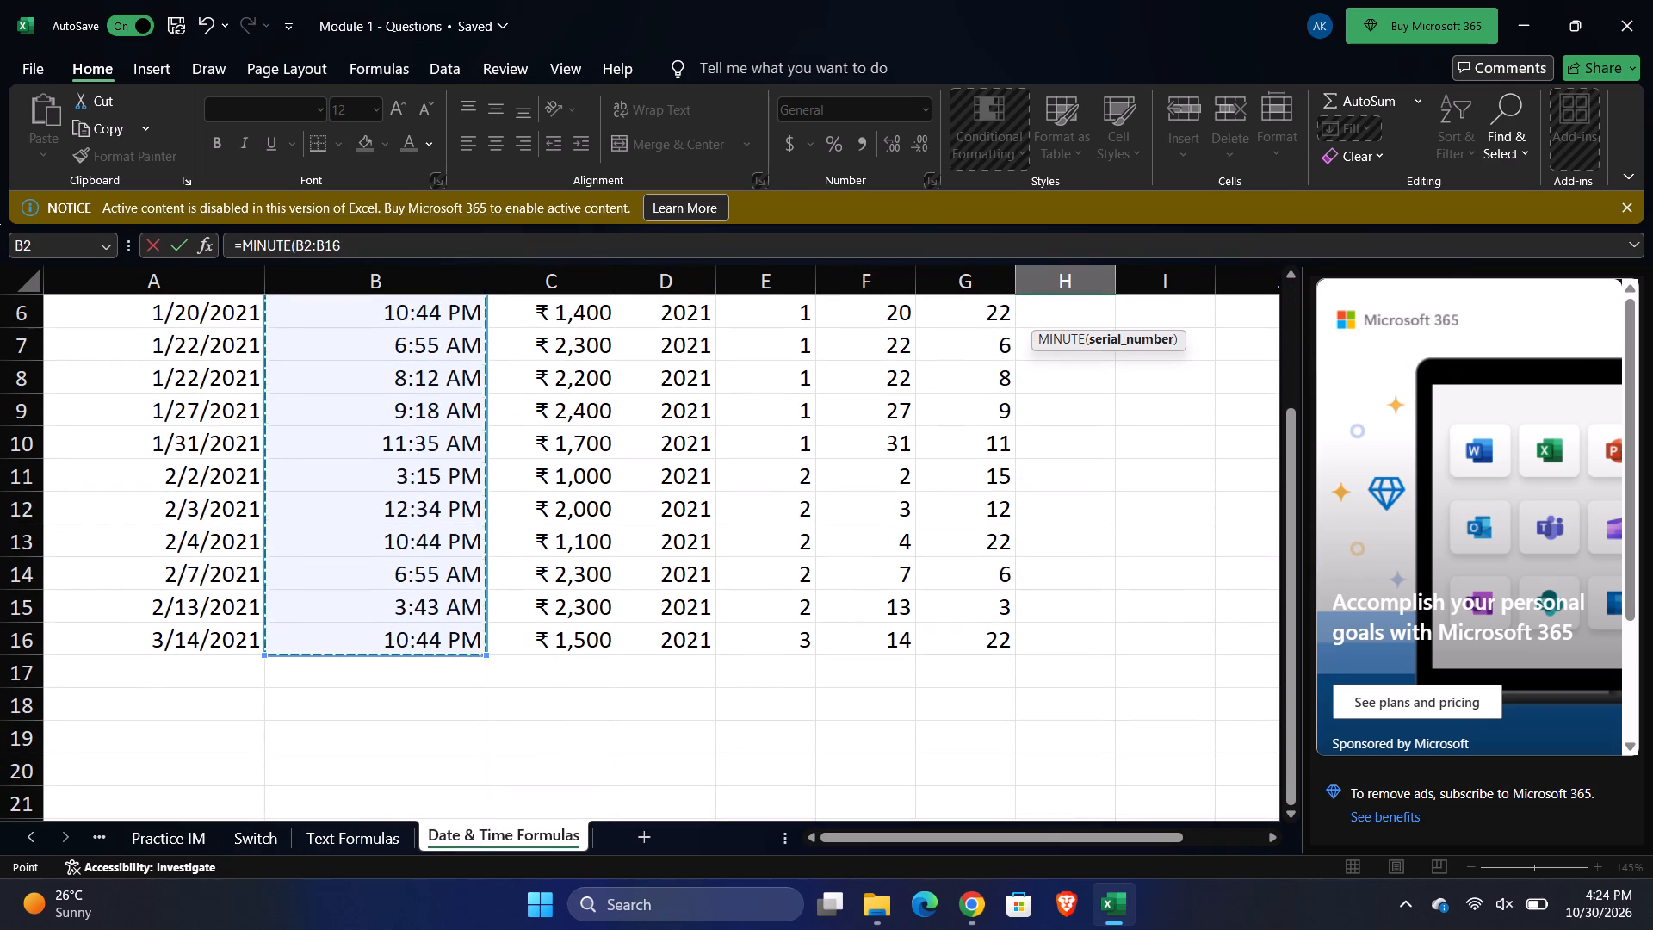
key(shift+parenright)
key(Return)
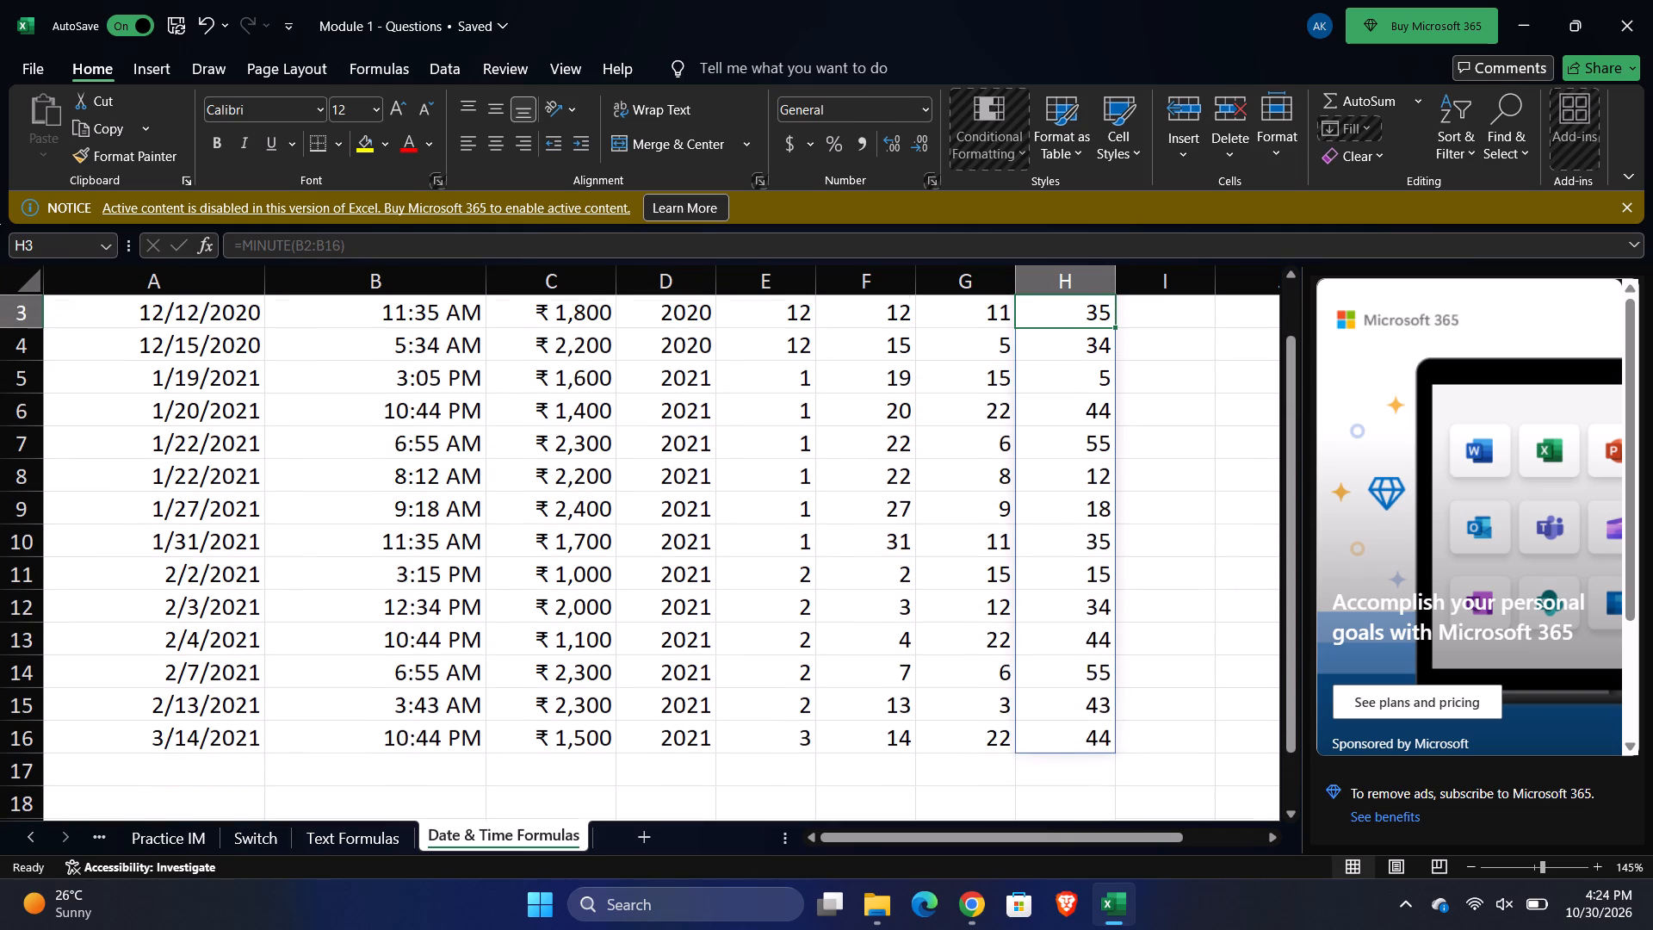
Enter =SECOND(B2:B16) in cell I2 to fill the Second column from the times.
scroll(901, 582, up, 1)
click(1162, 344)
key(equal)
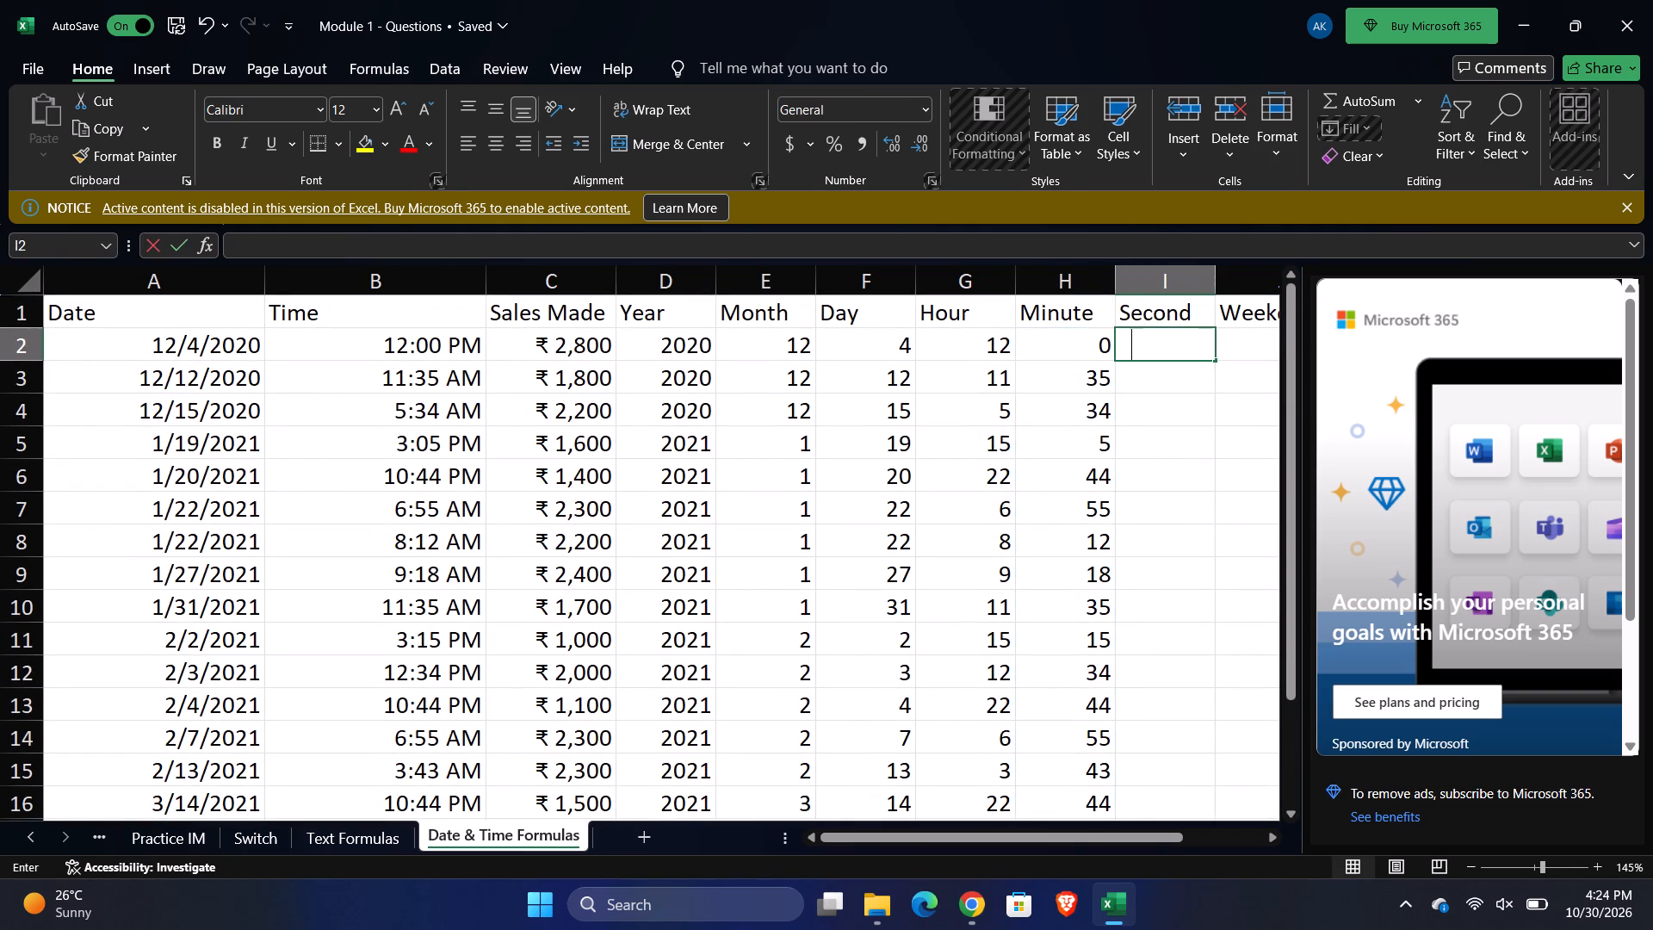
key(s)
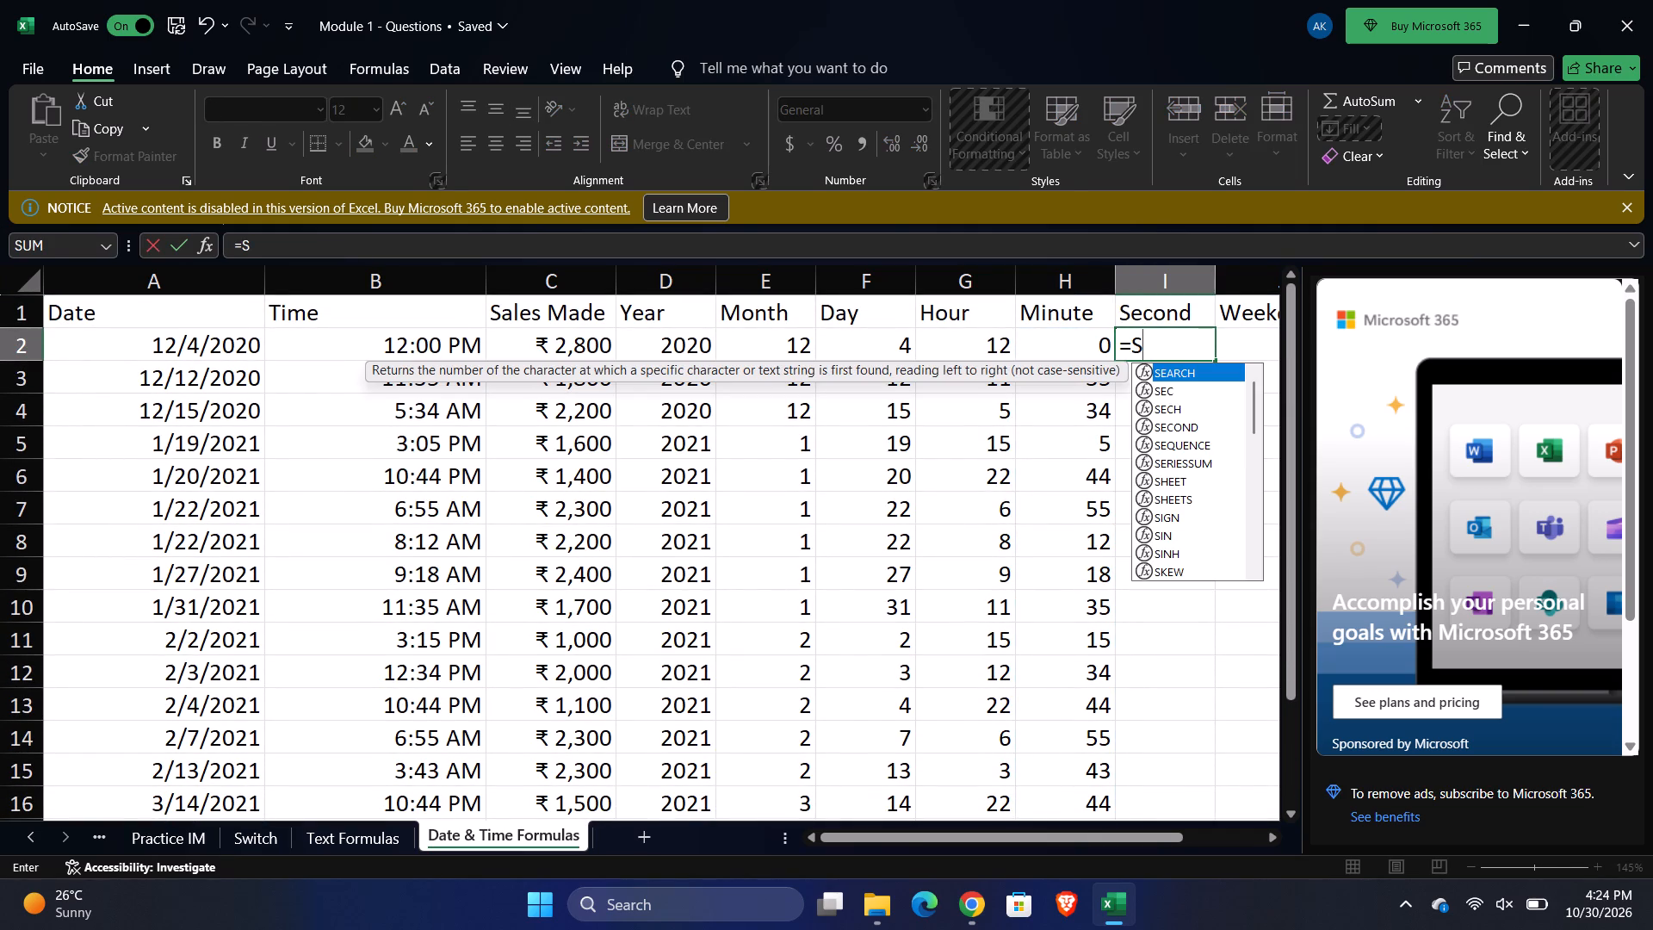
text(ec)
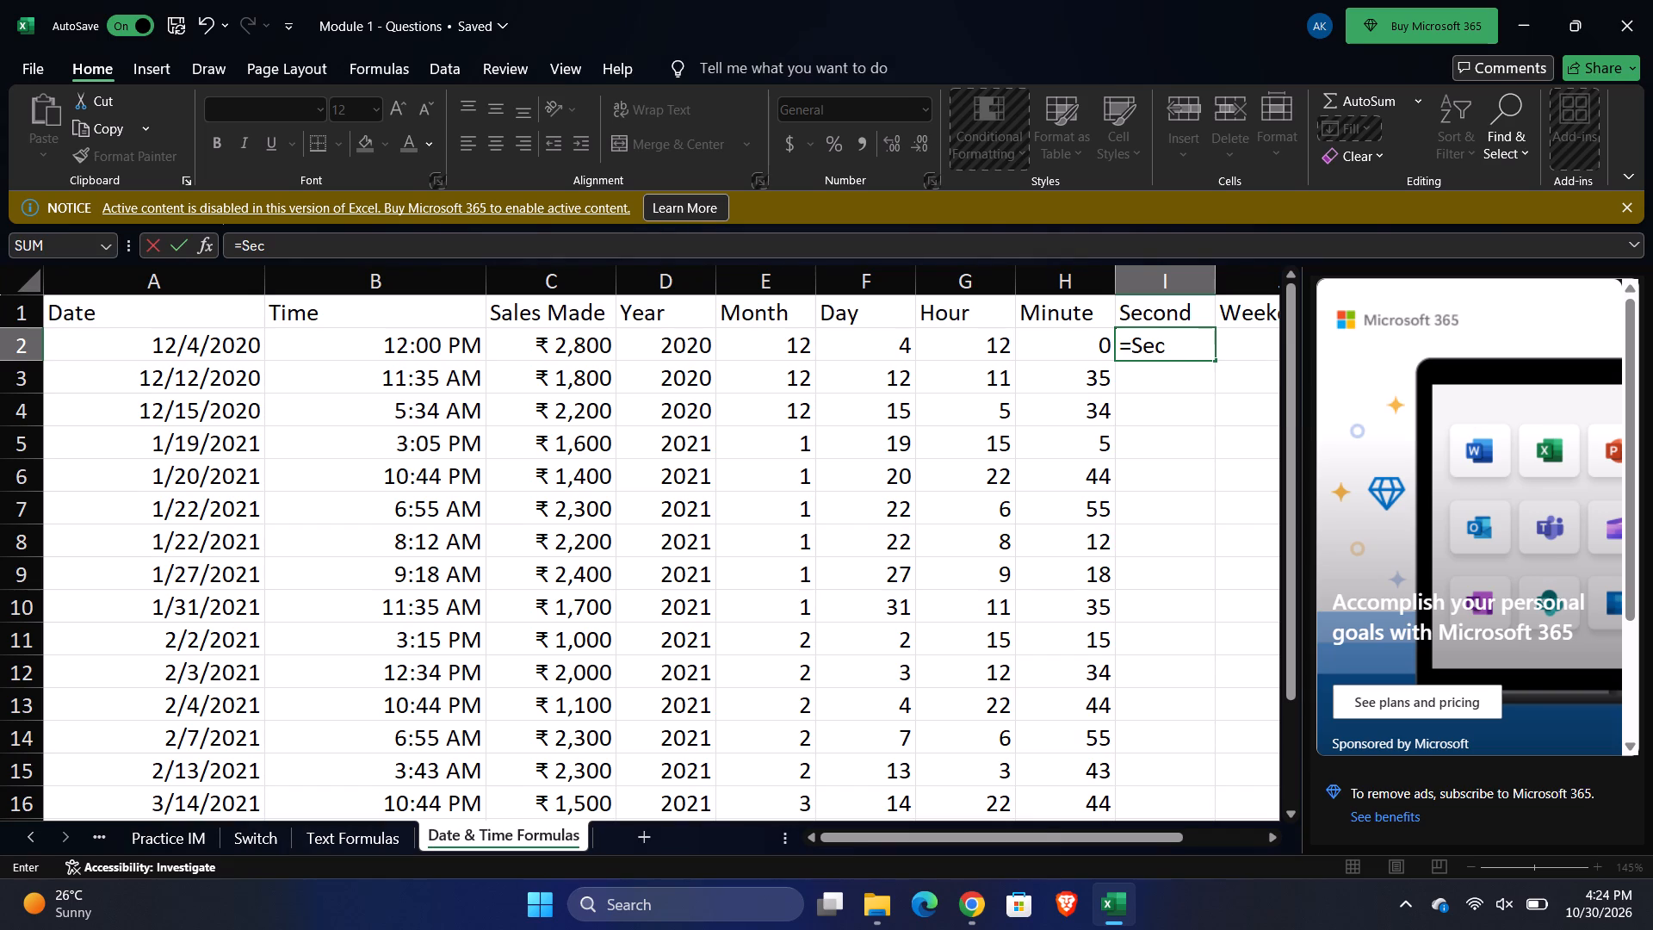
key(BackSpace)
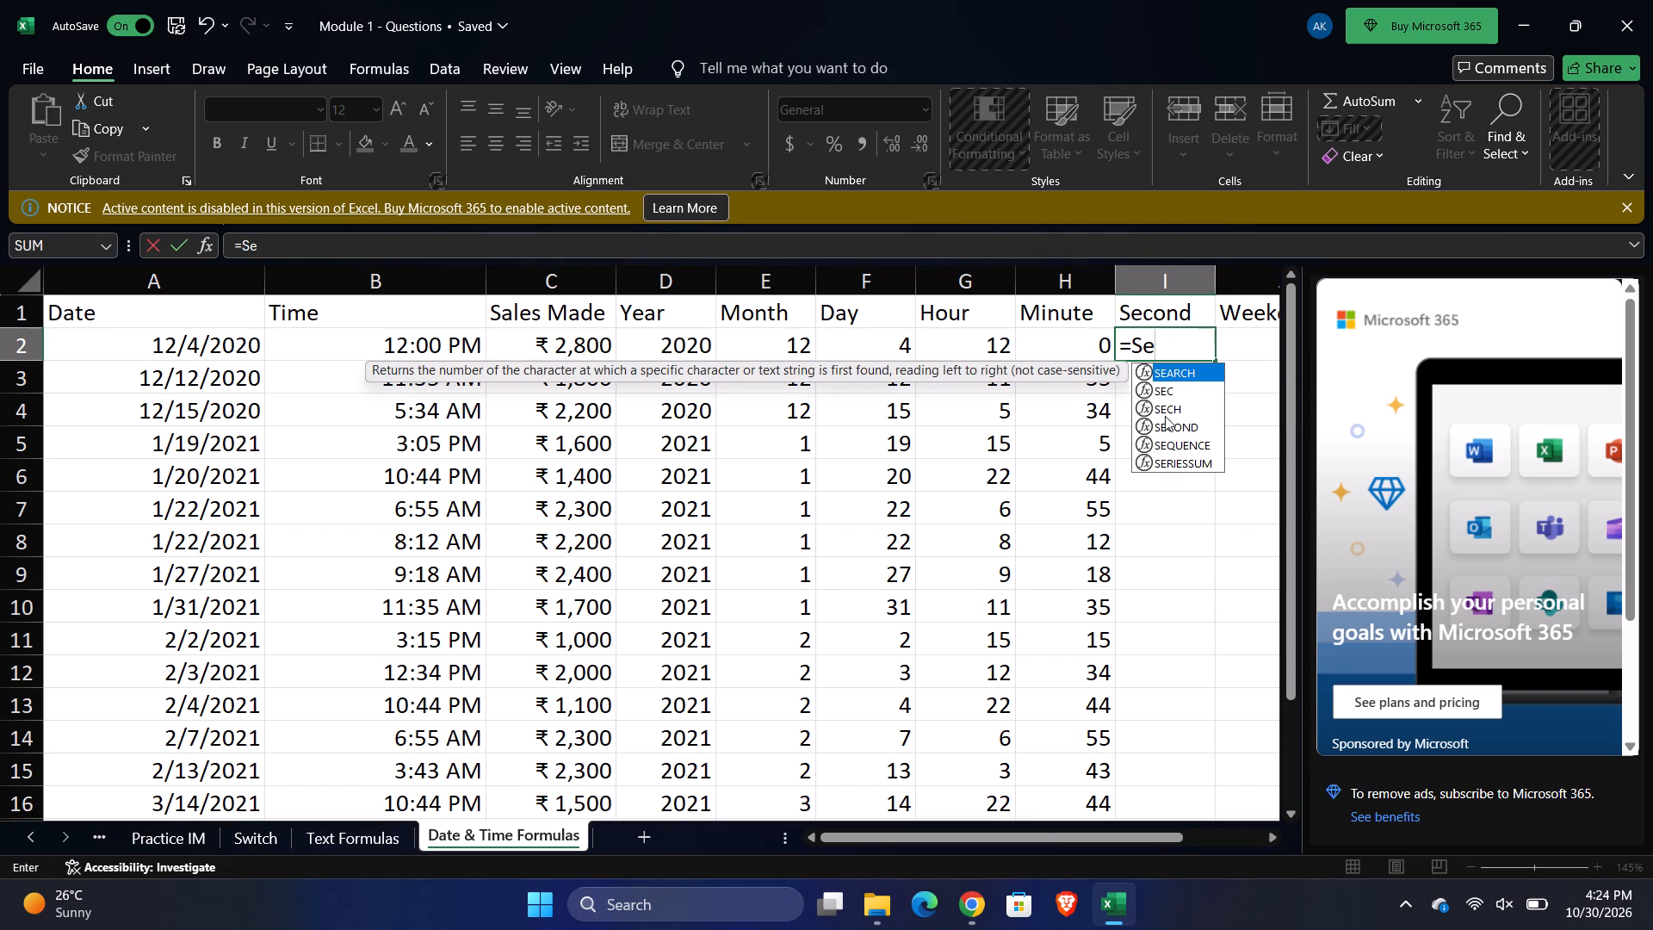
click(1160, 430)
key(Tab)
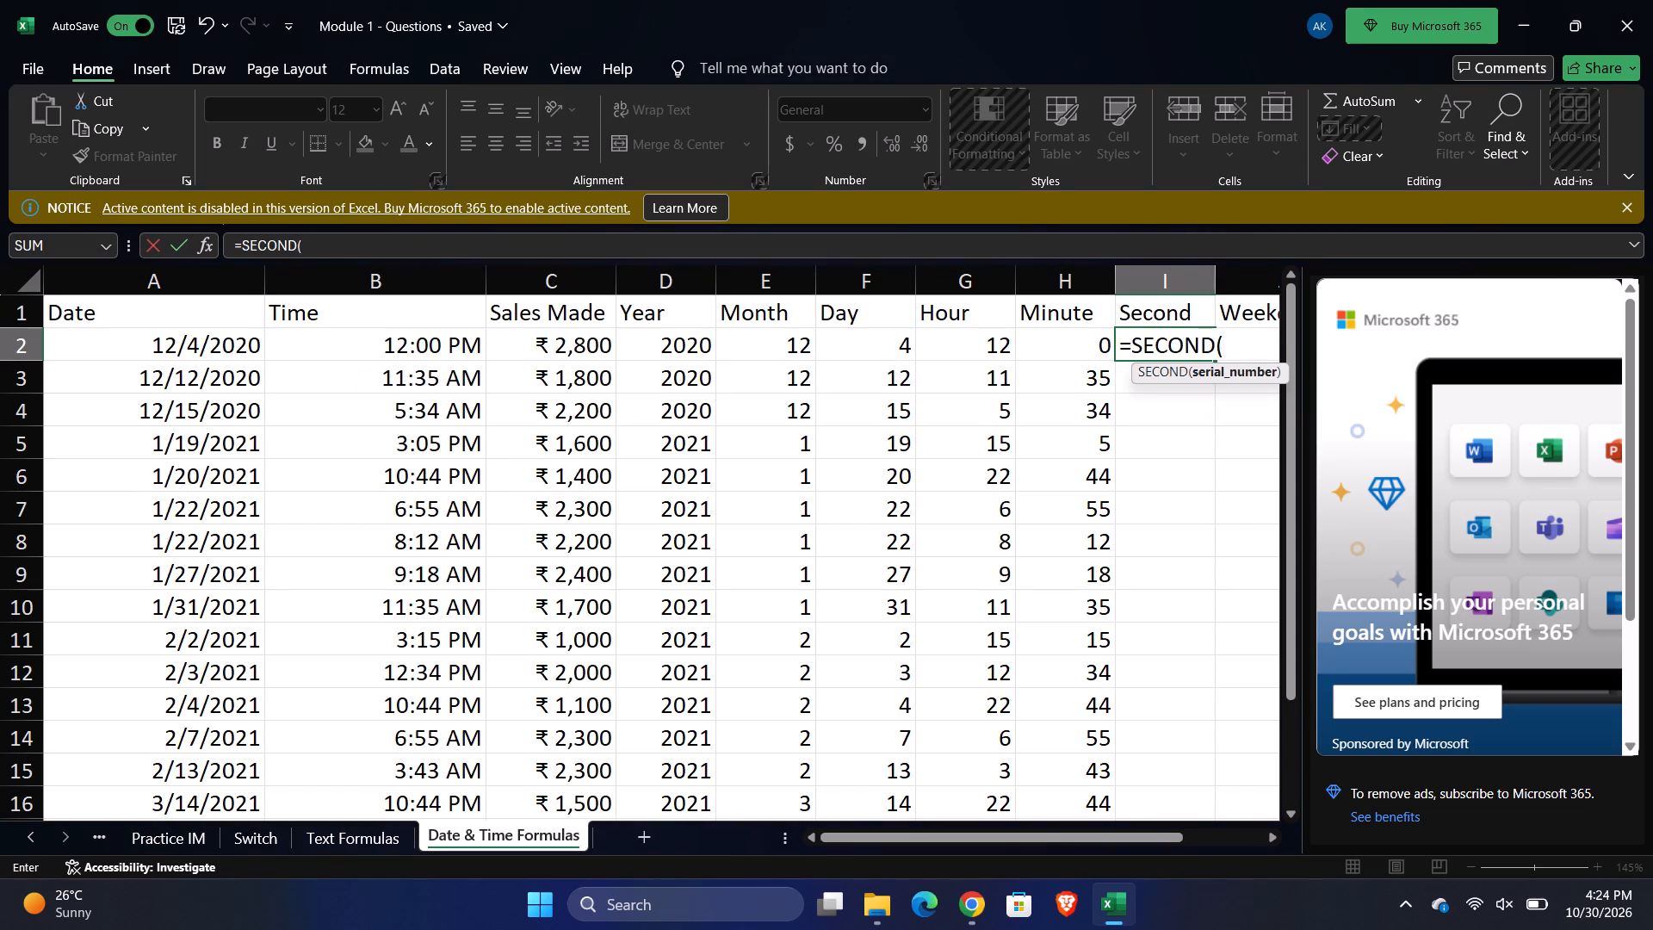
drag(397, 342, 428, 731)
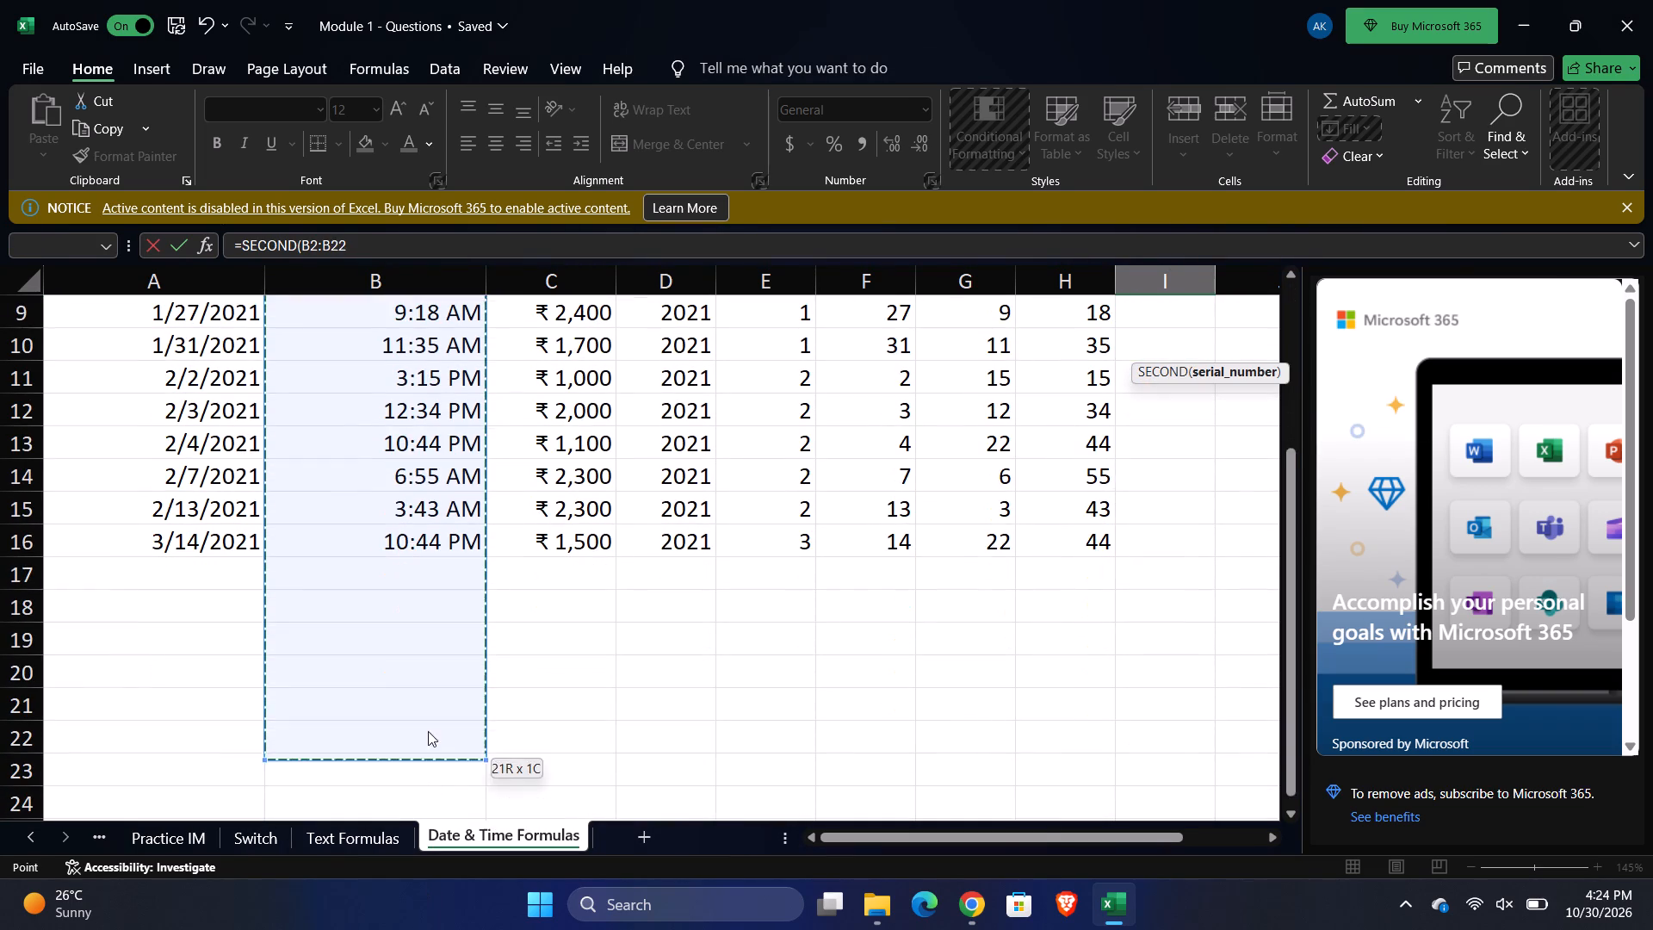
drag(428, 731, 421, 548)
key(Return)
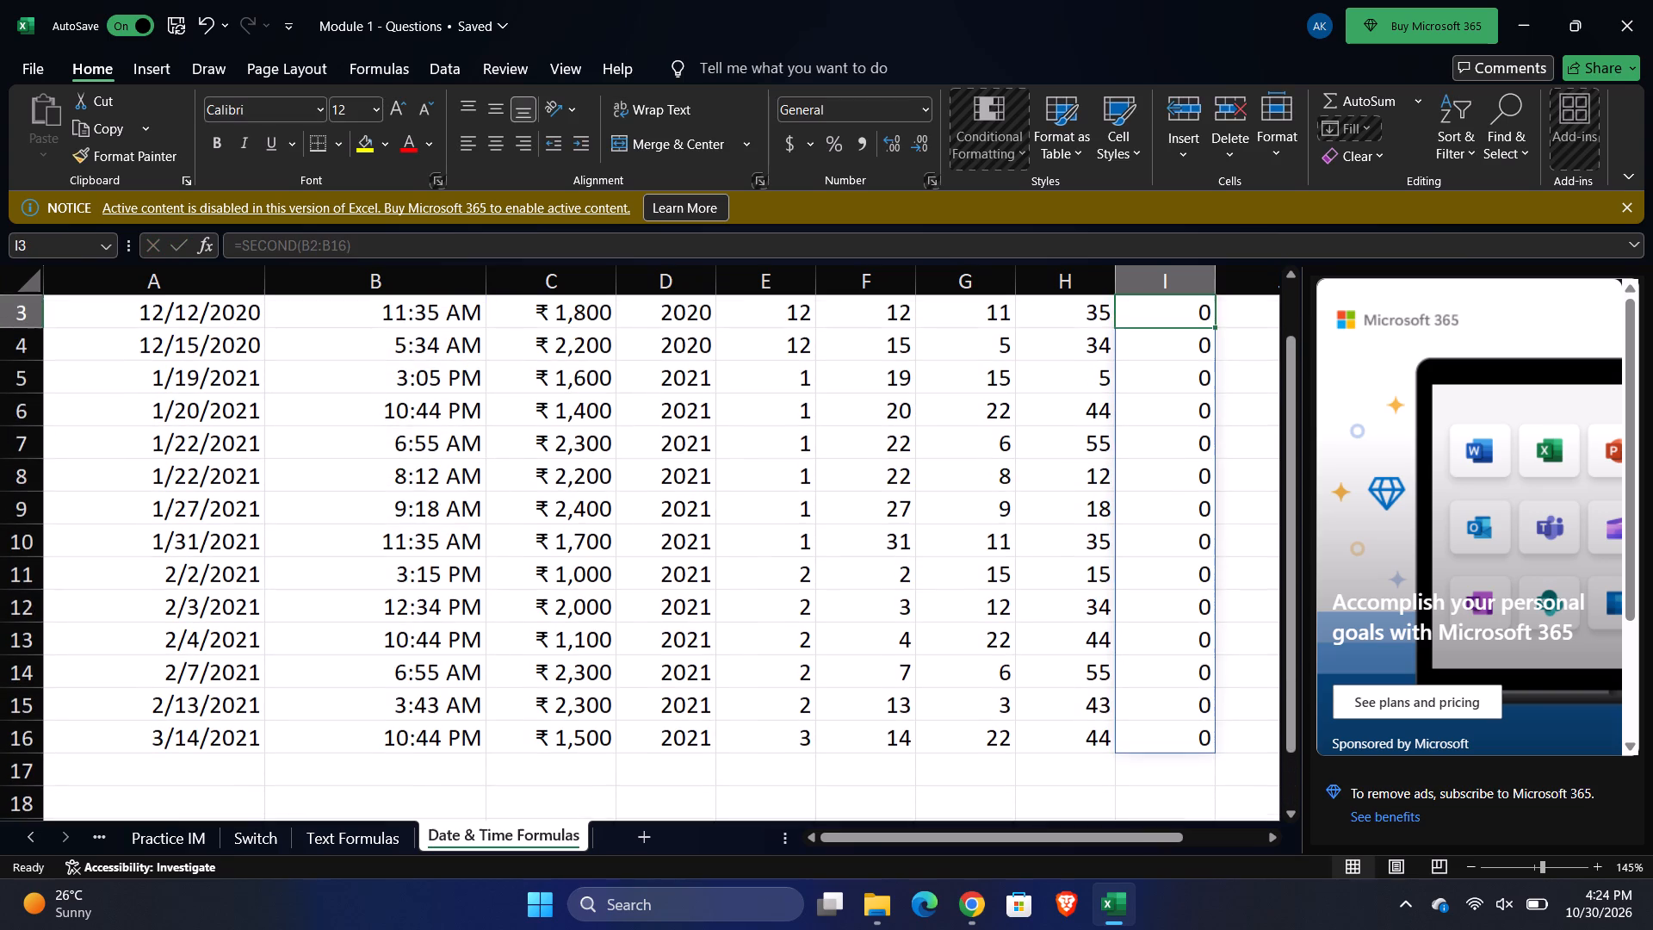
Enter =WEEKDAY(A2:A16,1) in cell J2 to fill the Weekday column, numbering days 1 (Sunday) through 7 (Saturday).
scroll(1165, 507, up, 1)
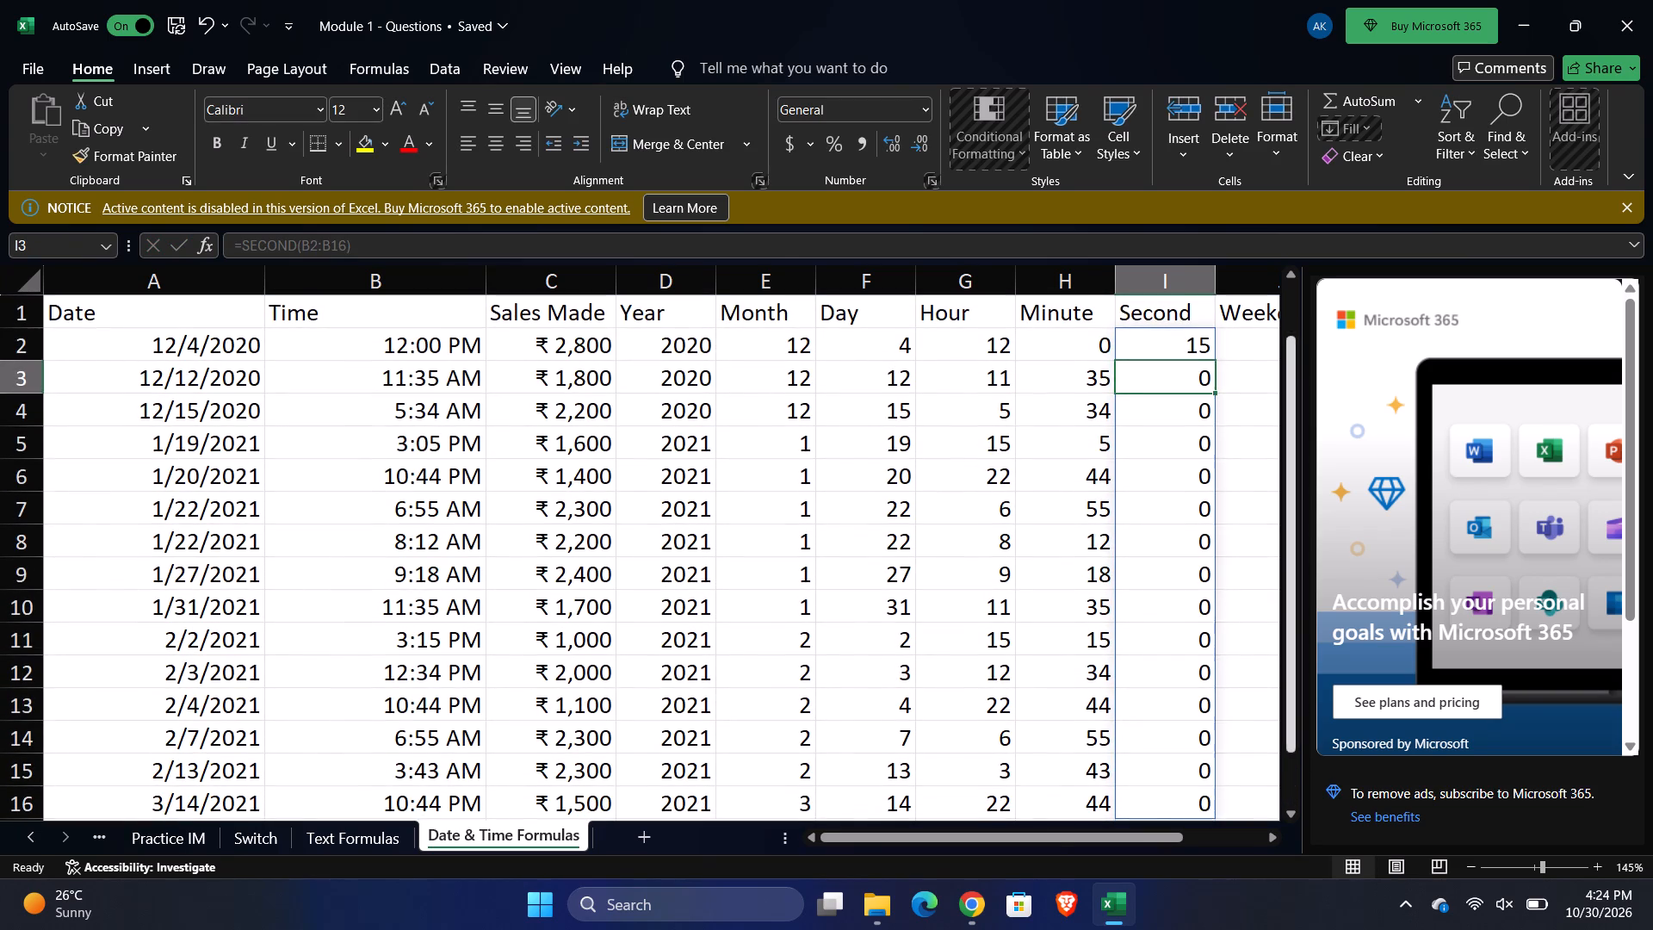
click(1229, 329)
key(equal)
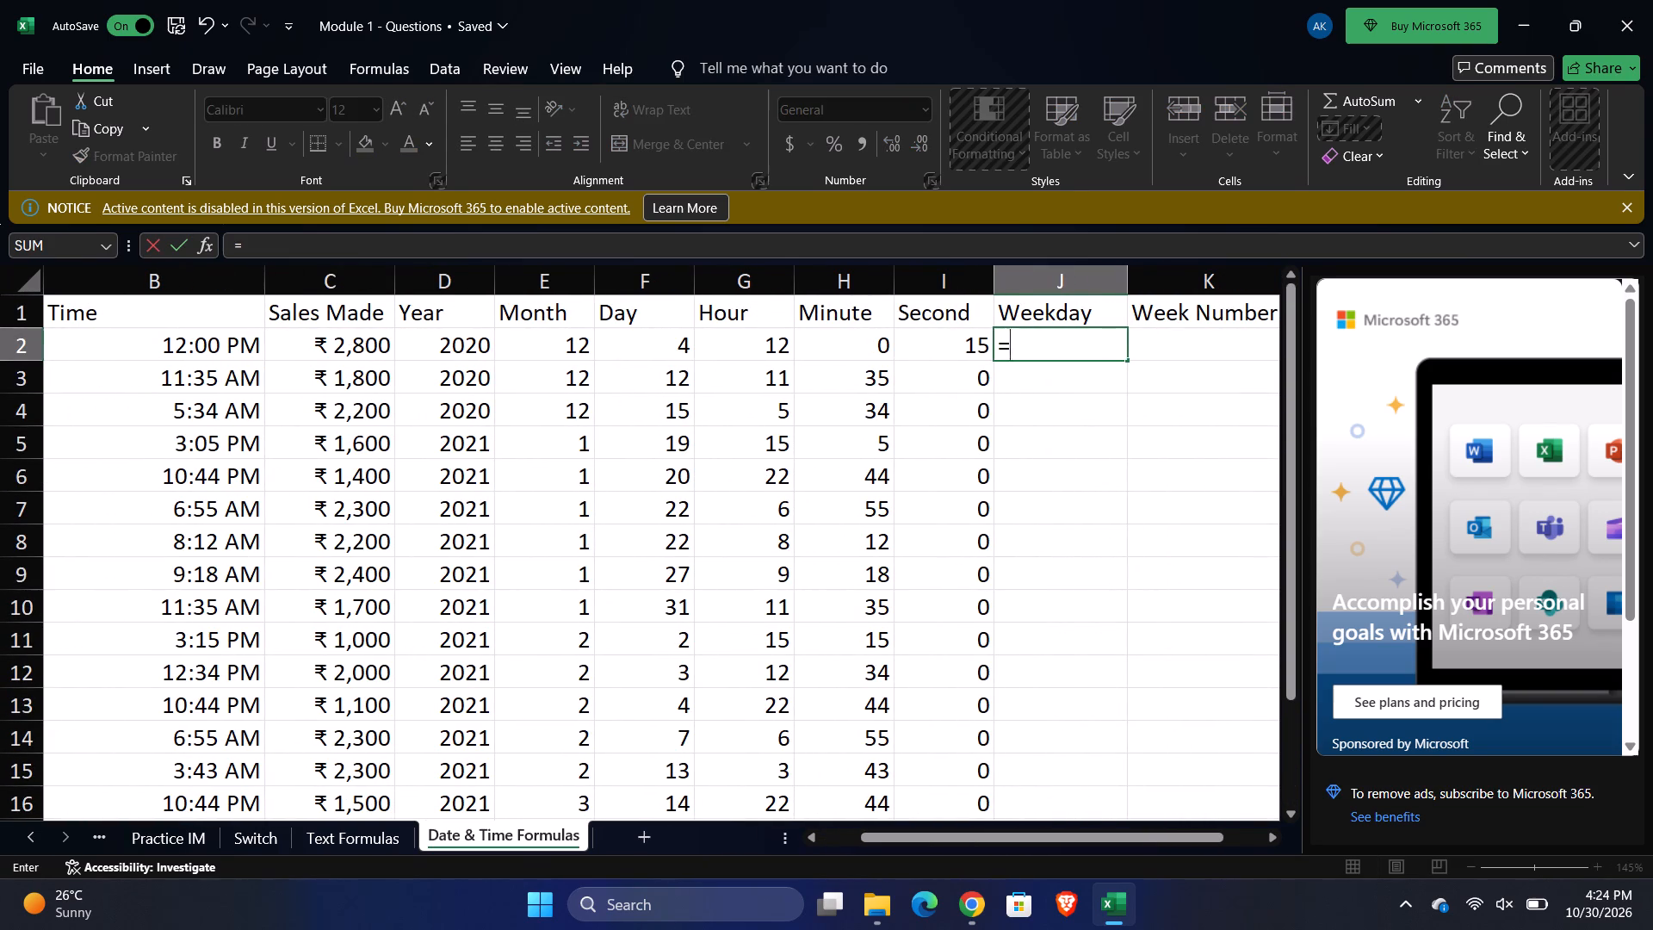
text(WEE)
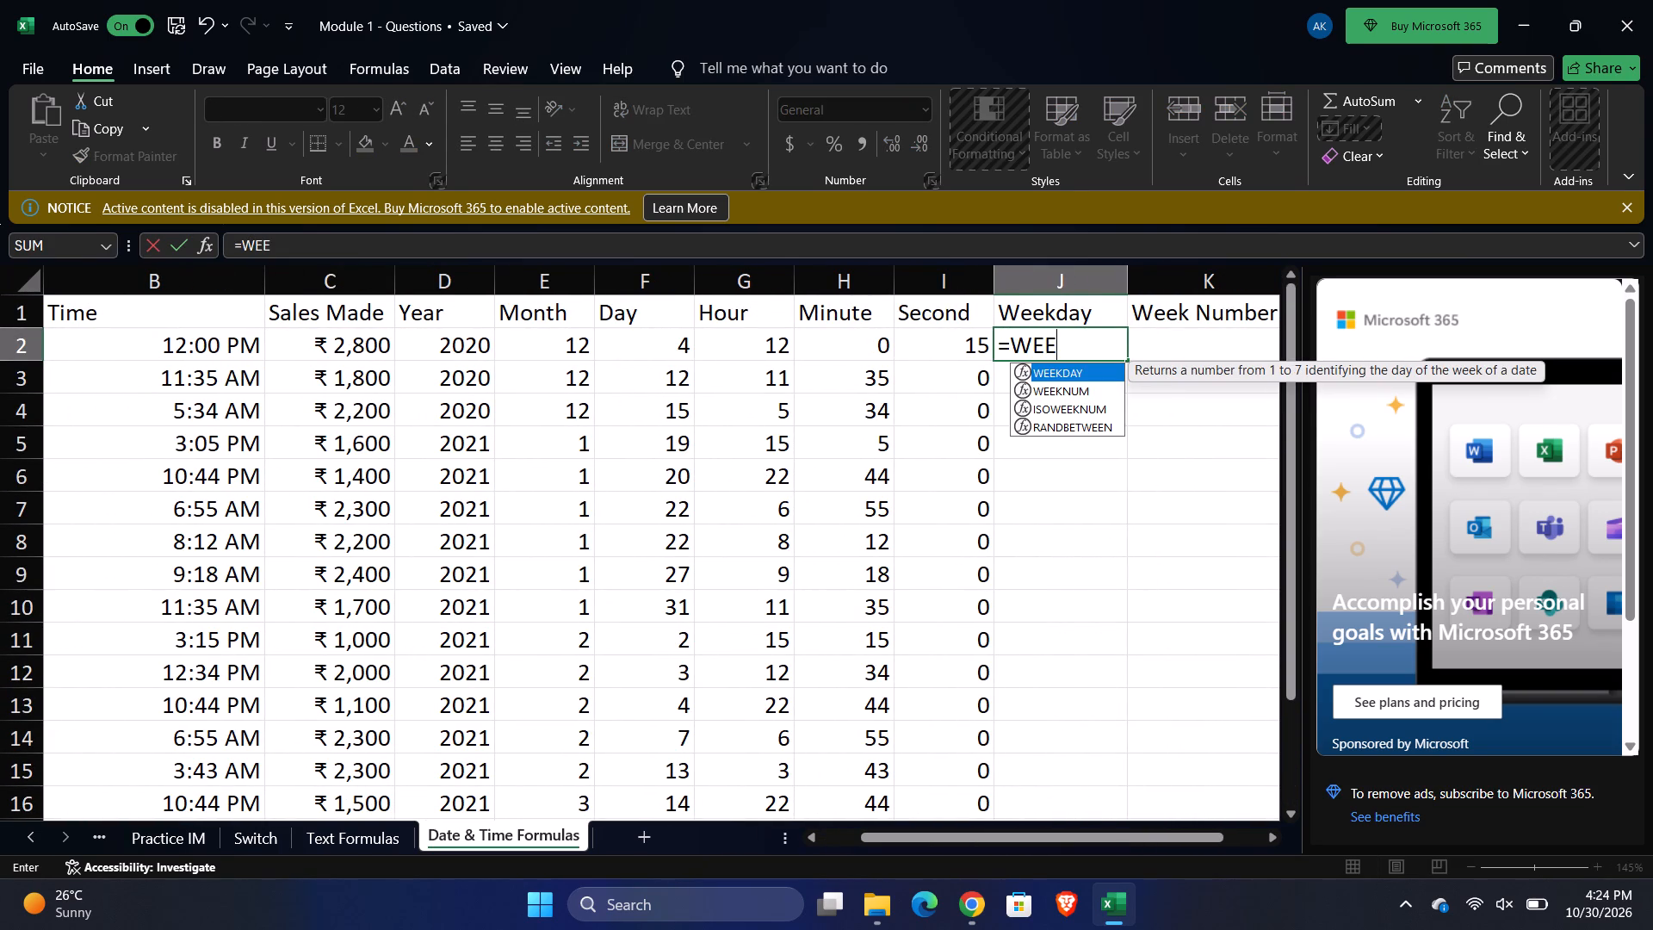
click(1085, 380)
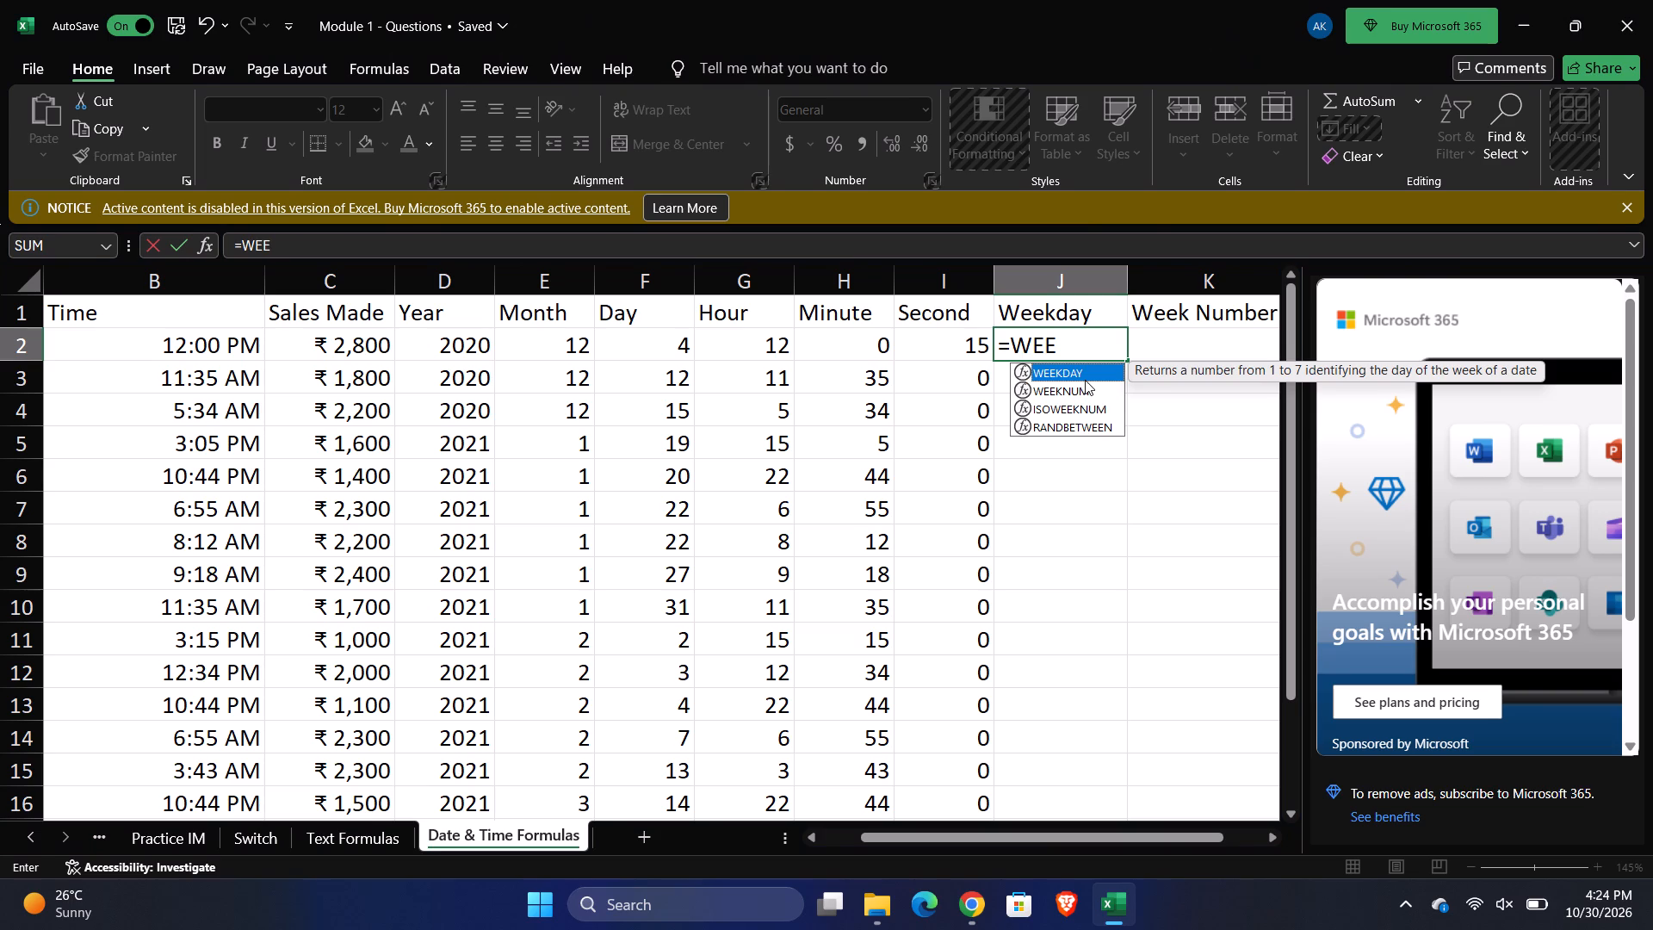
key(Tab)
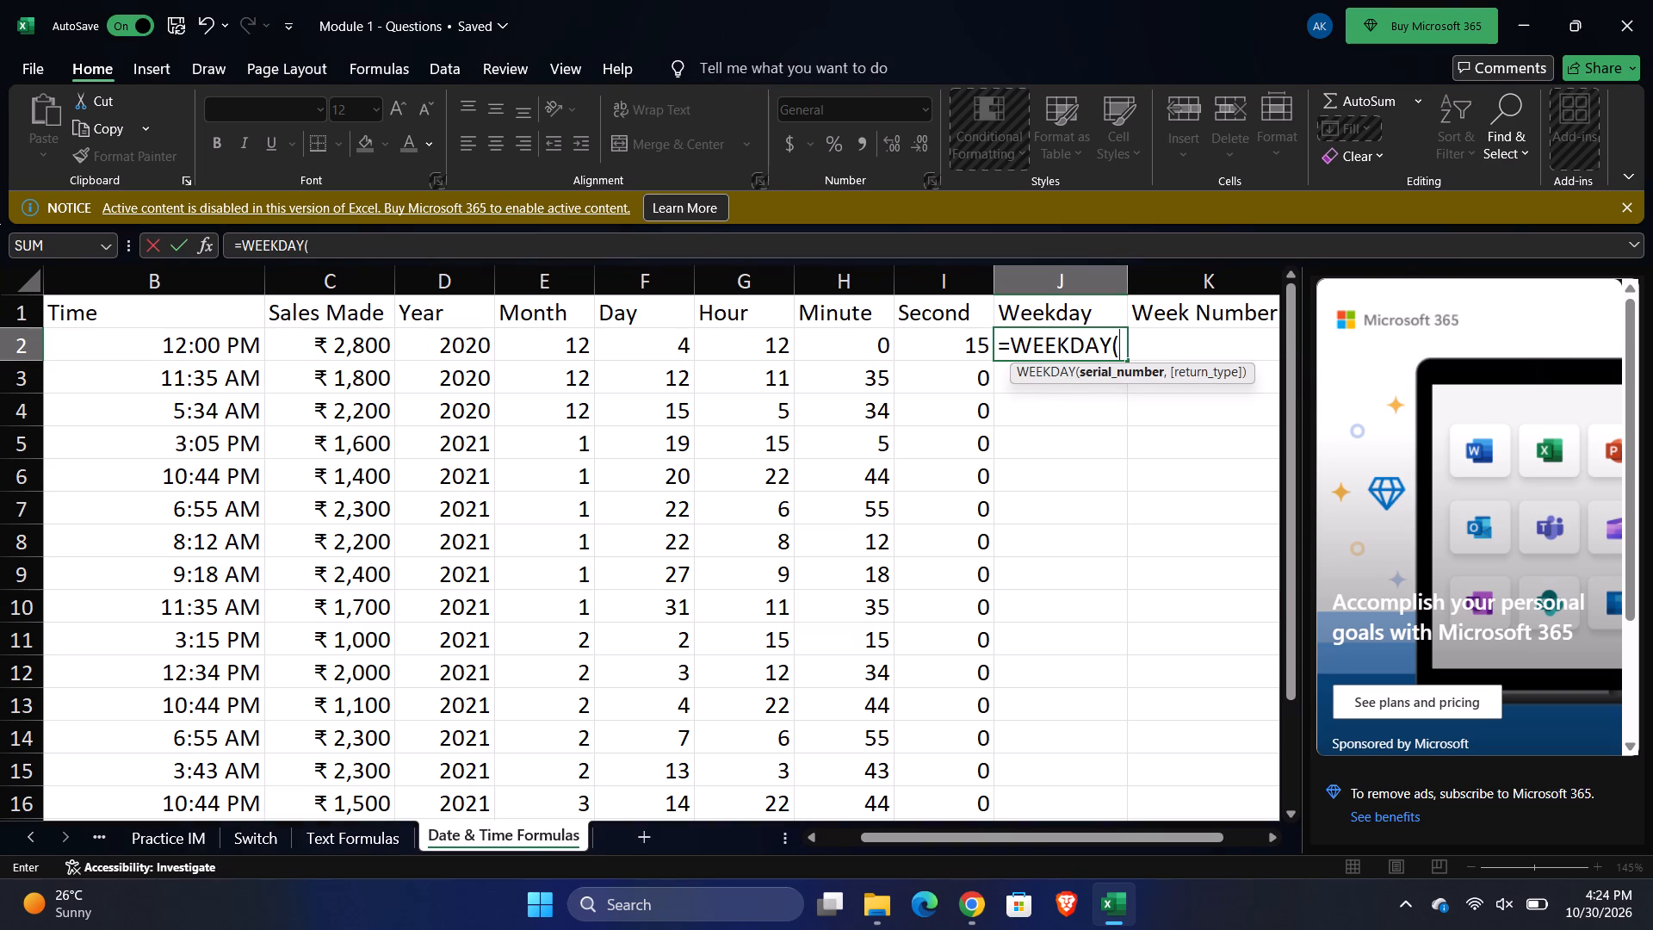
scroll(246, 338, right, 1)
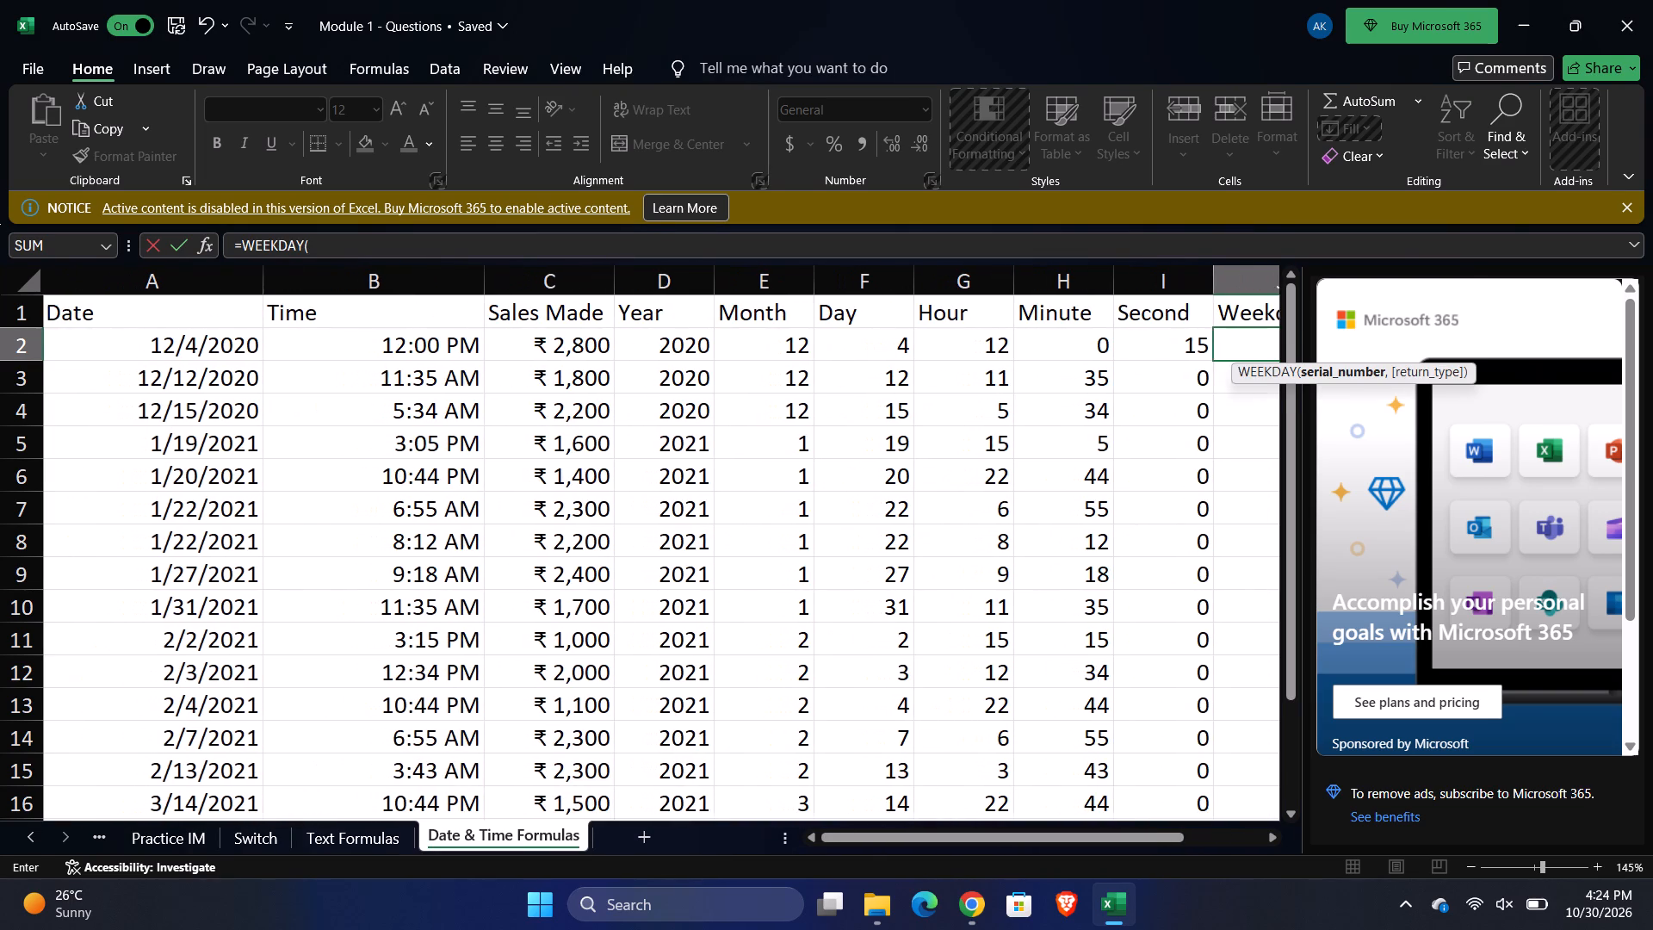
drag(177, 344, 157, 806)
scroll(157, 806, down, 1)
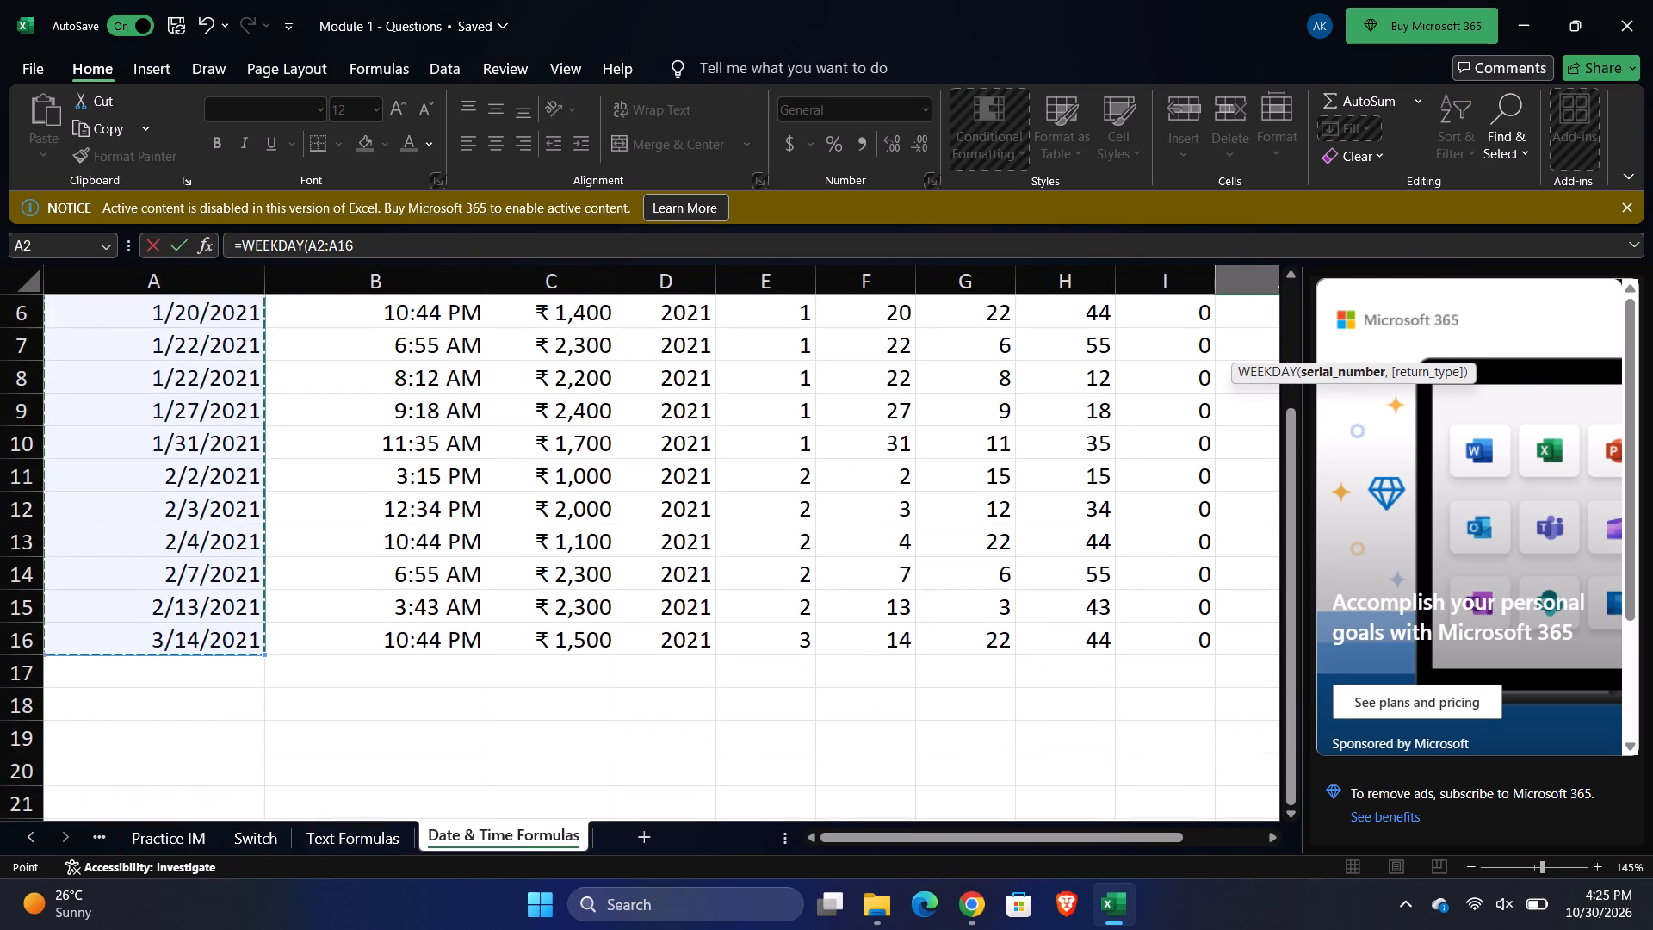
scroll(874, 650, left, 5)
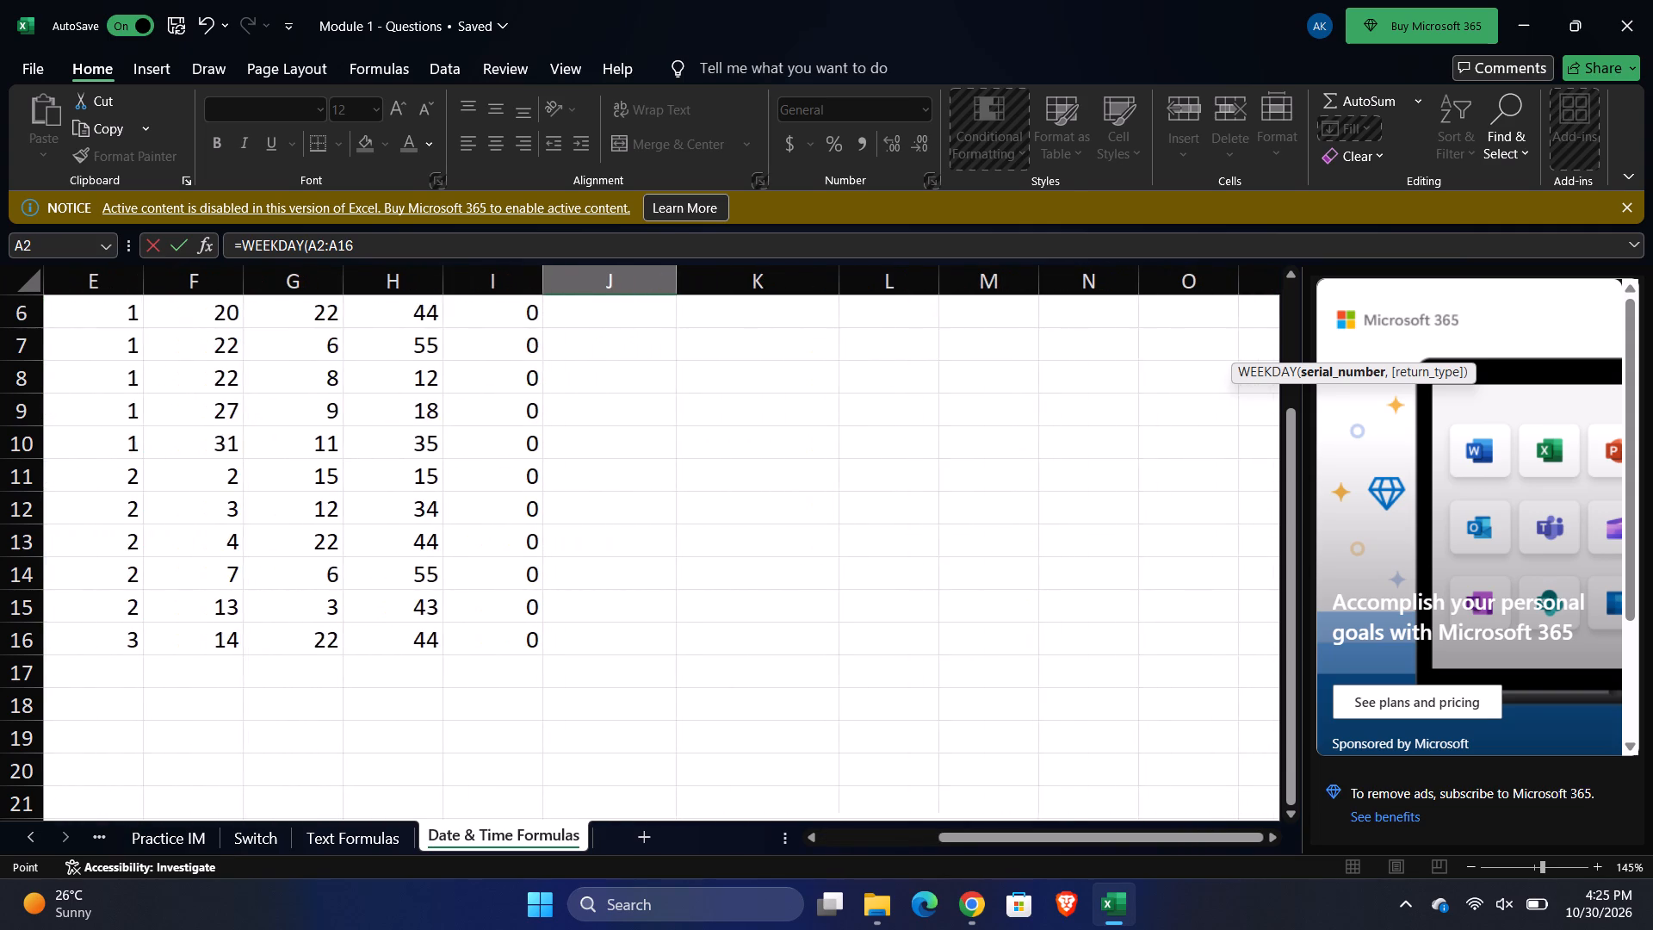
scroll(776, 596, up, 7)
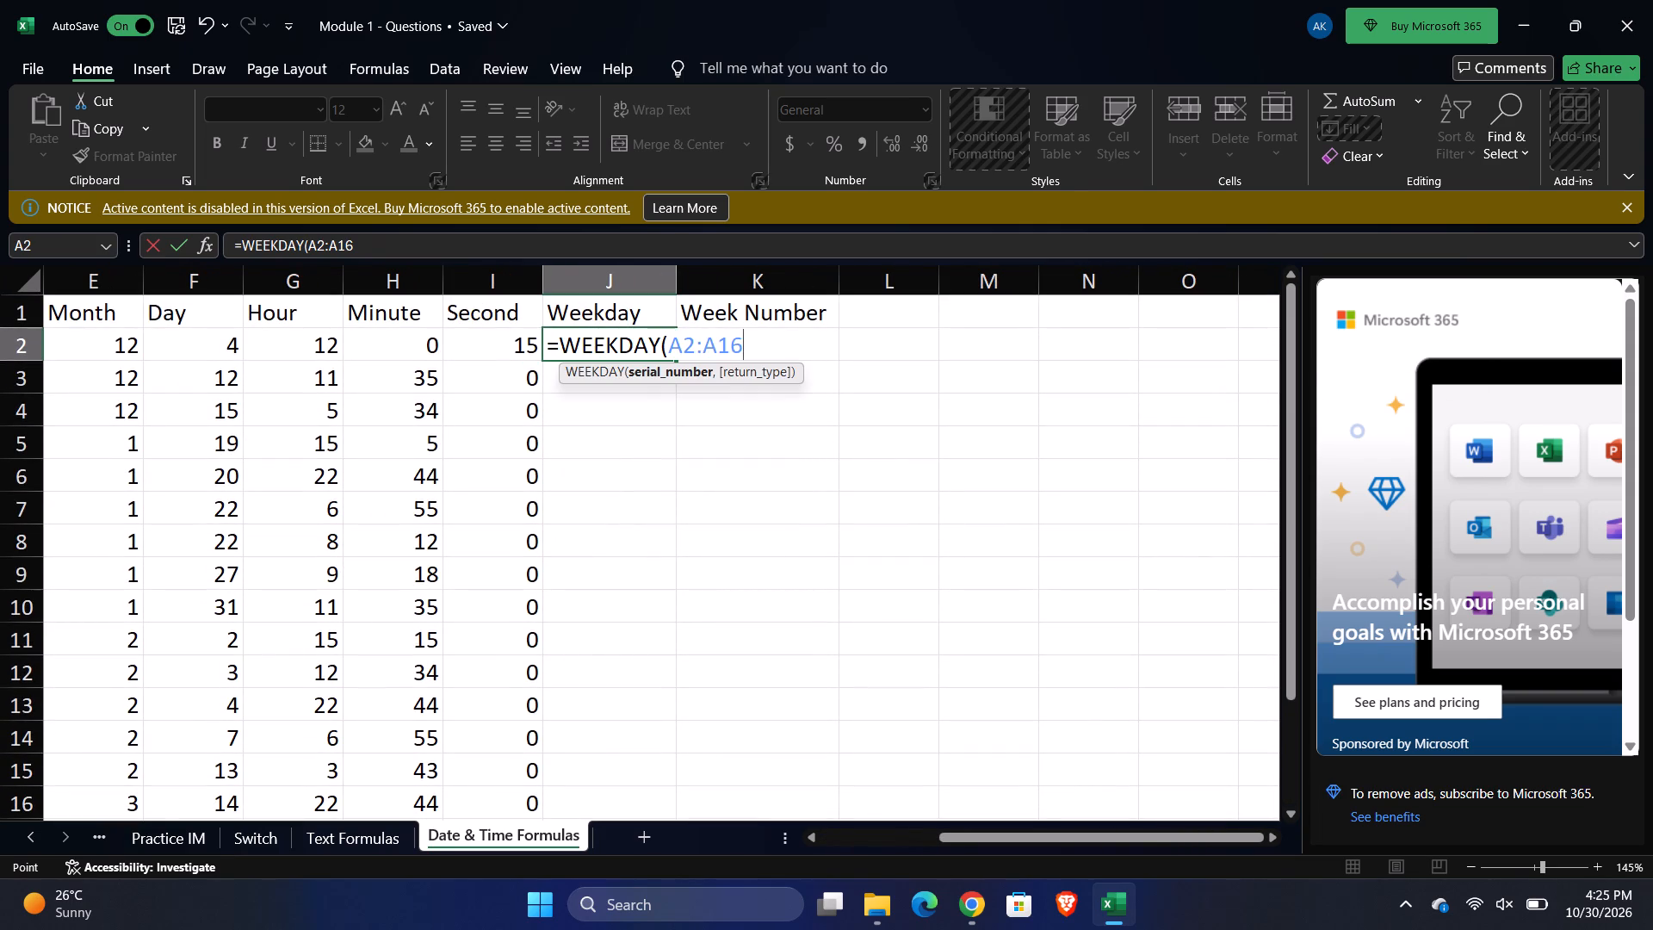
key(comma)
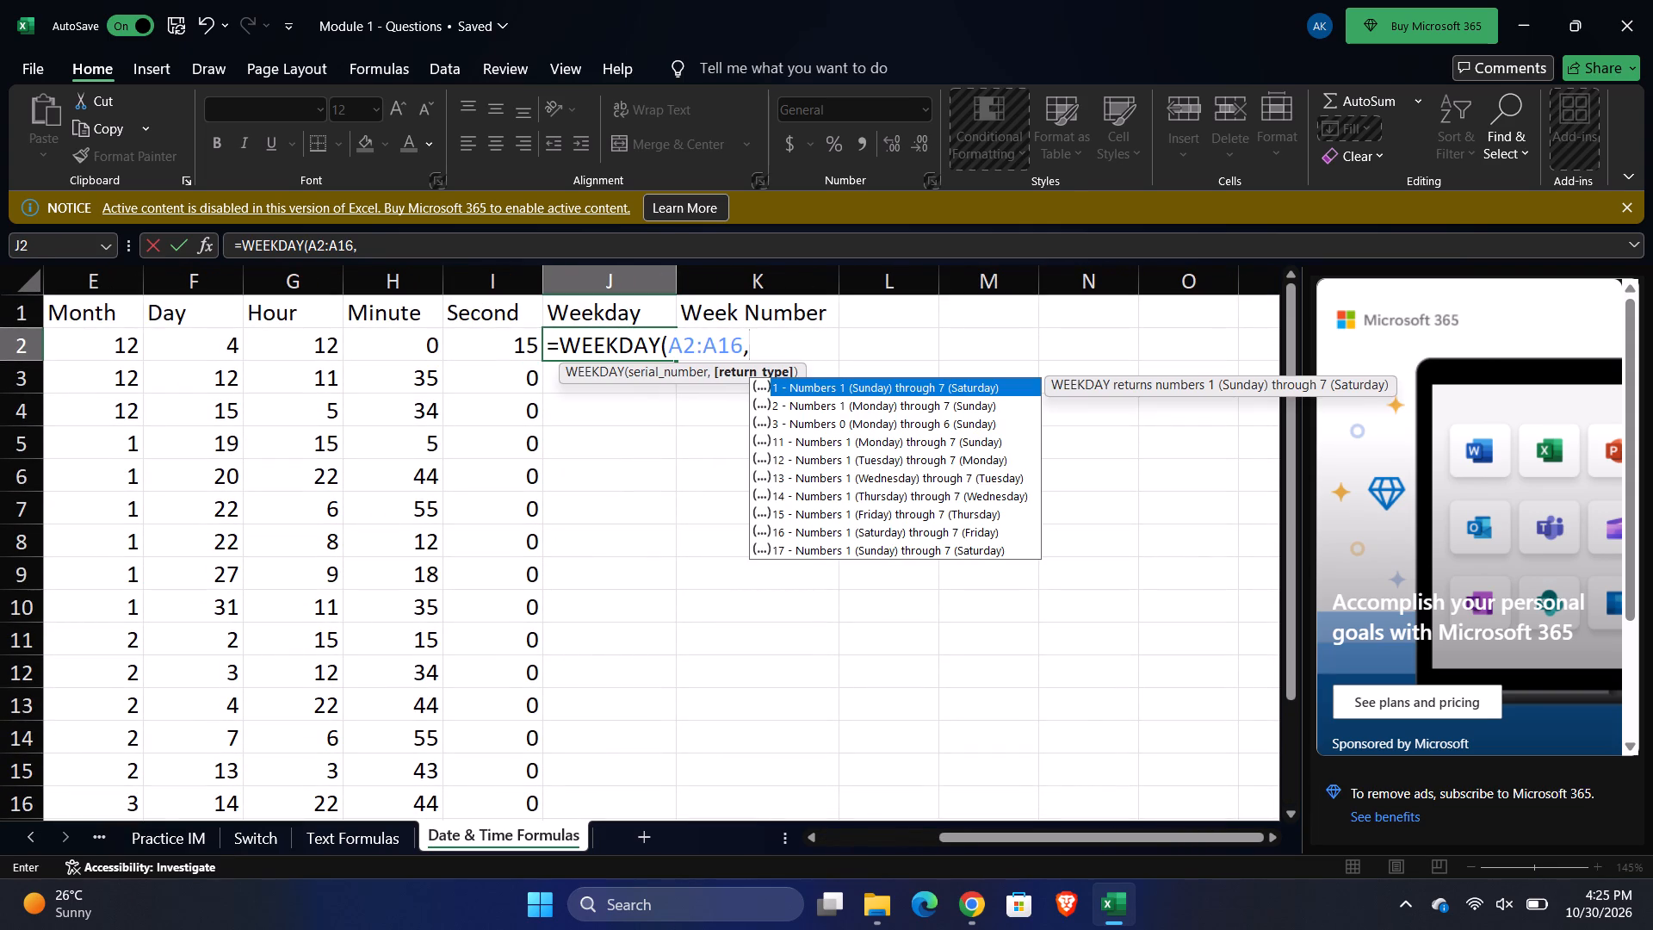
click(833, 390)
key(Tab)
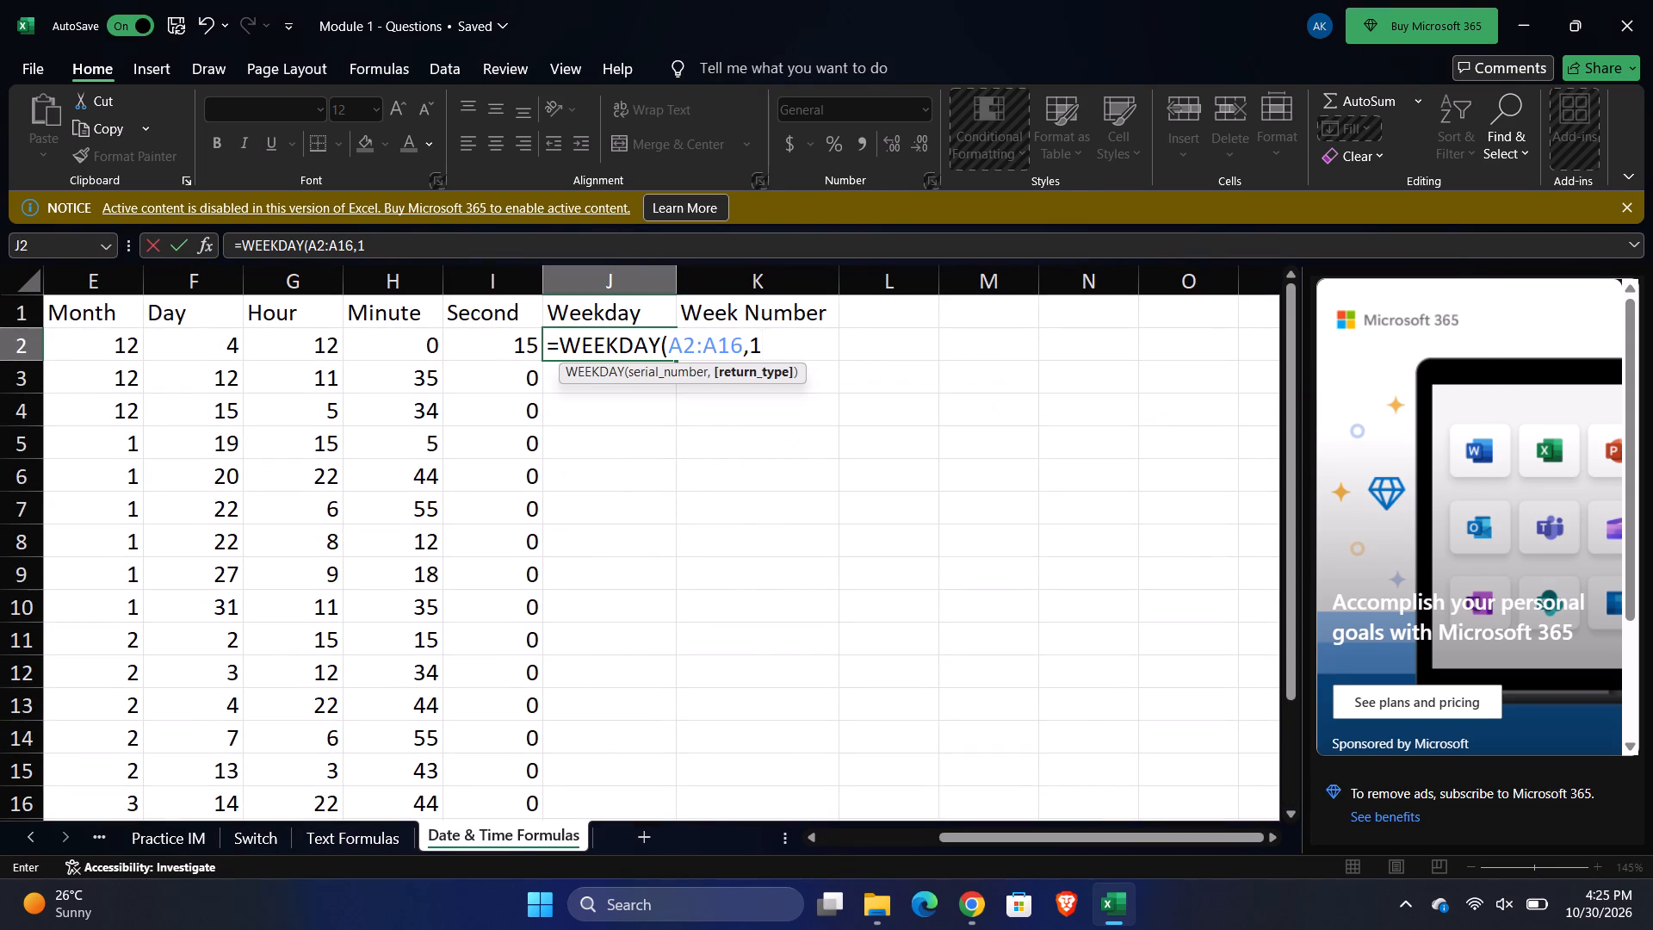
key(shift+parenright)
key(Return)
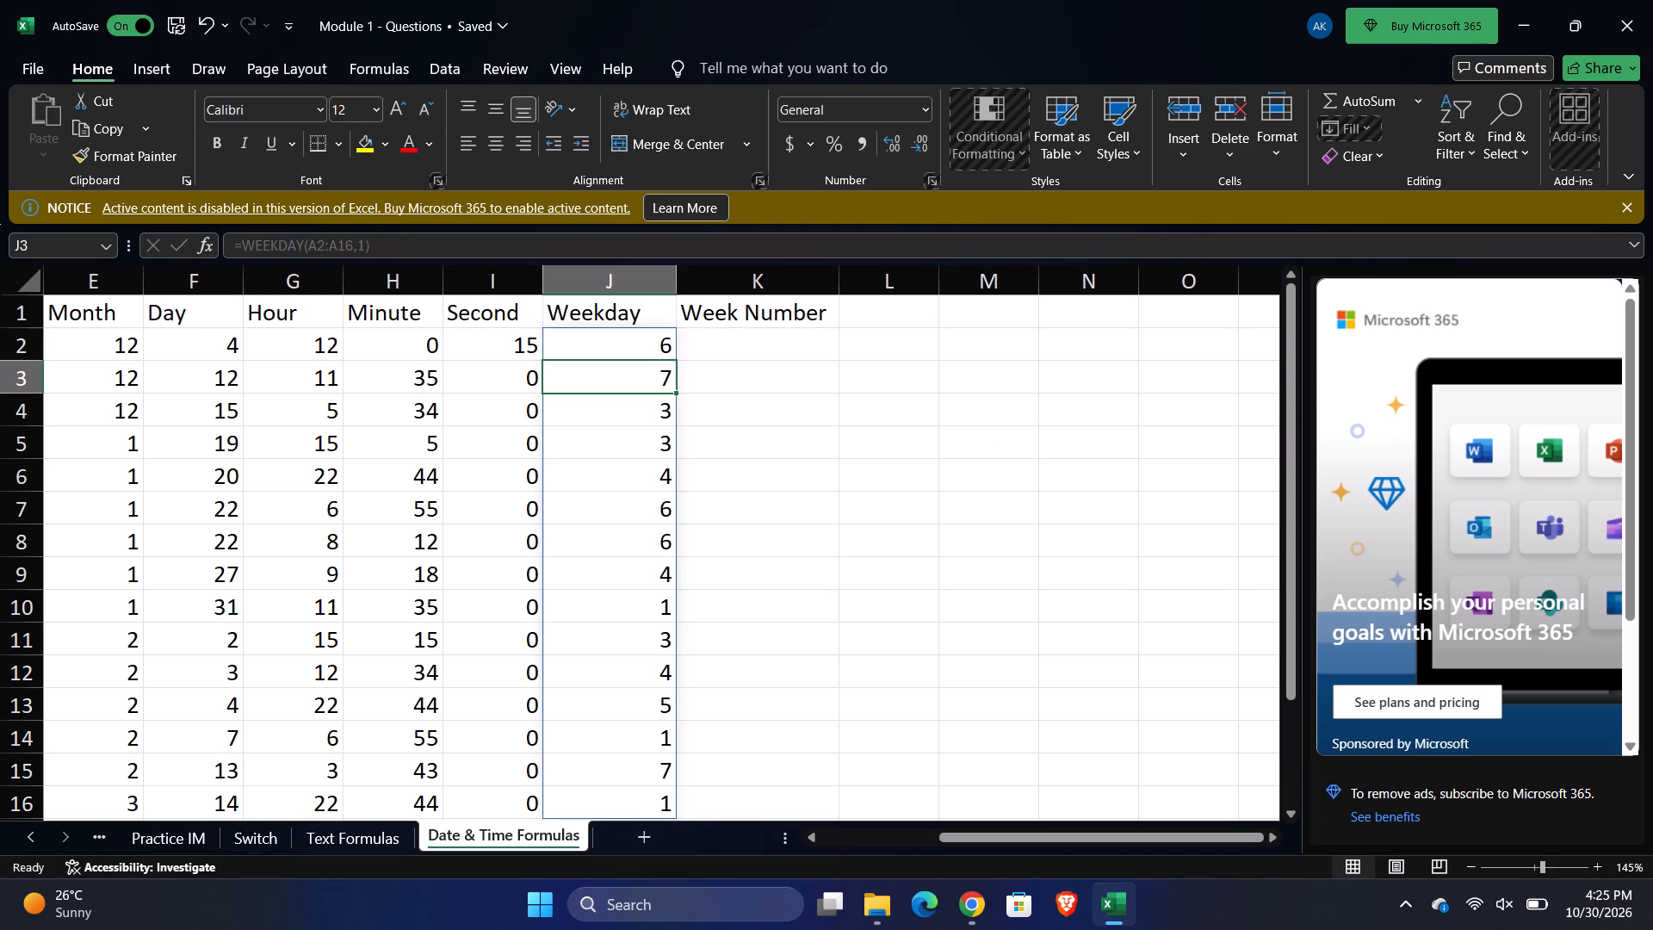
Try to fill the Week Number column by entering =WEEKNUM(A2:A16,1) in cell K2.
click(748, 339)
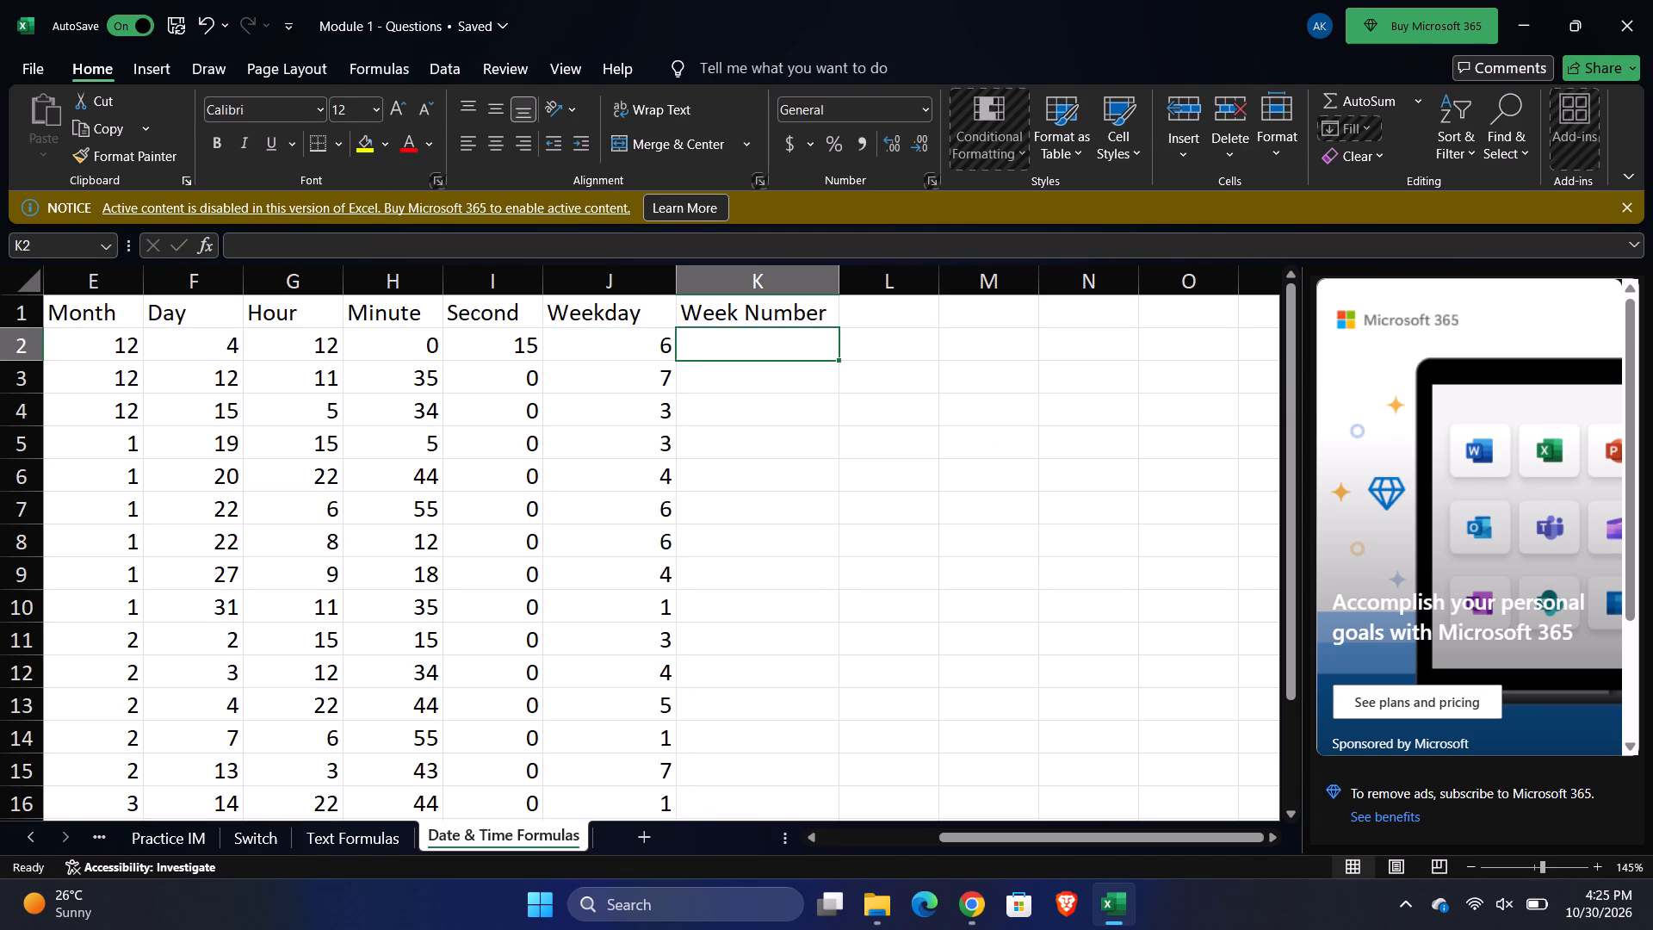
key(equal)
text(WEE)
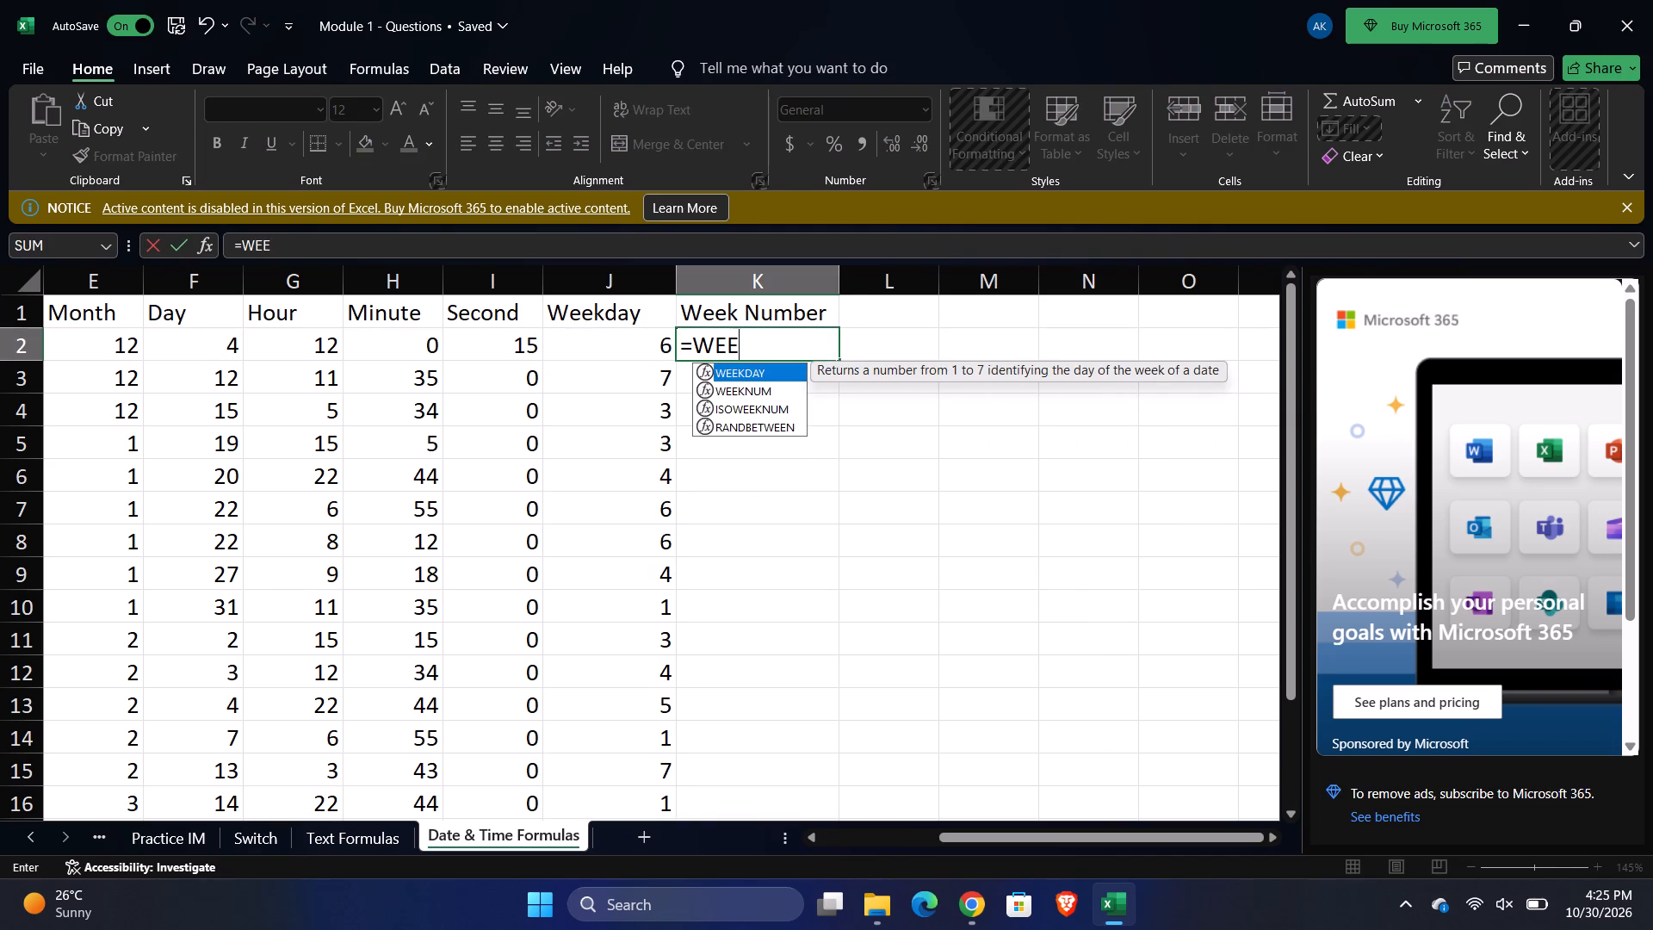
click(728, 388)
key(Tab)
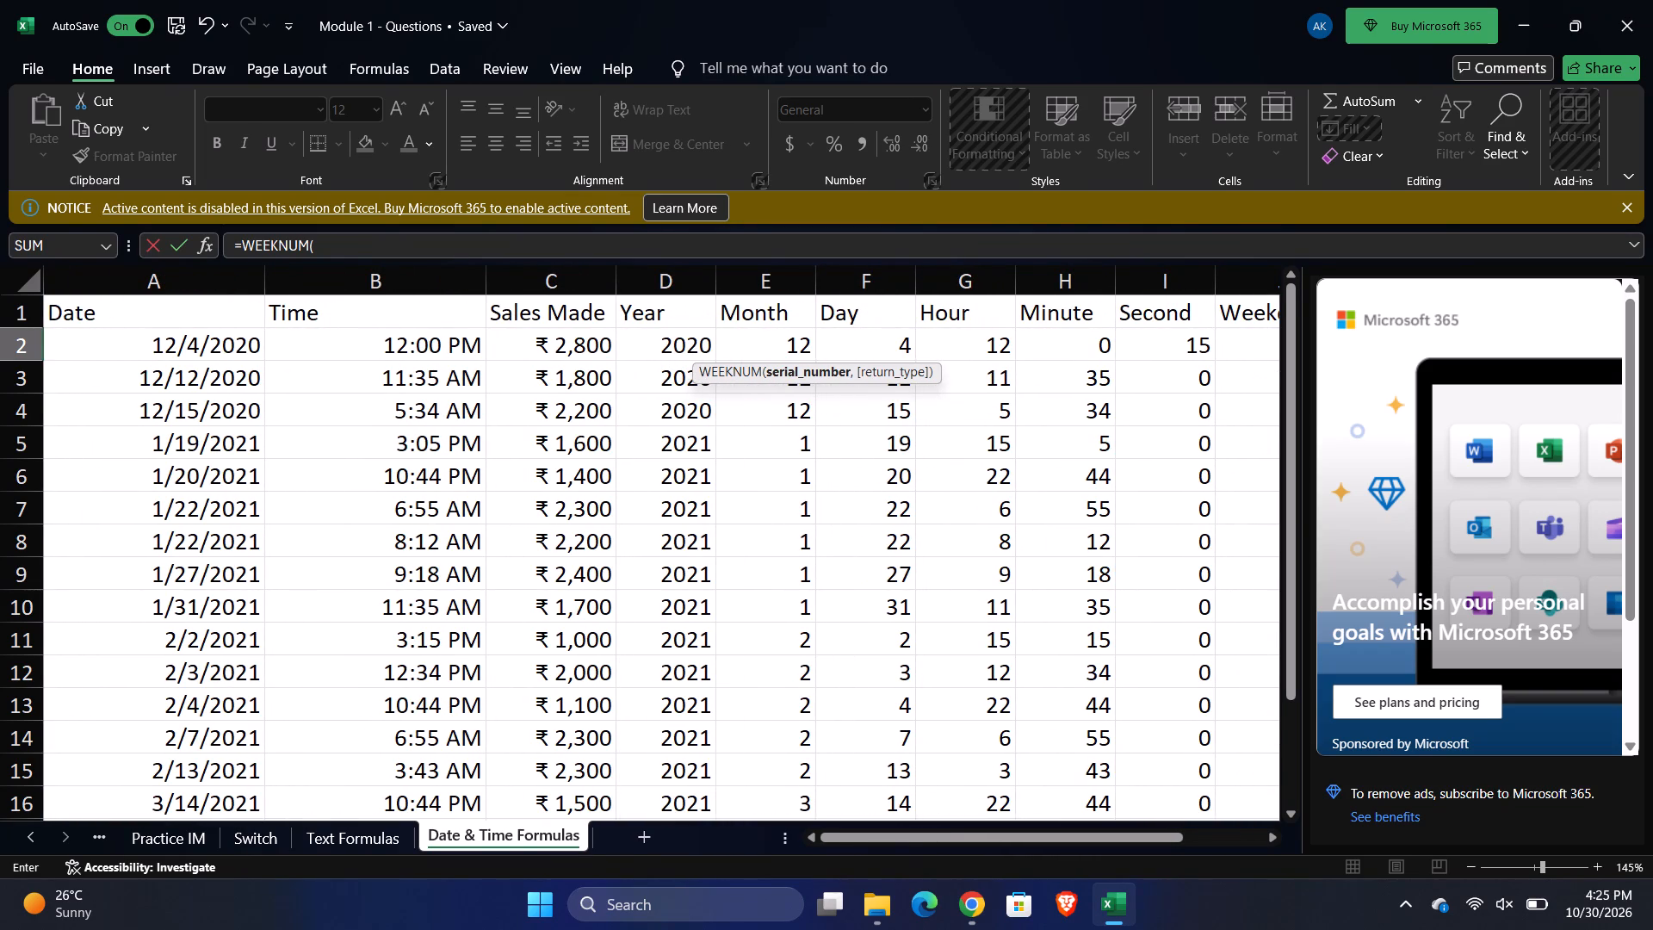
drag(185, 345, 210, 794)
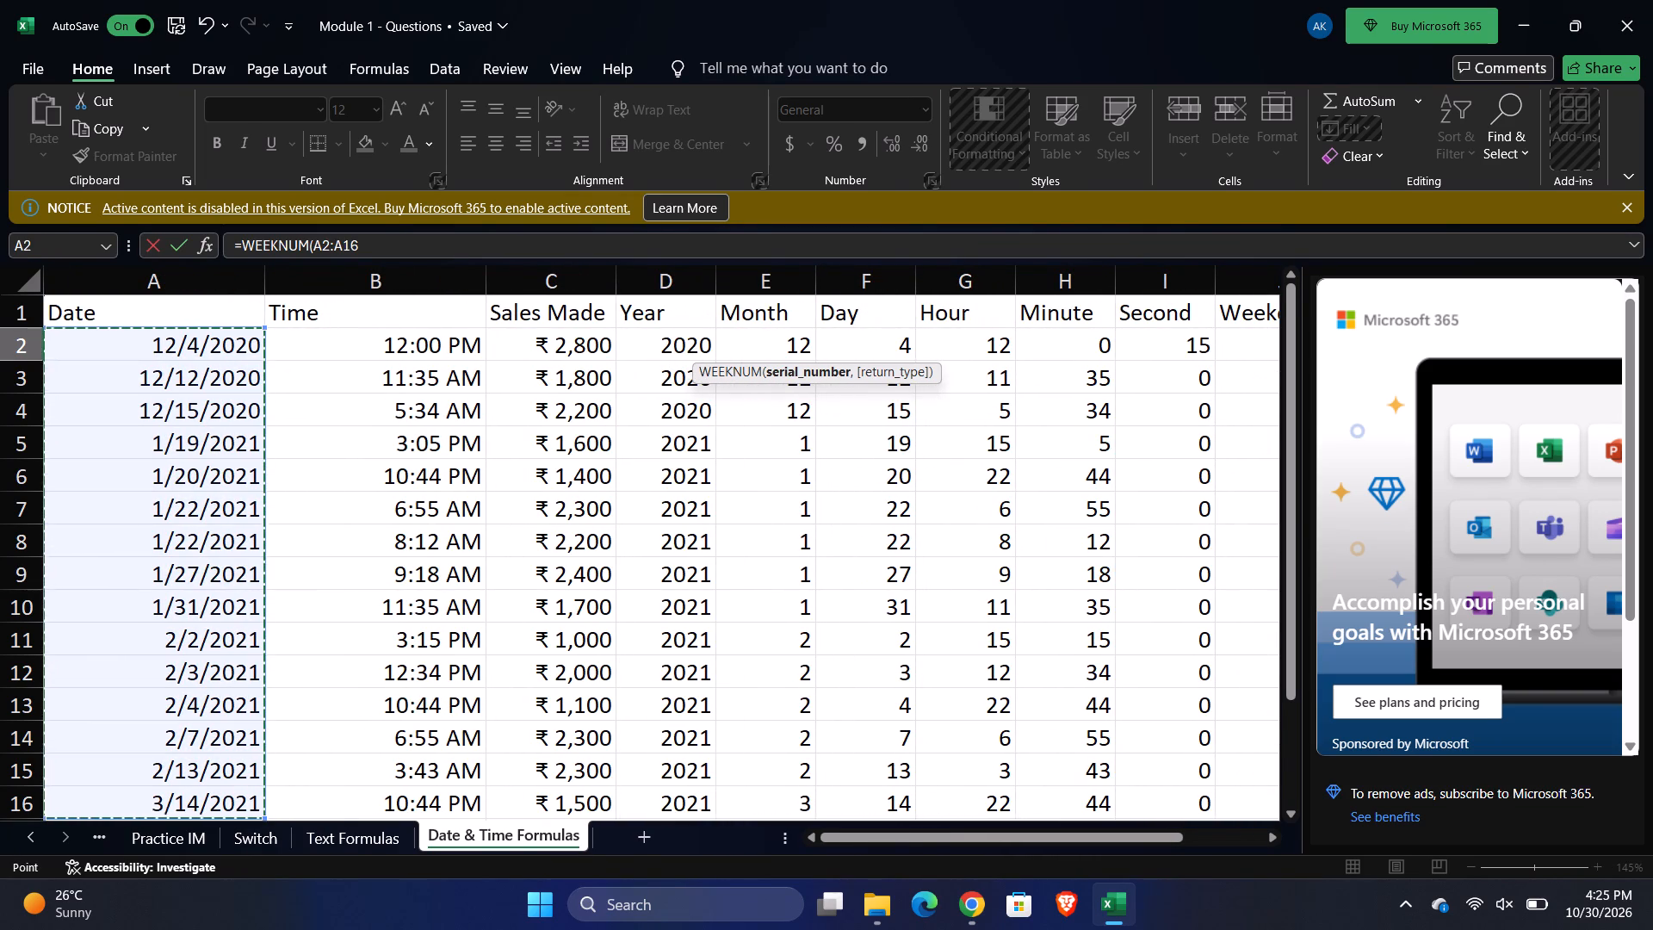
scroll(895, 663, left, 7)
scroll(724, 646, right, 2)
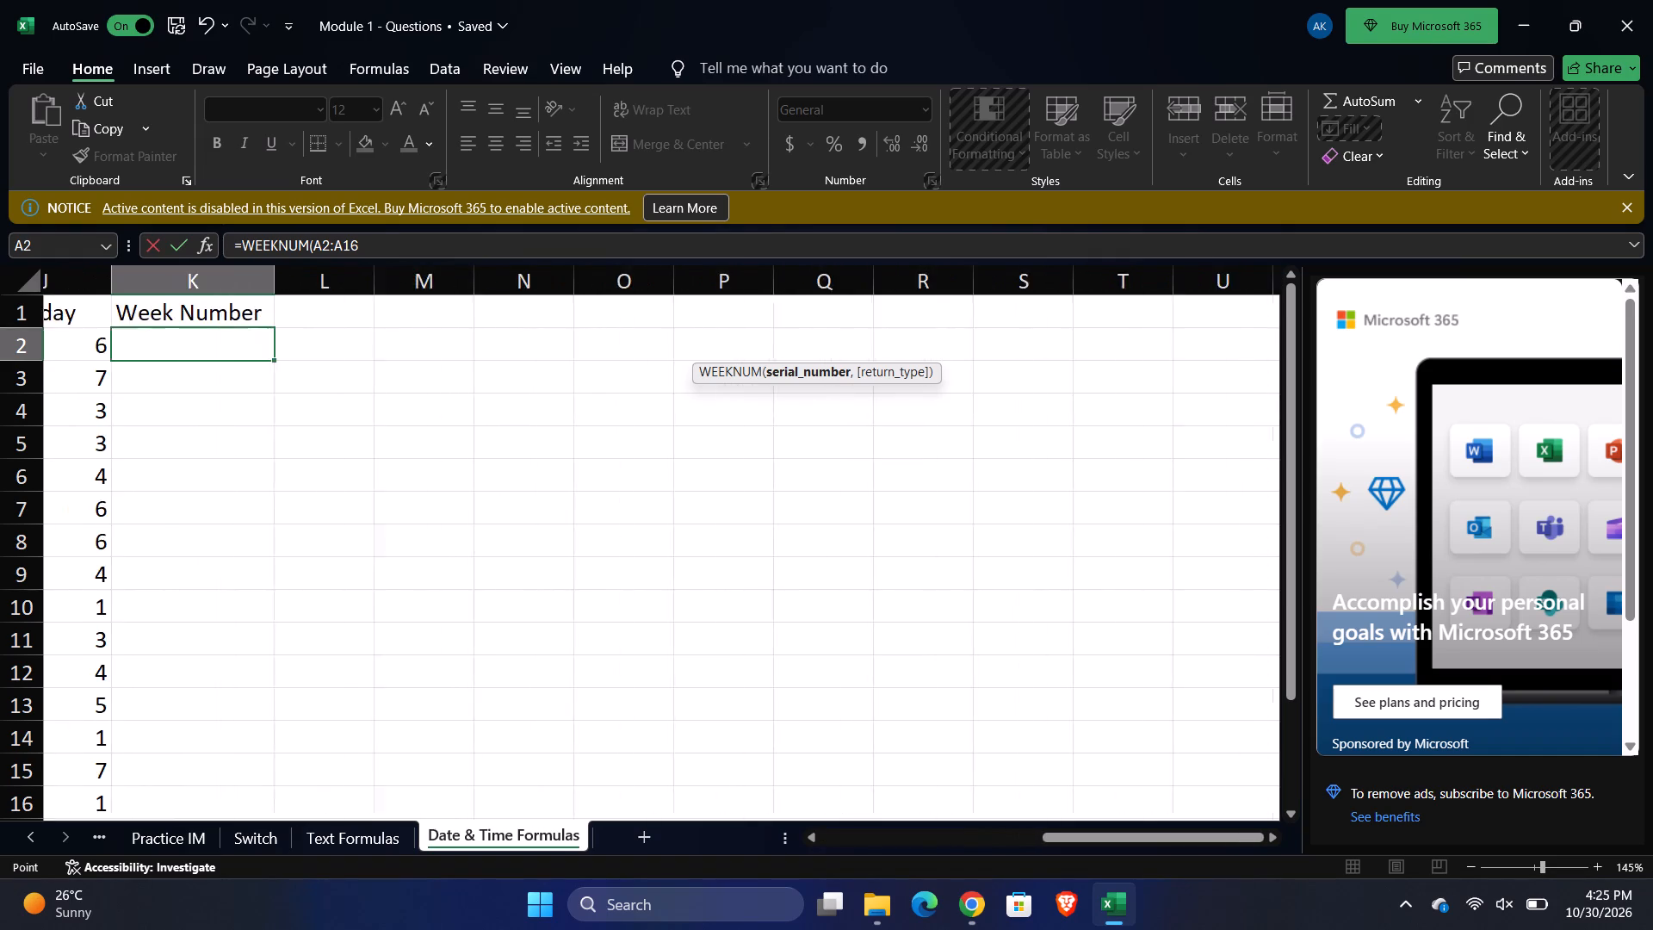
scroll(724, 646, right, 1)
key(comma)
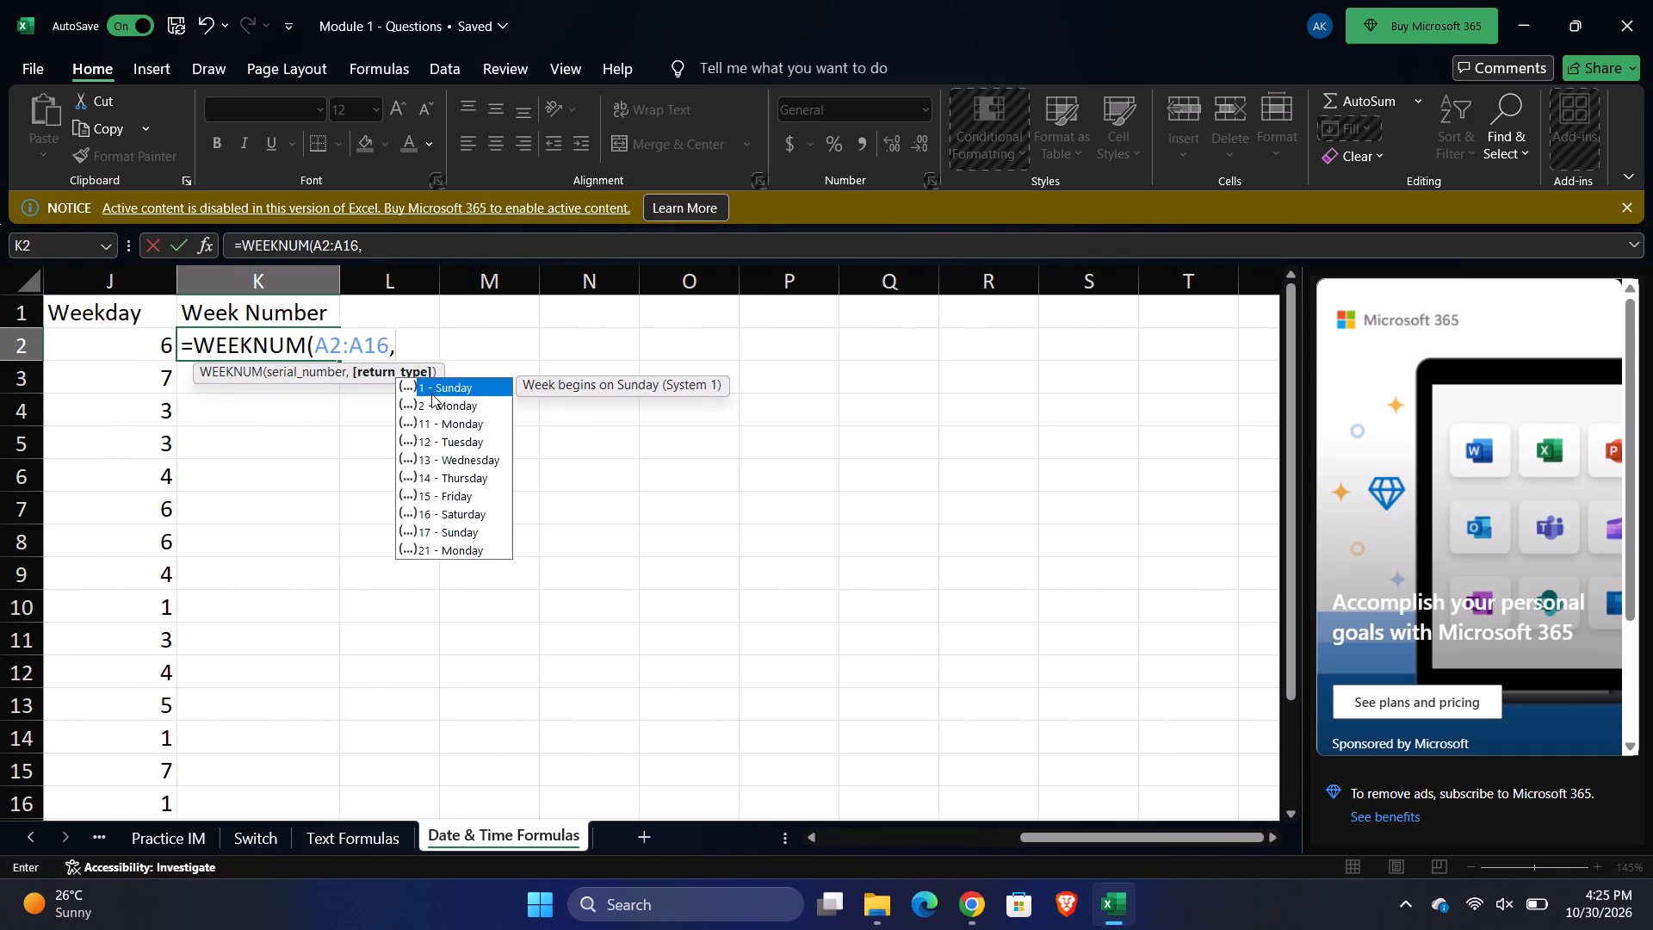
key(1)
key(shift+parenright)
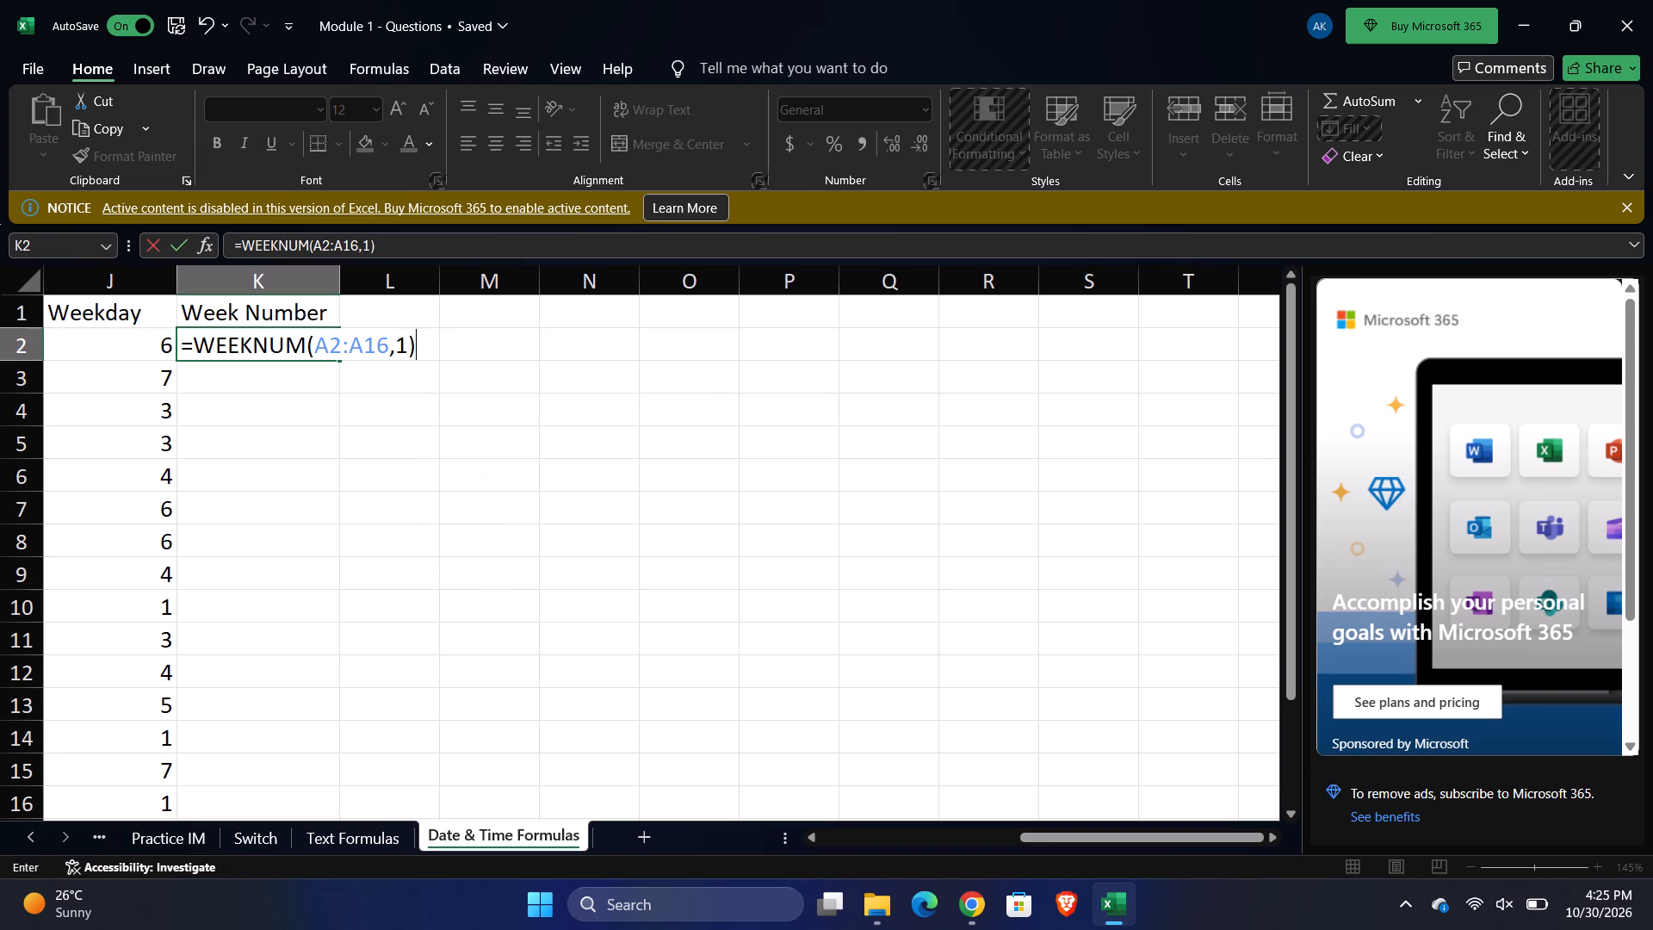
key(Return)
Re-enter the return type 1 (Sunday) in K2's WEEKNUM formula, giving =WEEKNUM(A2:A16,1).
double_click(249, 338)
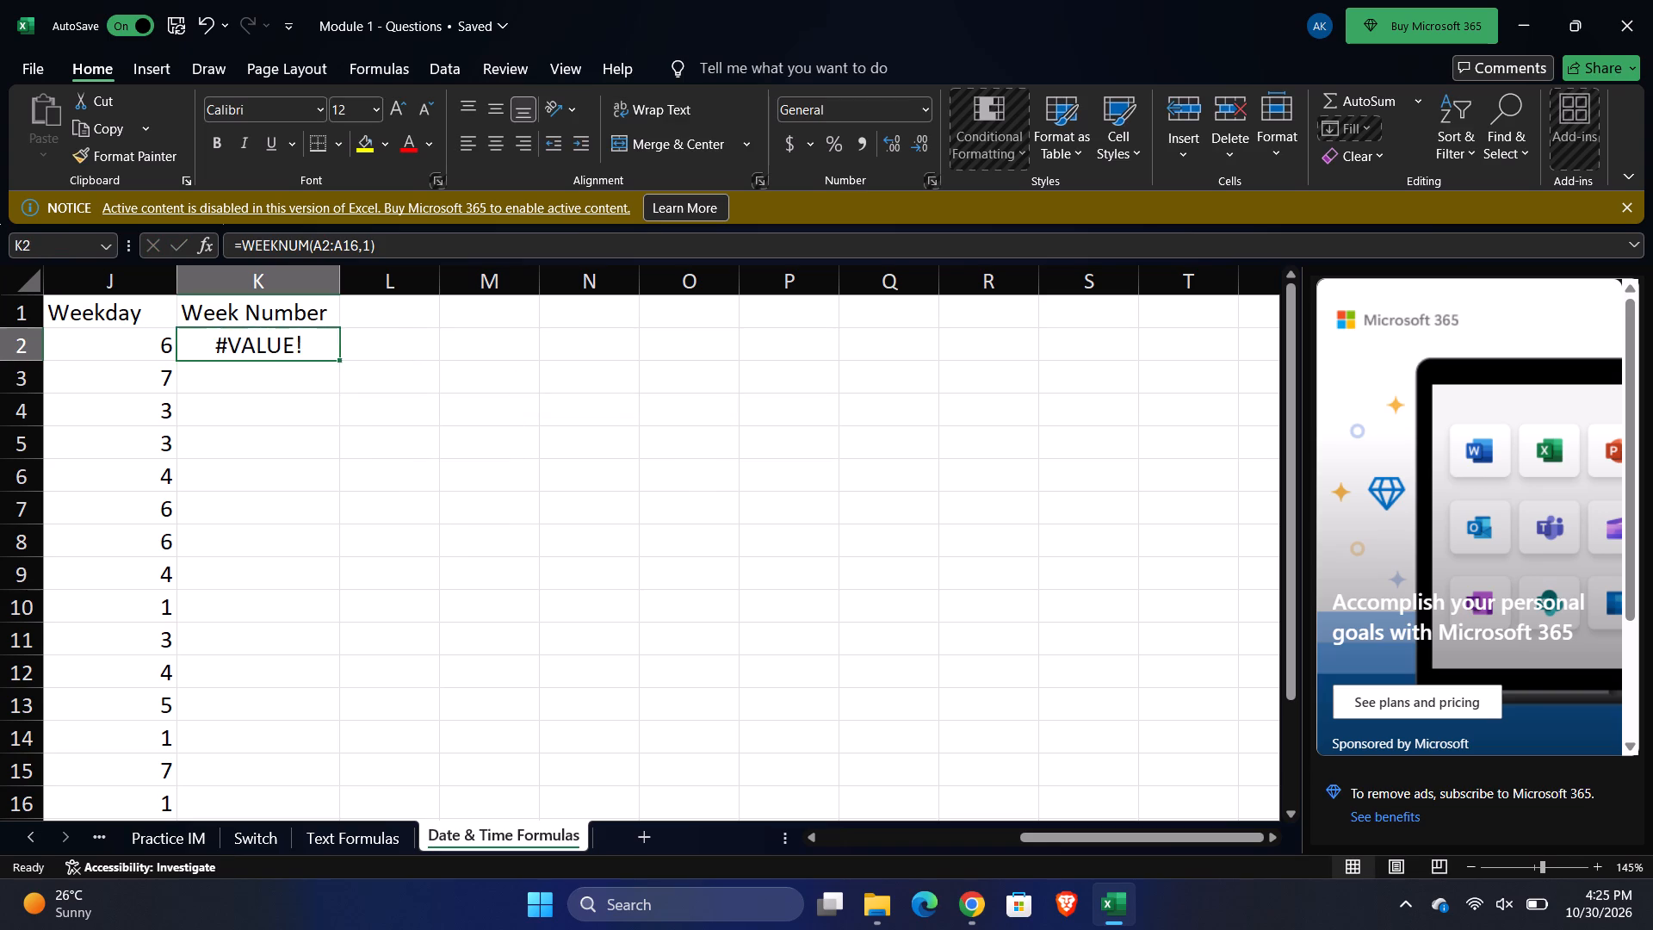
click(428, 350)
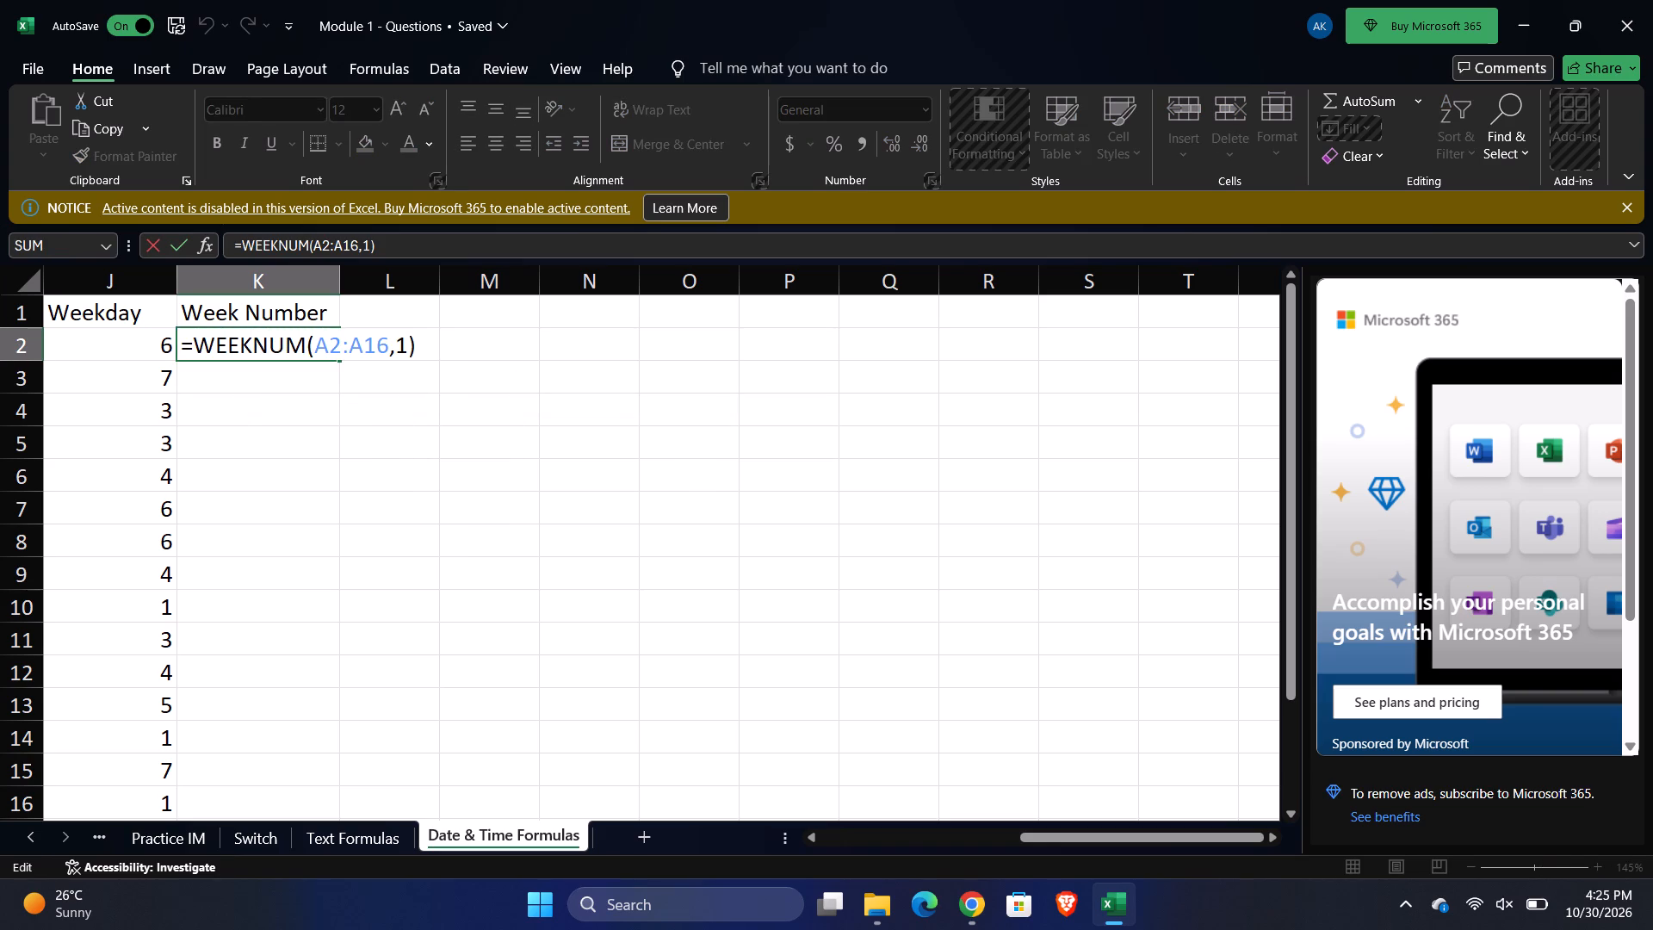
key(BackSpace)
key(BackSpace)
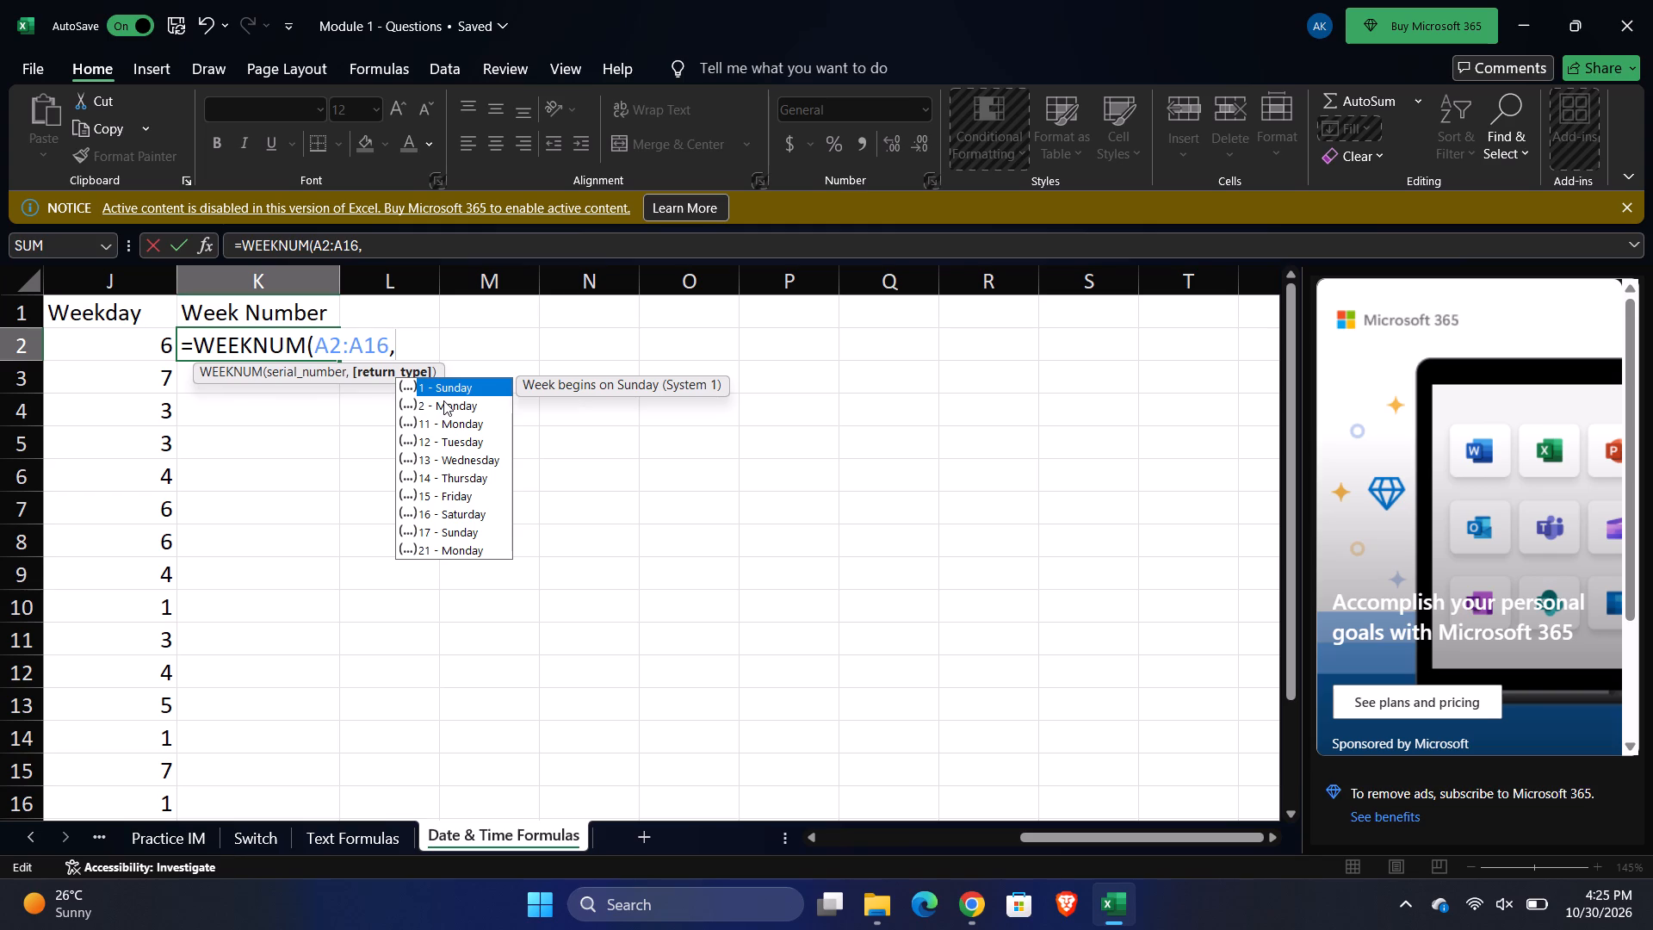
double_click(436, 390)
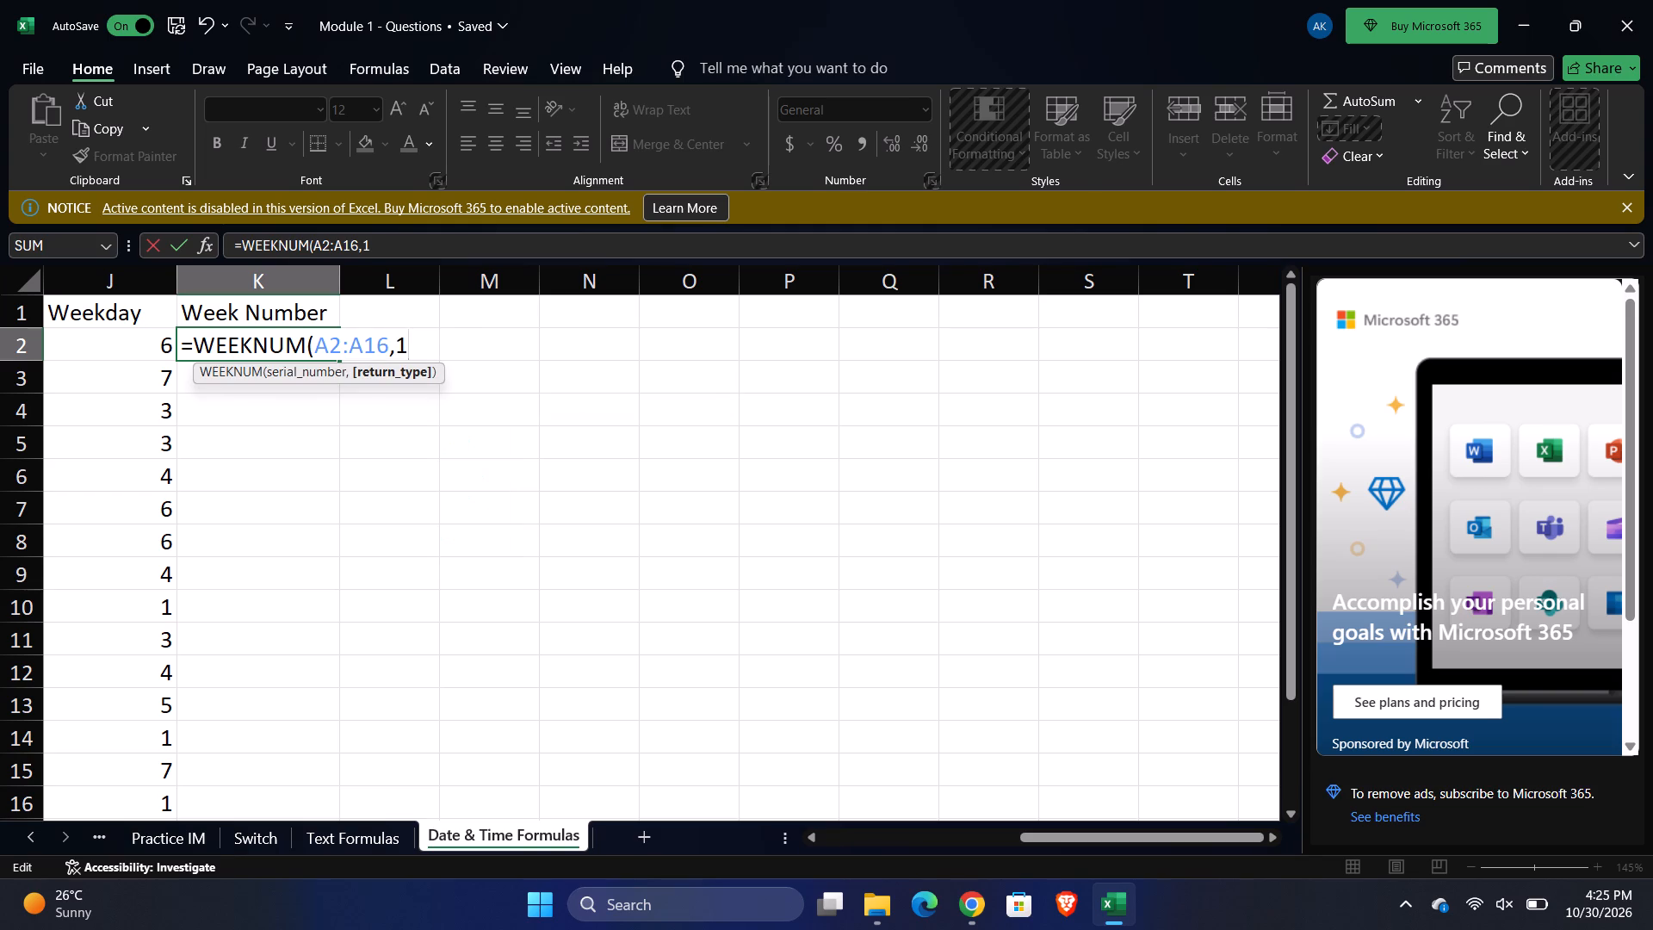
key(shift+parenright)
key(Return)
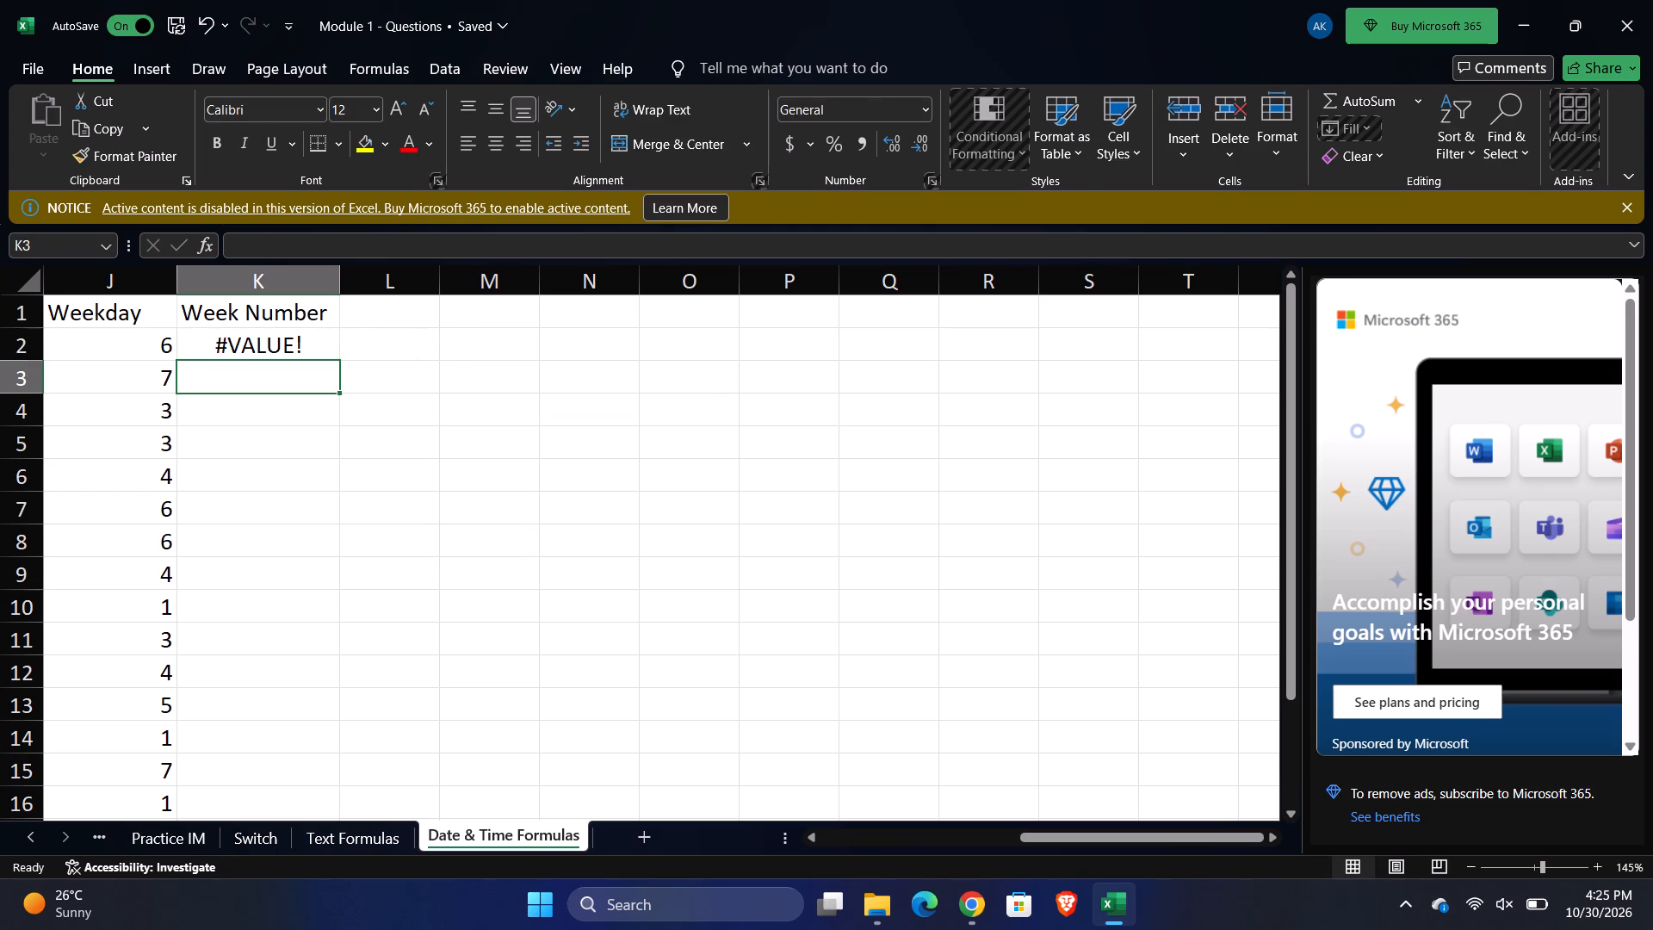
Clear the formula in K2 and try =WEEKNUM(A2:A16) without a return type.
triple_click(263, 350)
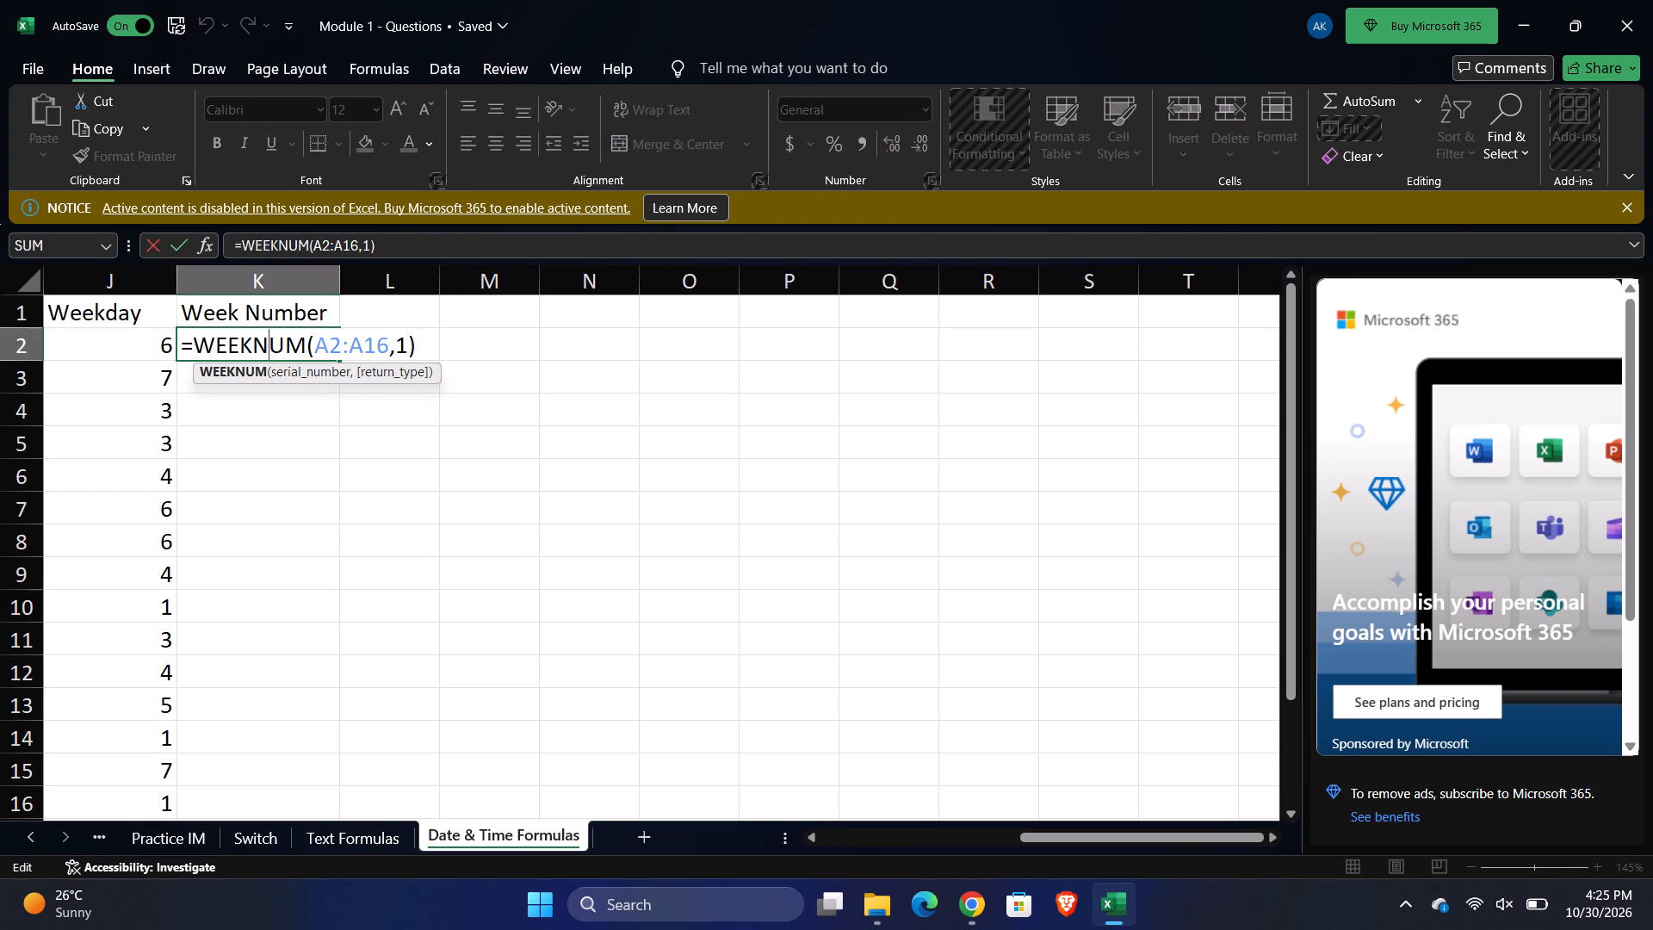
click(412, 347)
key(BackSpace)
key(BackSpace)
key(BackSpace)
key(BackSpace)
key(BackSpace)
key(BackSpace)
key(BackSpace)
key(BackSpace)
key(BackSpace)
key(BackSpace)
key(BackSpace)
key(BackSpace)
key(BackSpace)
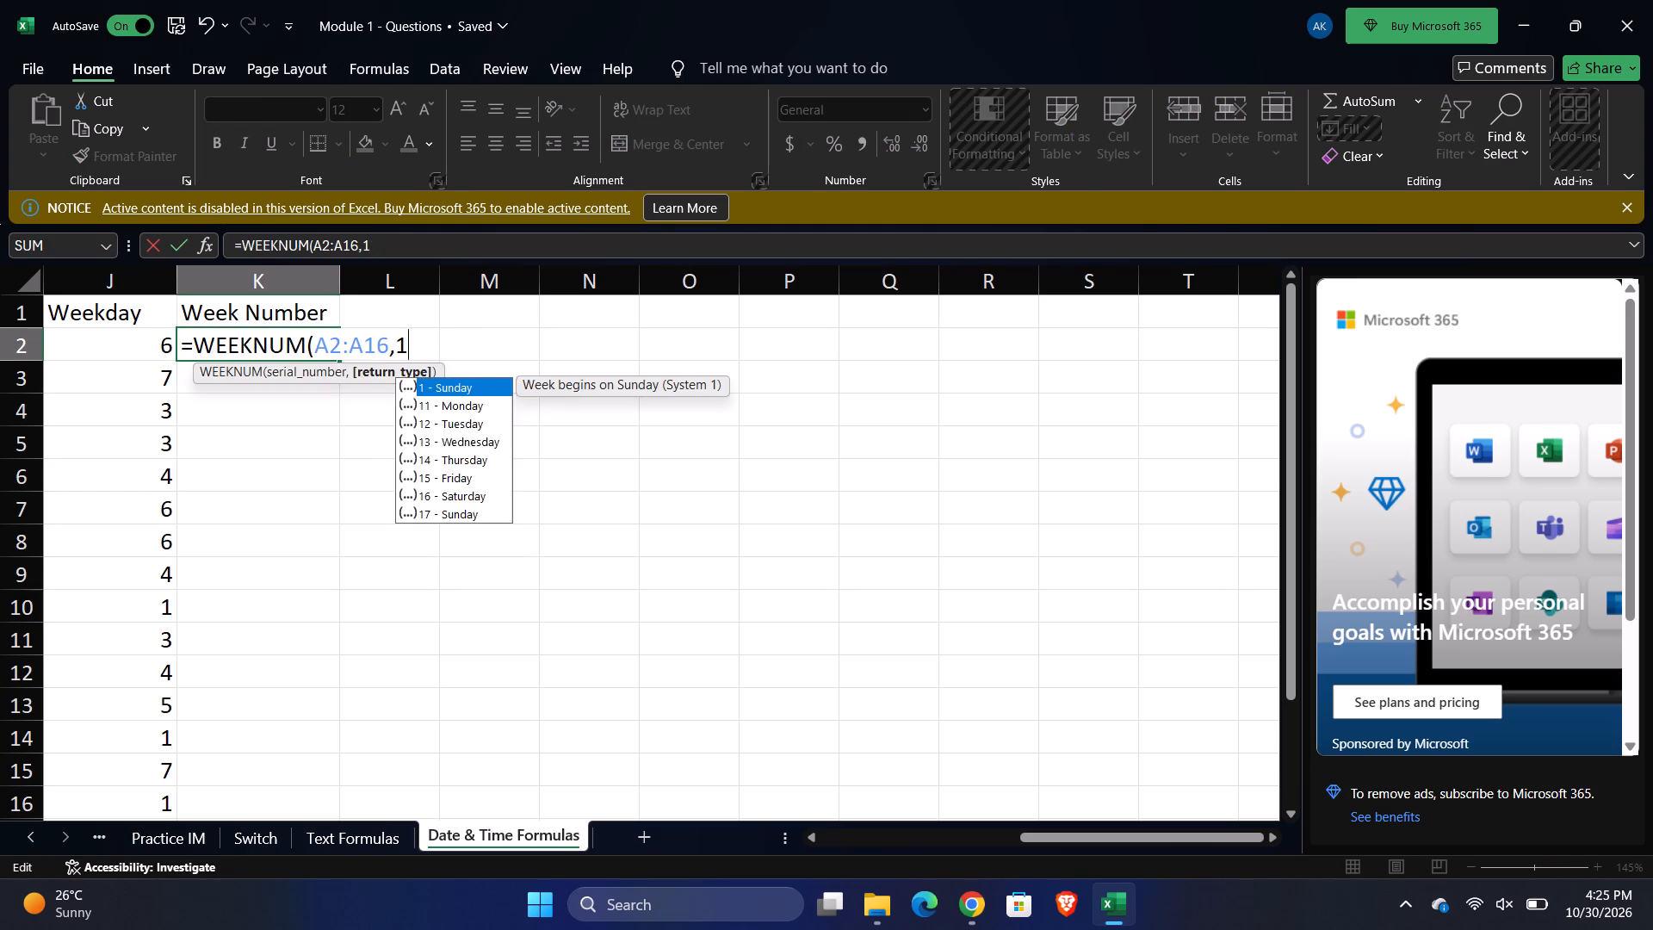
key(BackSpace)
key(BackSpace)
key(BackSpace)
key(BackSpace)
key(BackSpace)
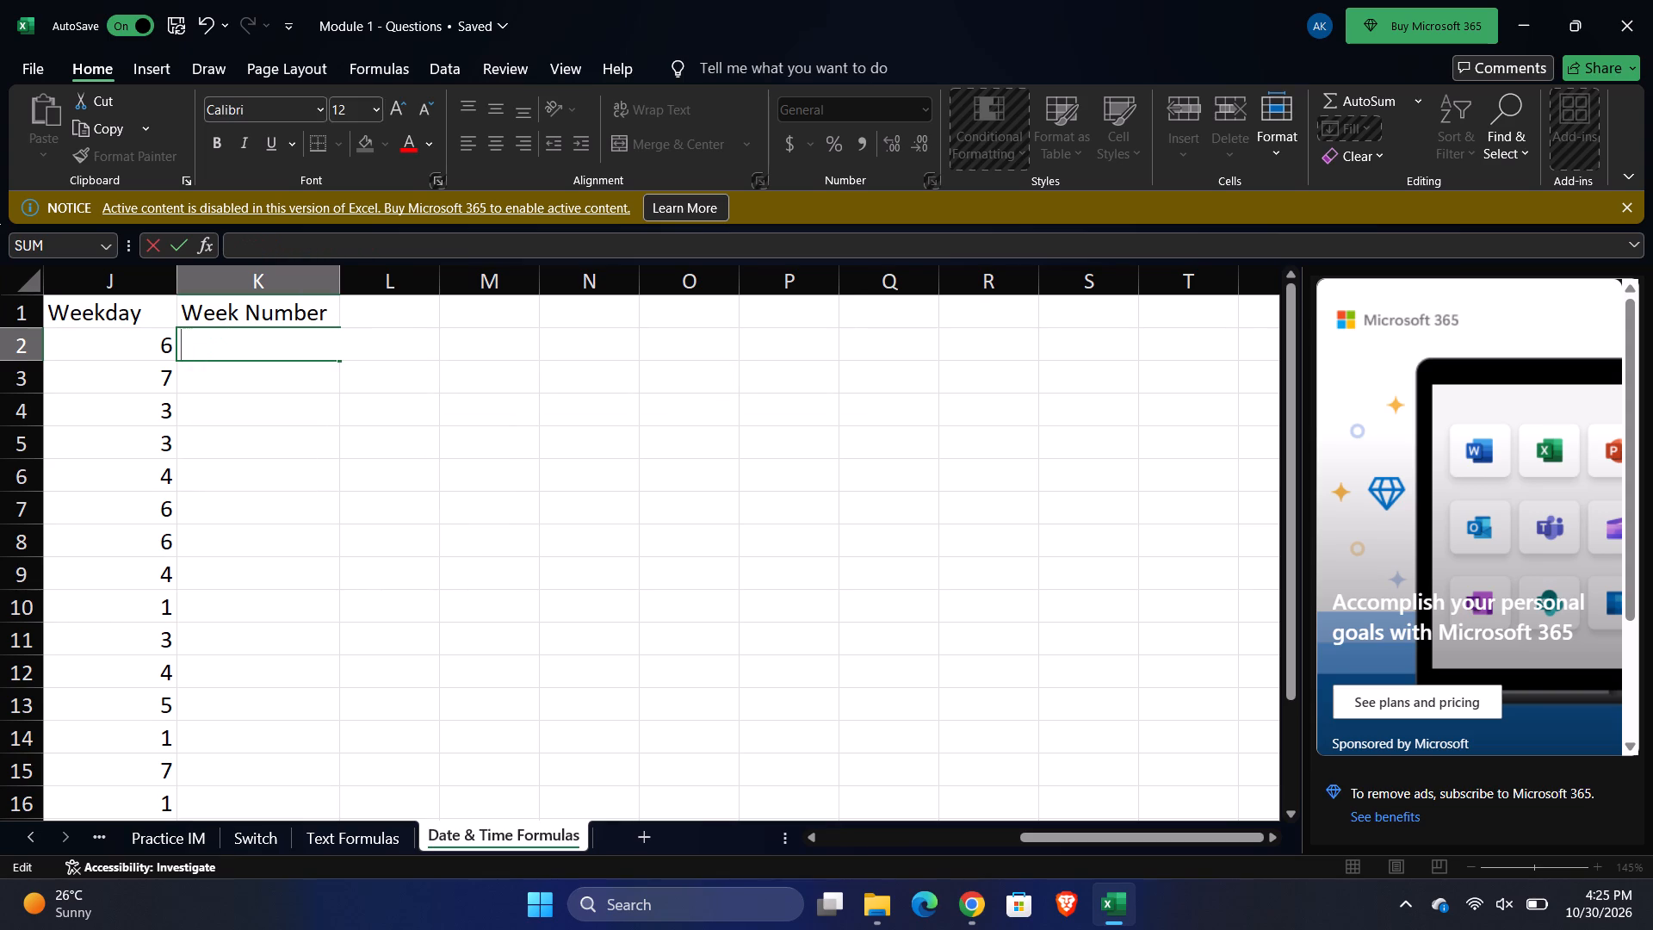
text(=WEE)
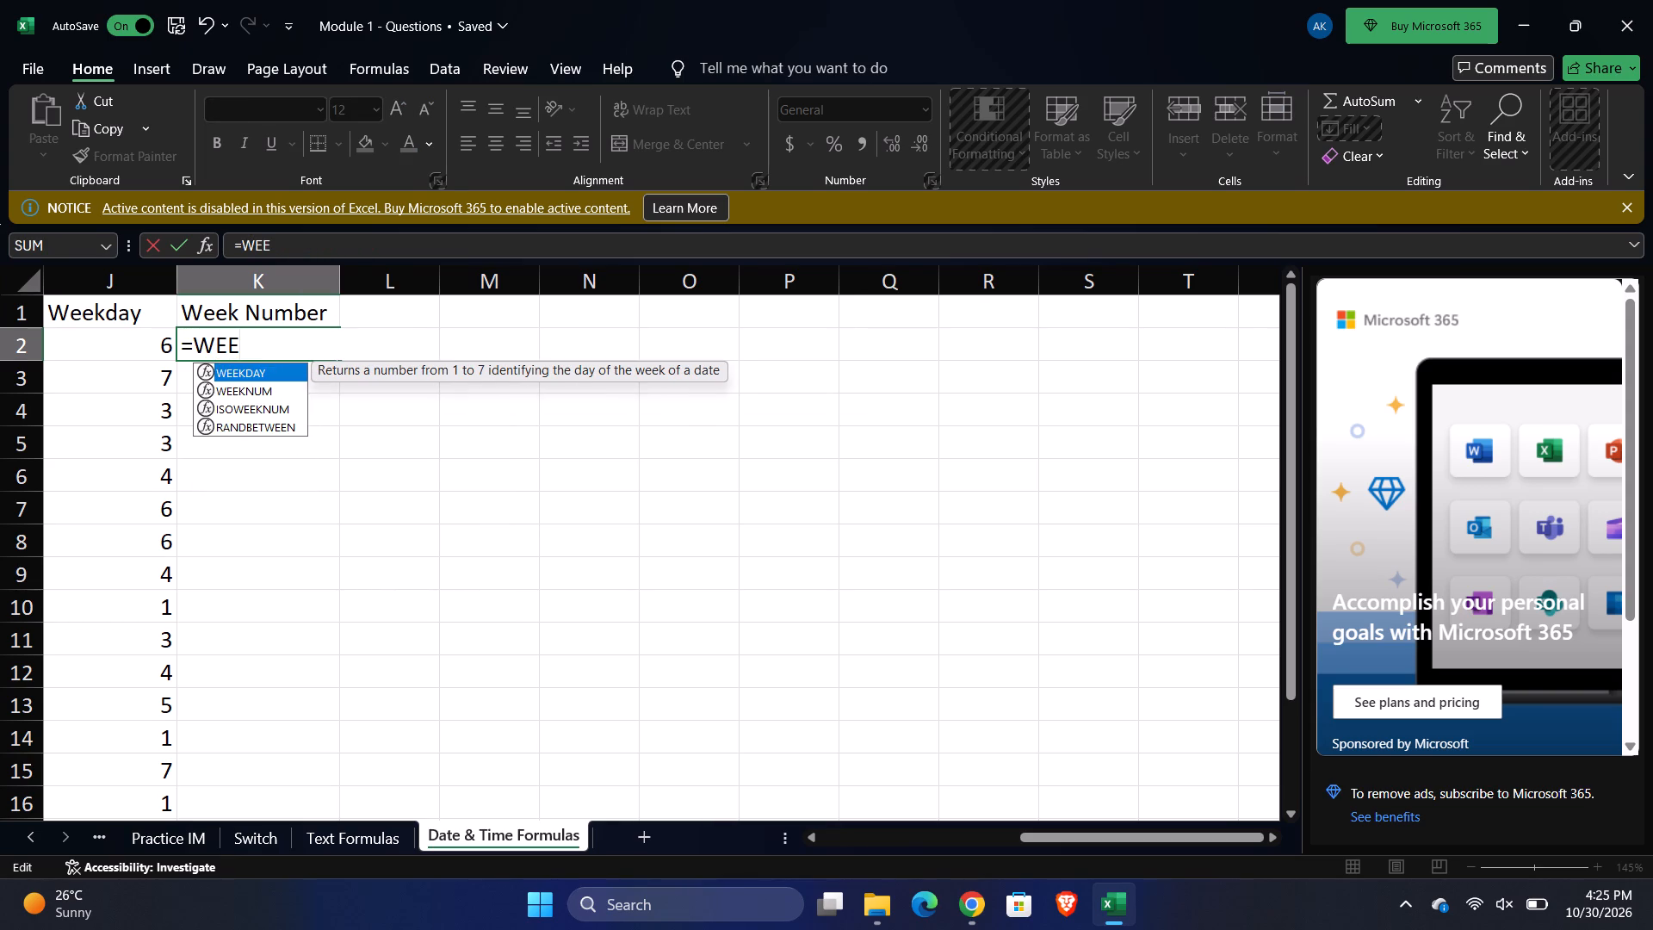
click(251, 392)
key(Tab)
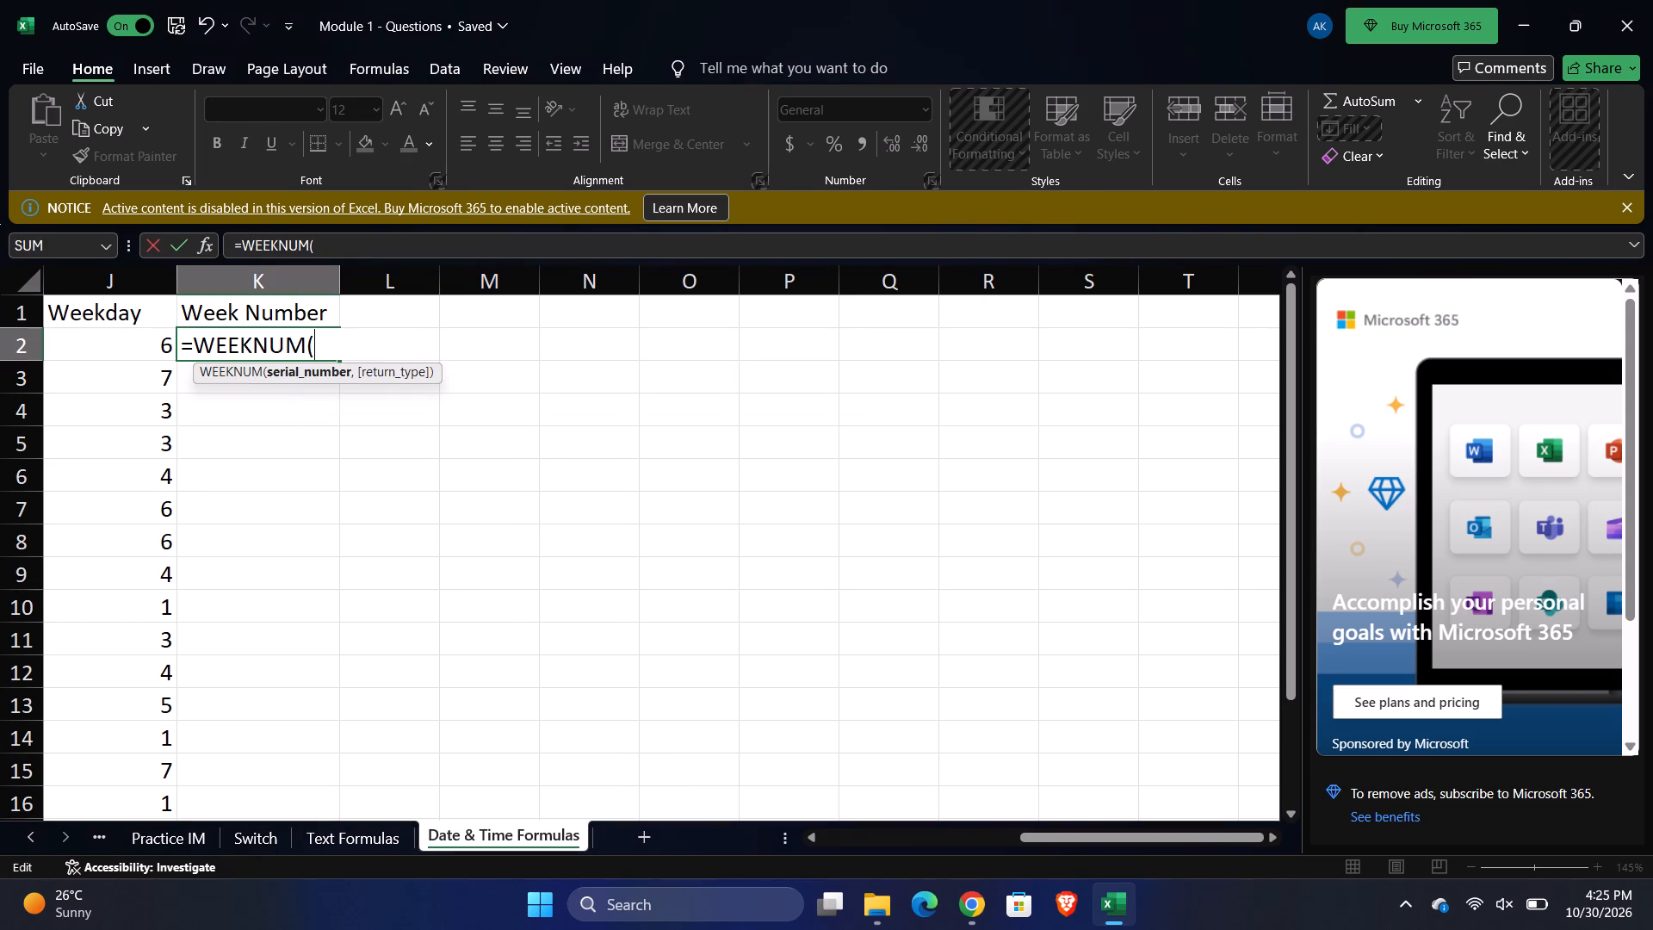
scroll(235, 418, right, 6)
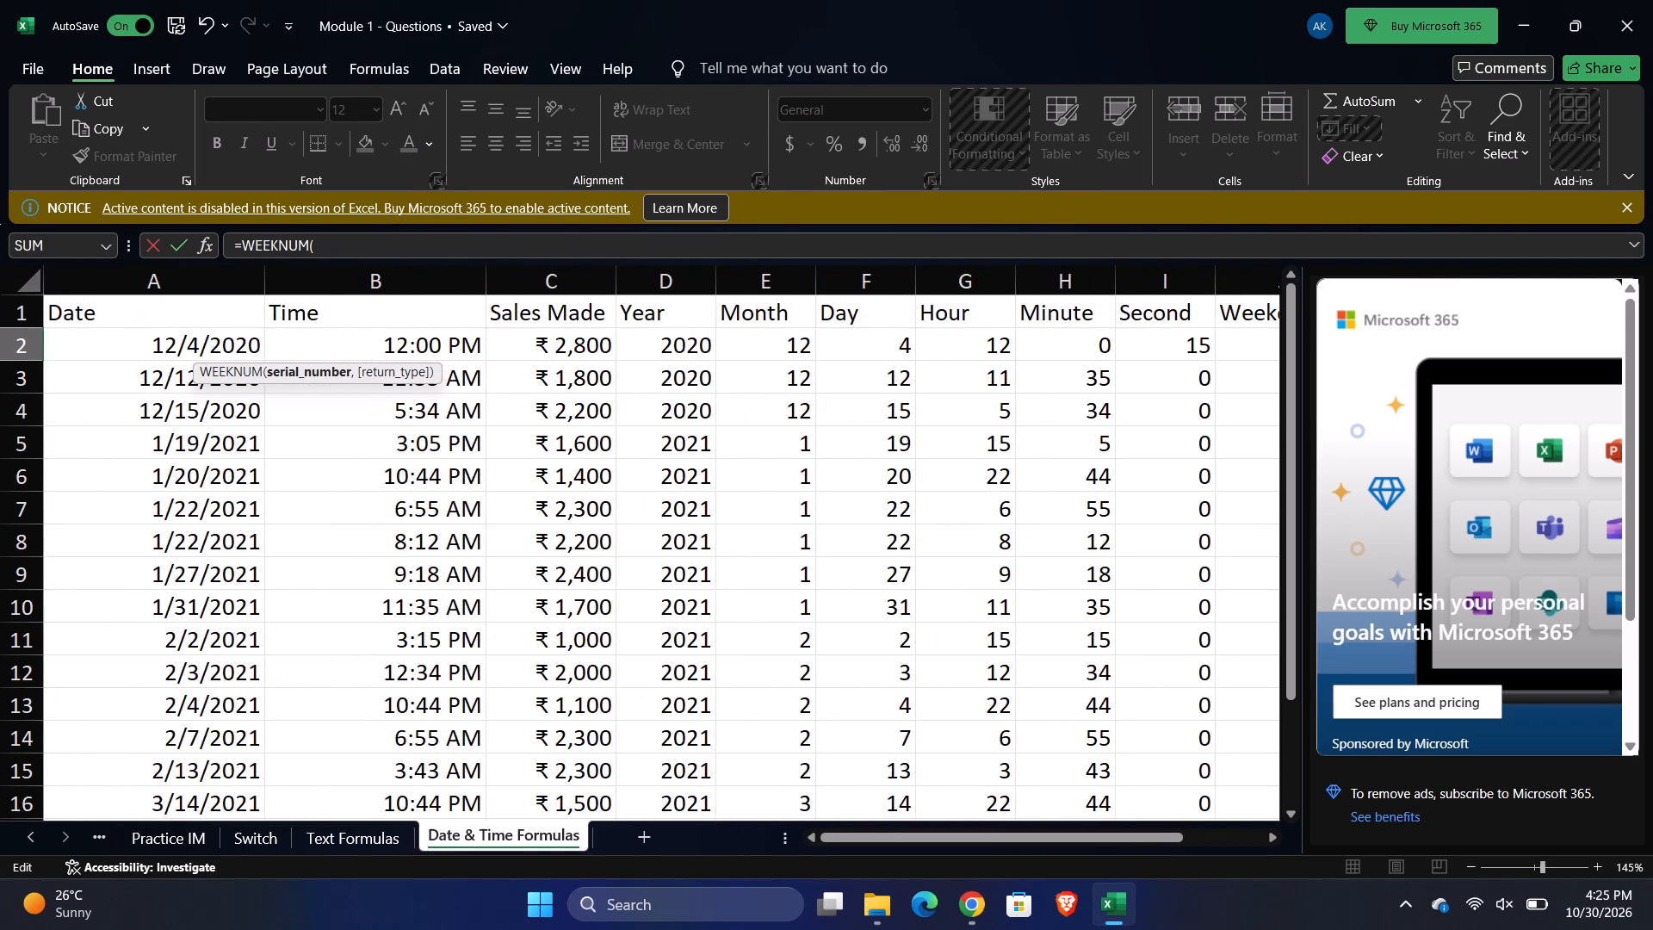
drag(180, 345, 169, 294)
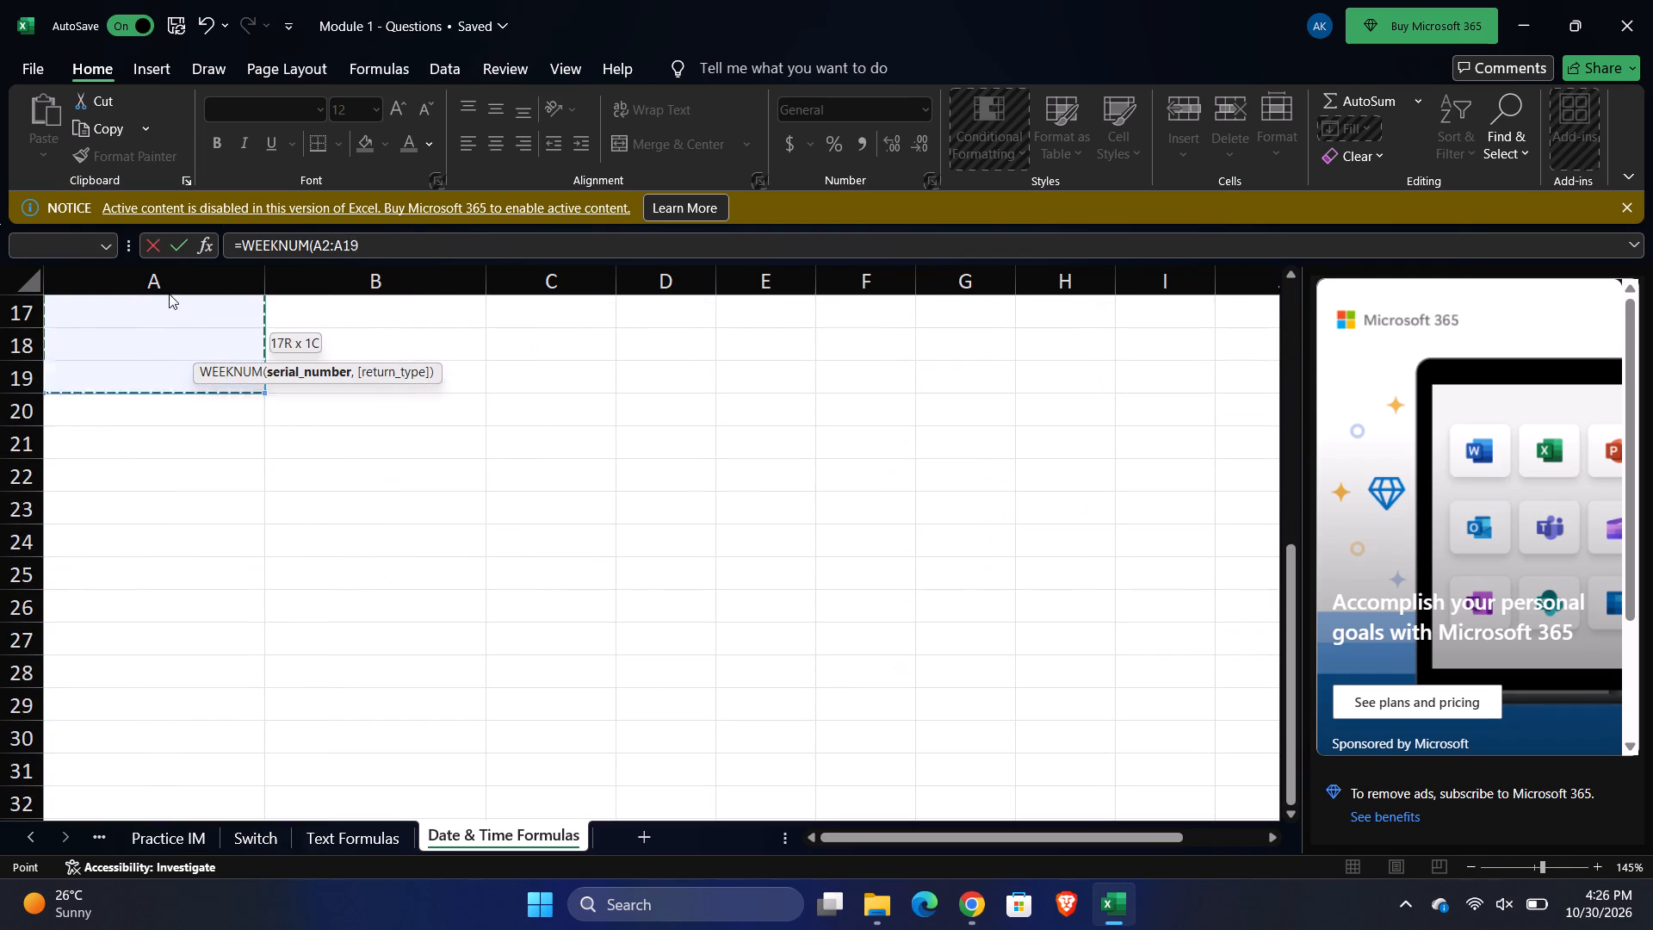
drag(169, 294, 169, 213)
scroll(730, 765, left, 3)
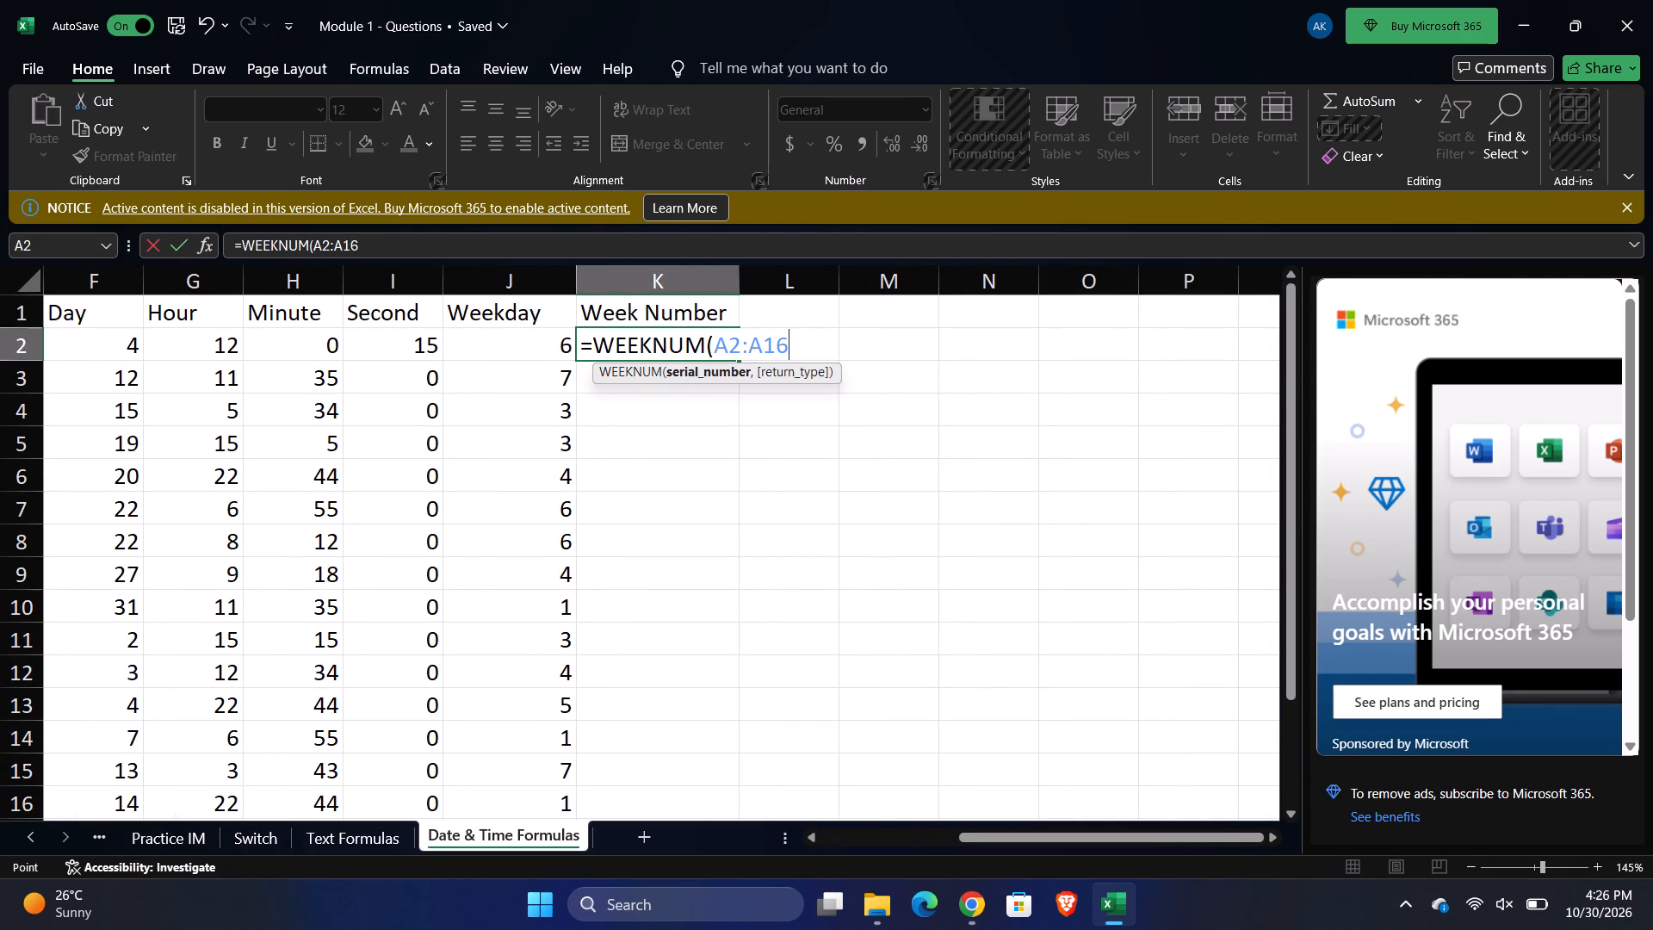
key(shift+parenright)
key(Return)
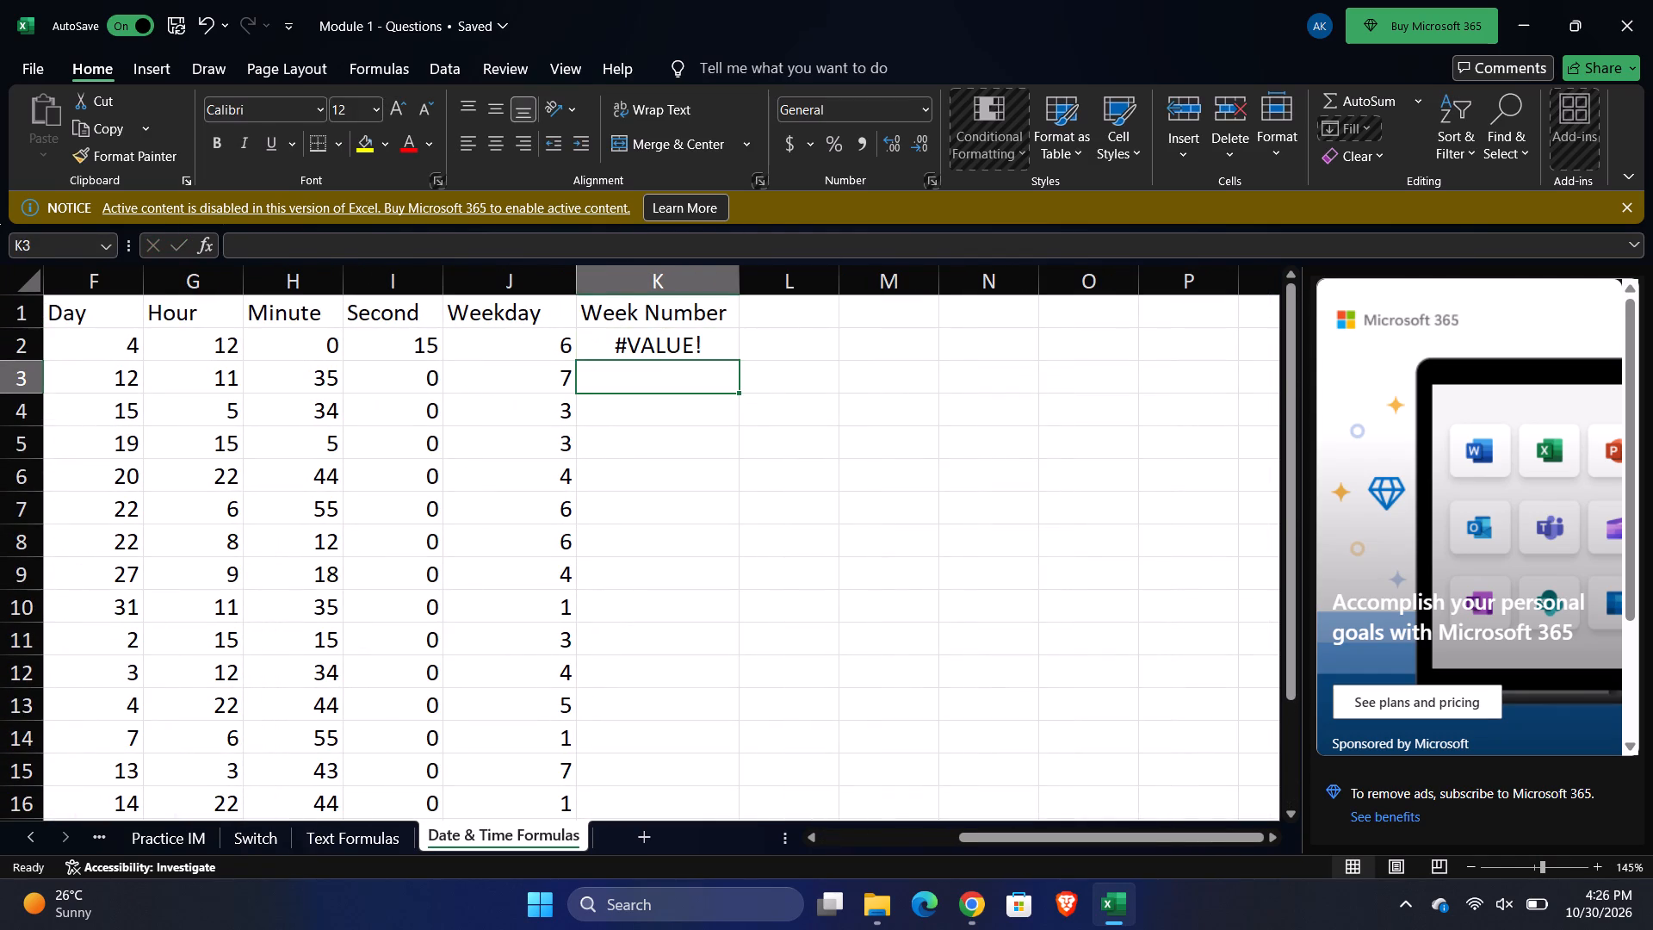
Replace the formula in K2 with =WEEKNUM(A2,1), referencing only the first date with weeks beginning on Sunday.
double_click(675, 352)
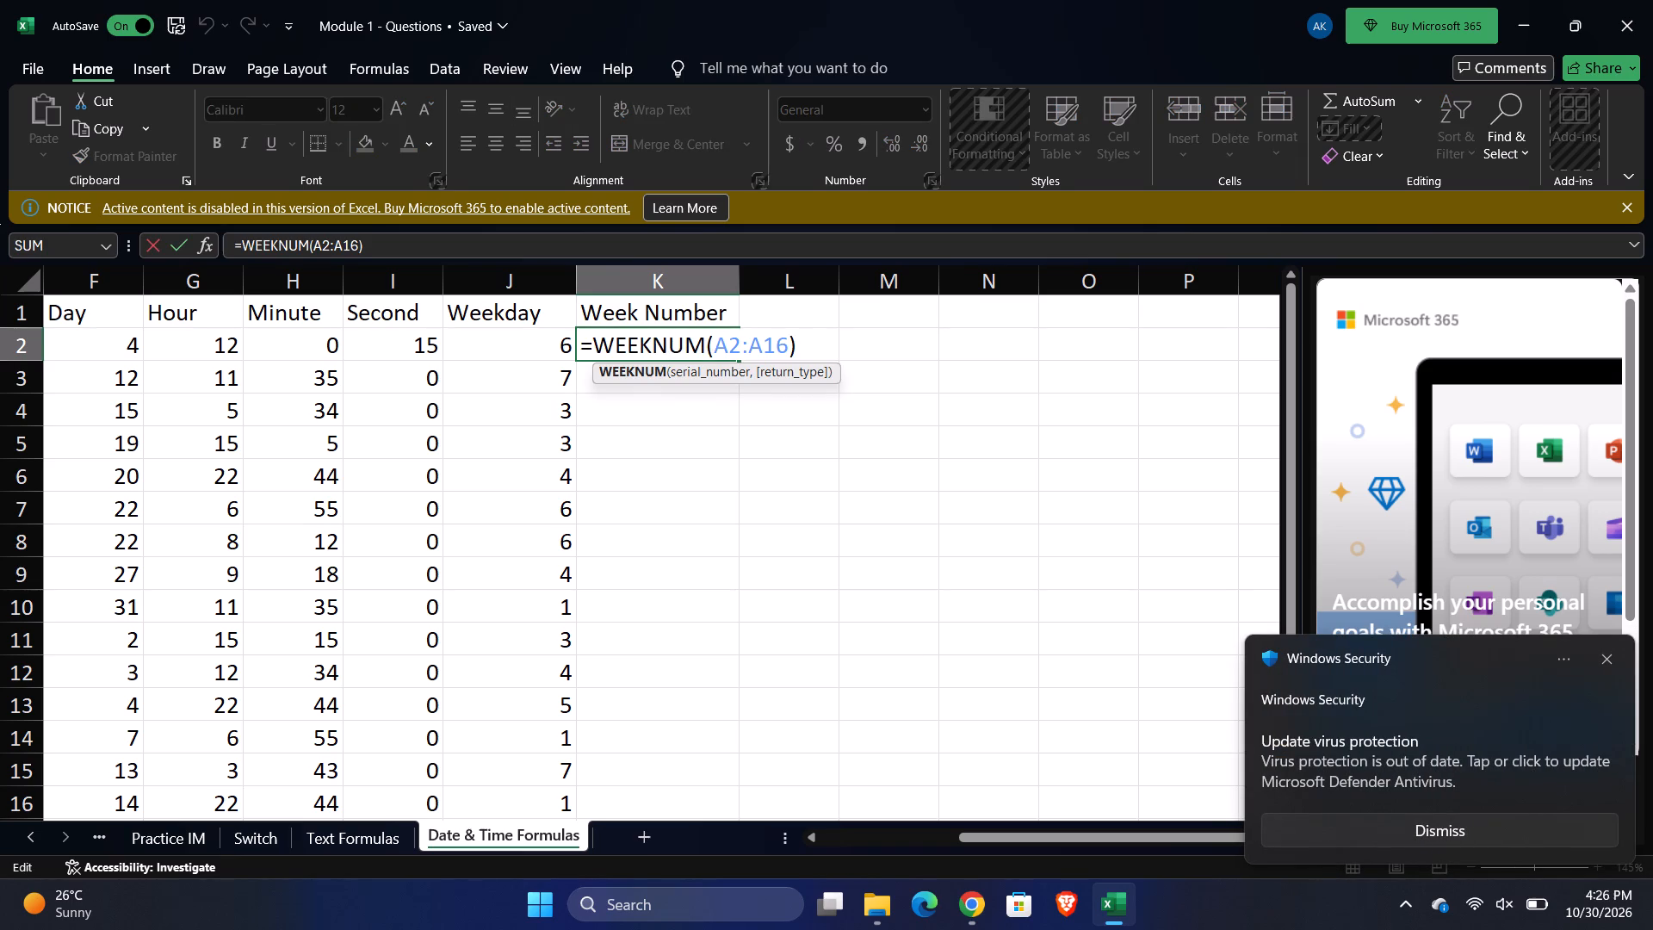
click(810, 350)
key(BackSpace)
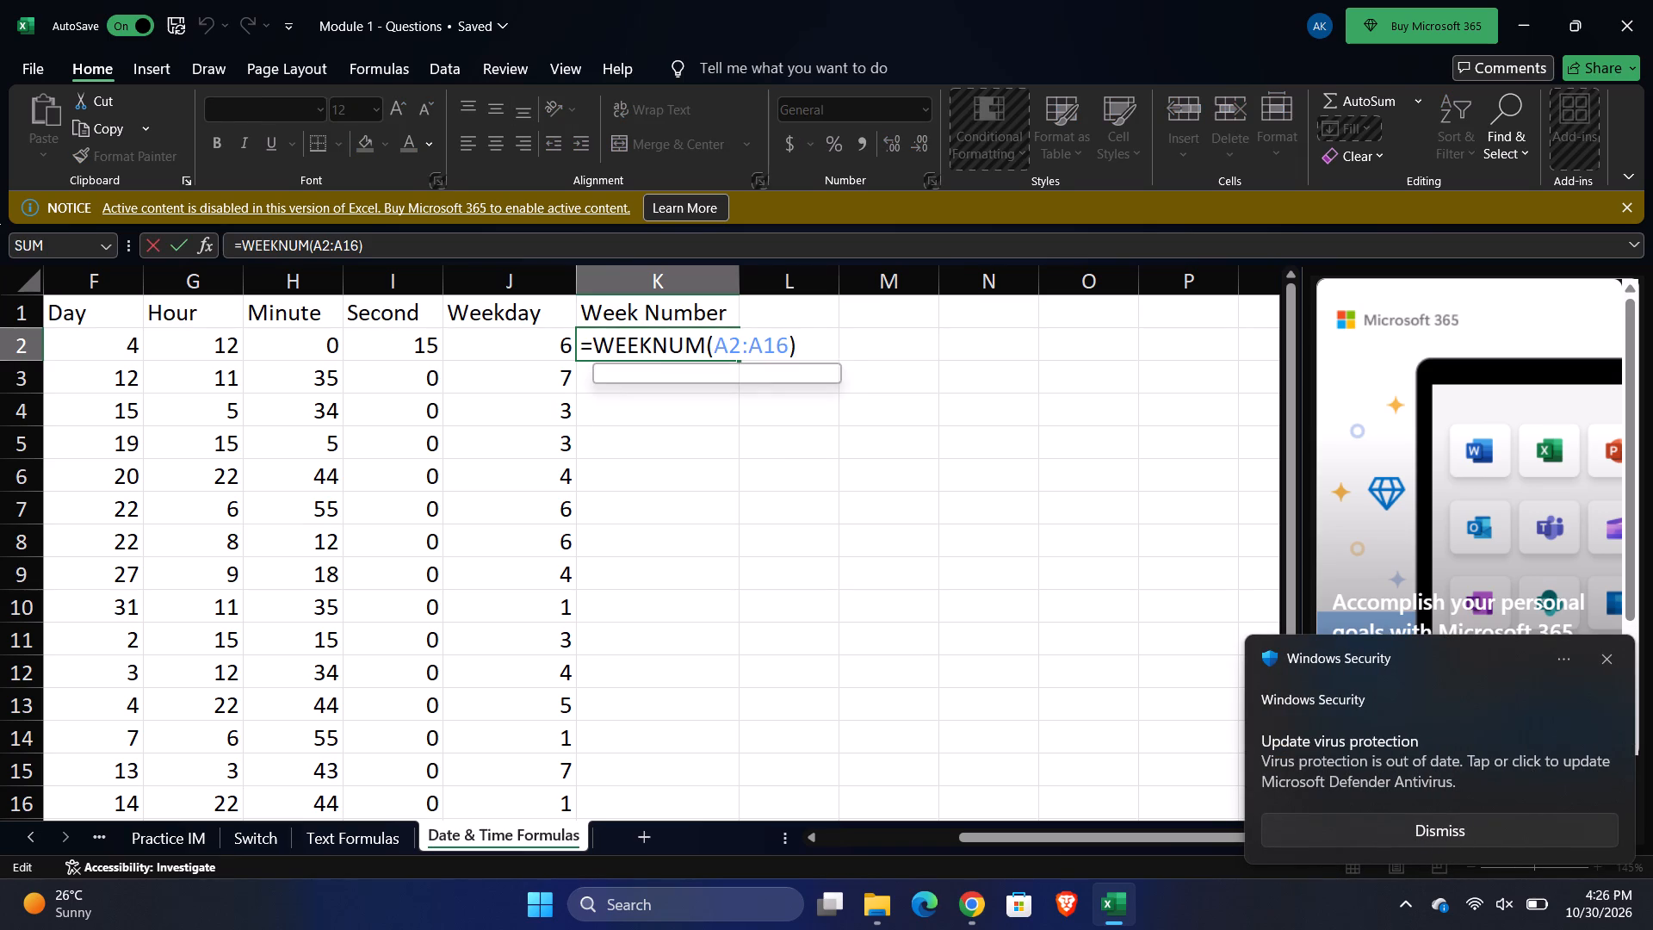
key(BackSpace)
key(BackSpace)
key(BackSpace)
key(BackSpace)
key(BackSpace)
key(BackSpace)
key(BackSpace)
key(BackSpace)
key(BackSpace)
key(BackSpace)
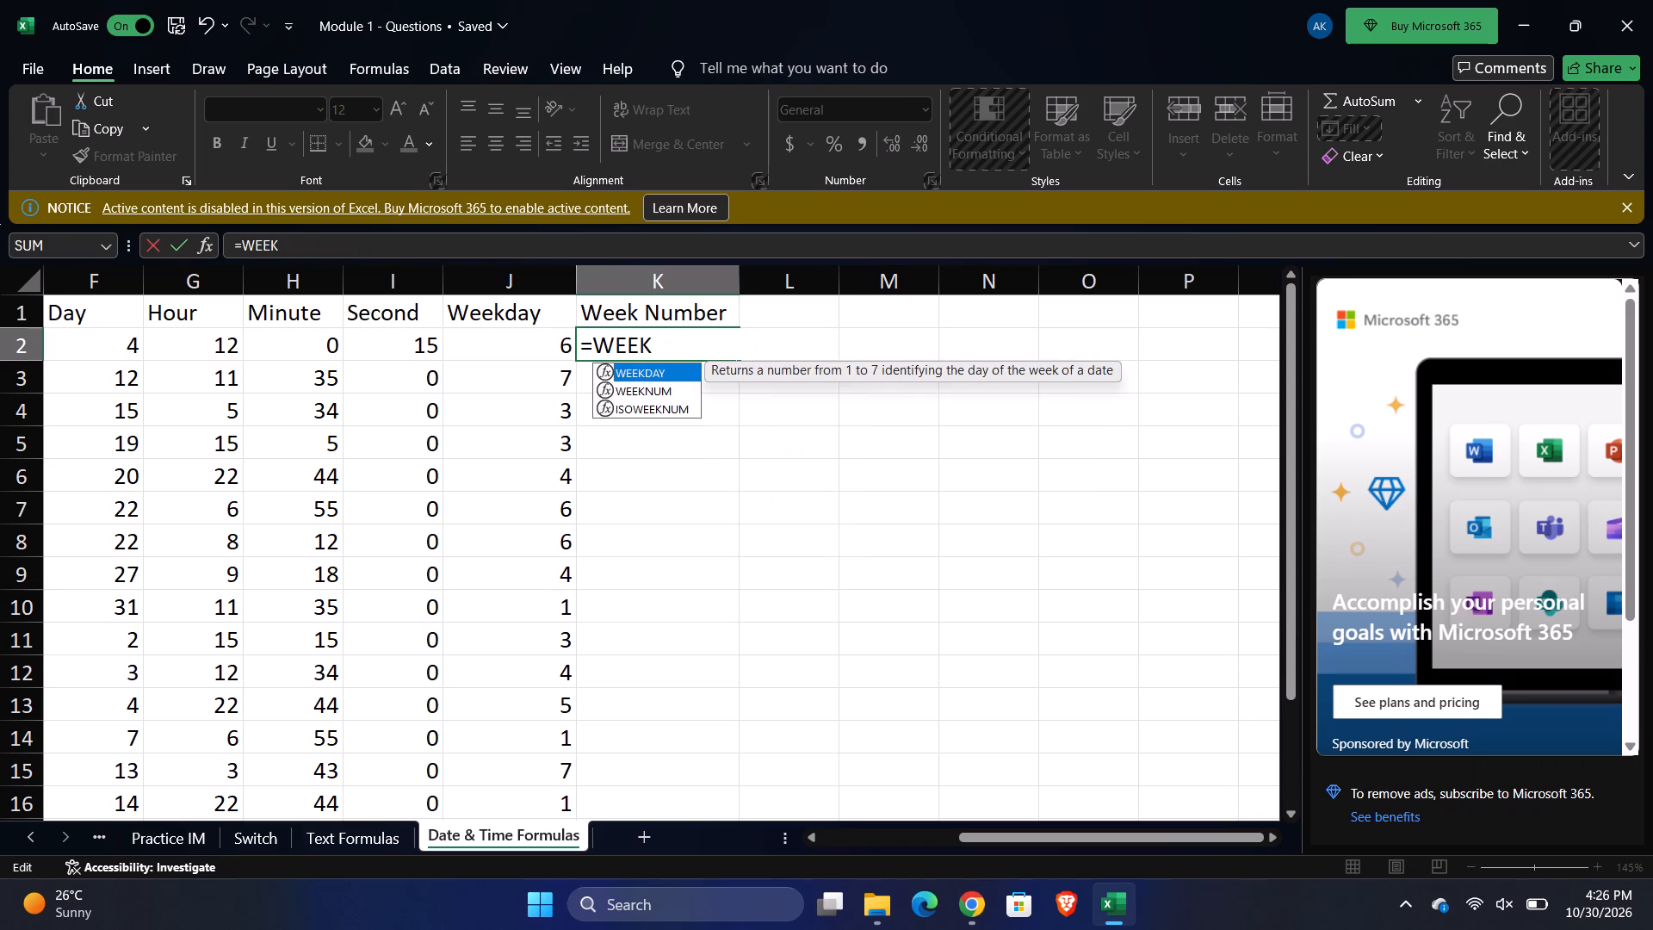
key(BackSpace)
key(BackSpace)
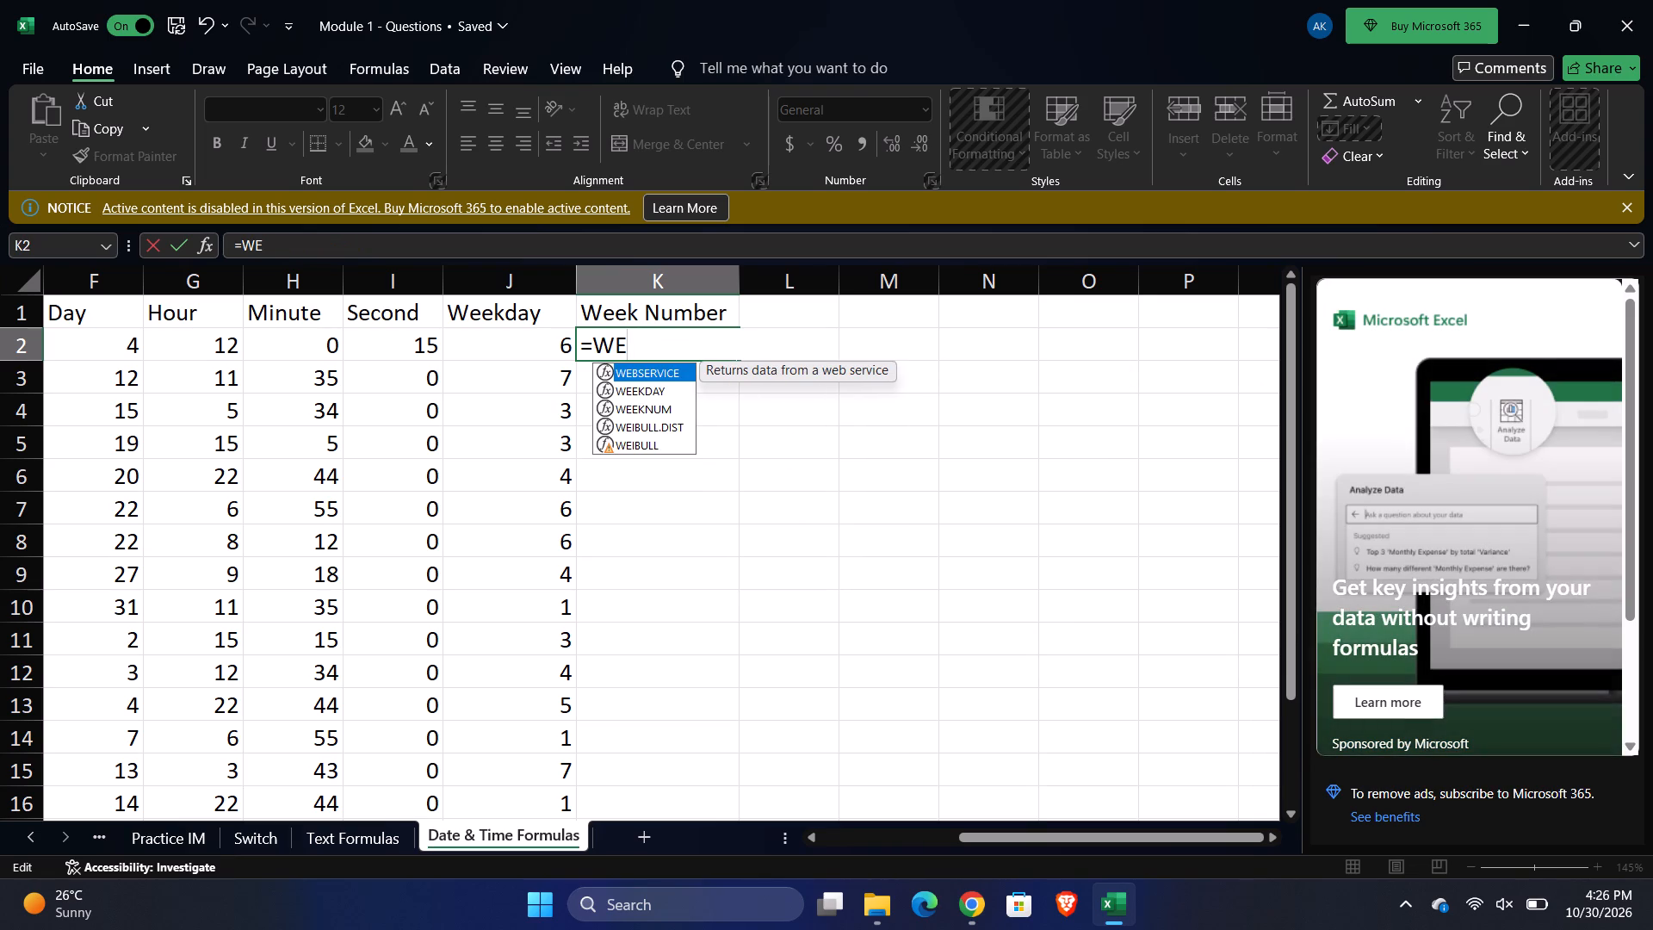
click(642, 403)
key(Tab)
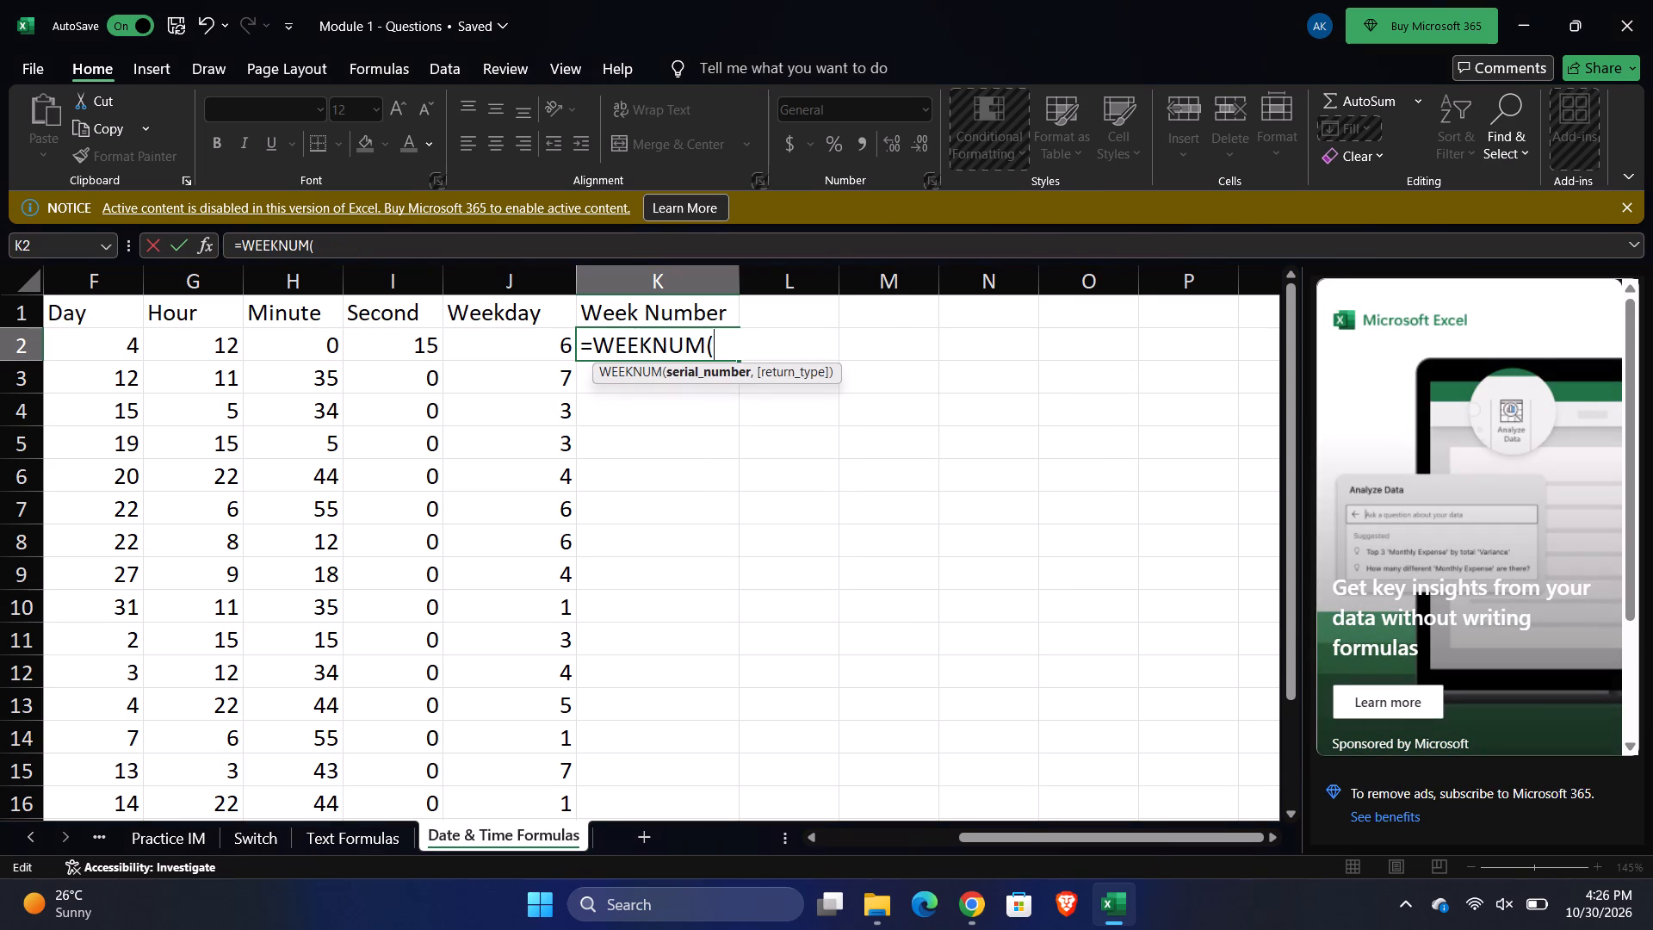
scroll(426, 407, right, 5)
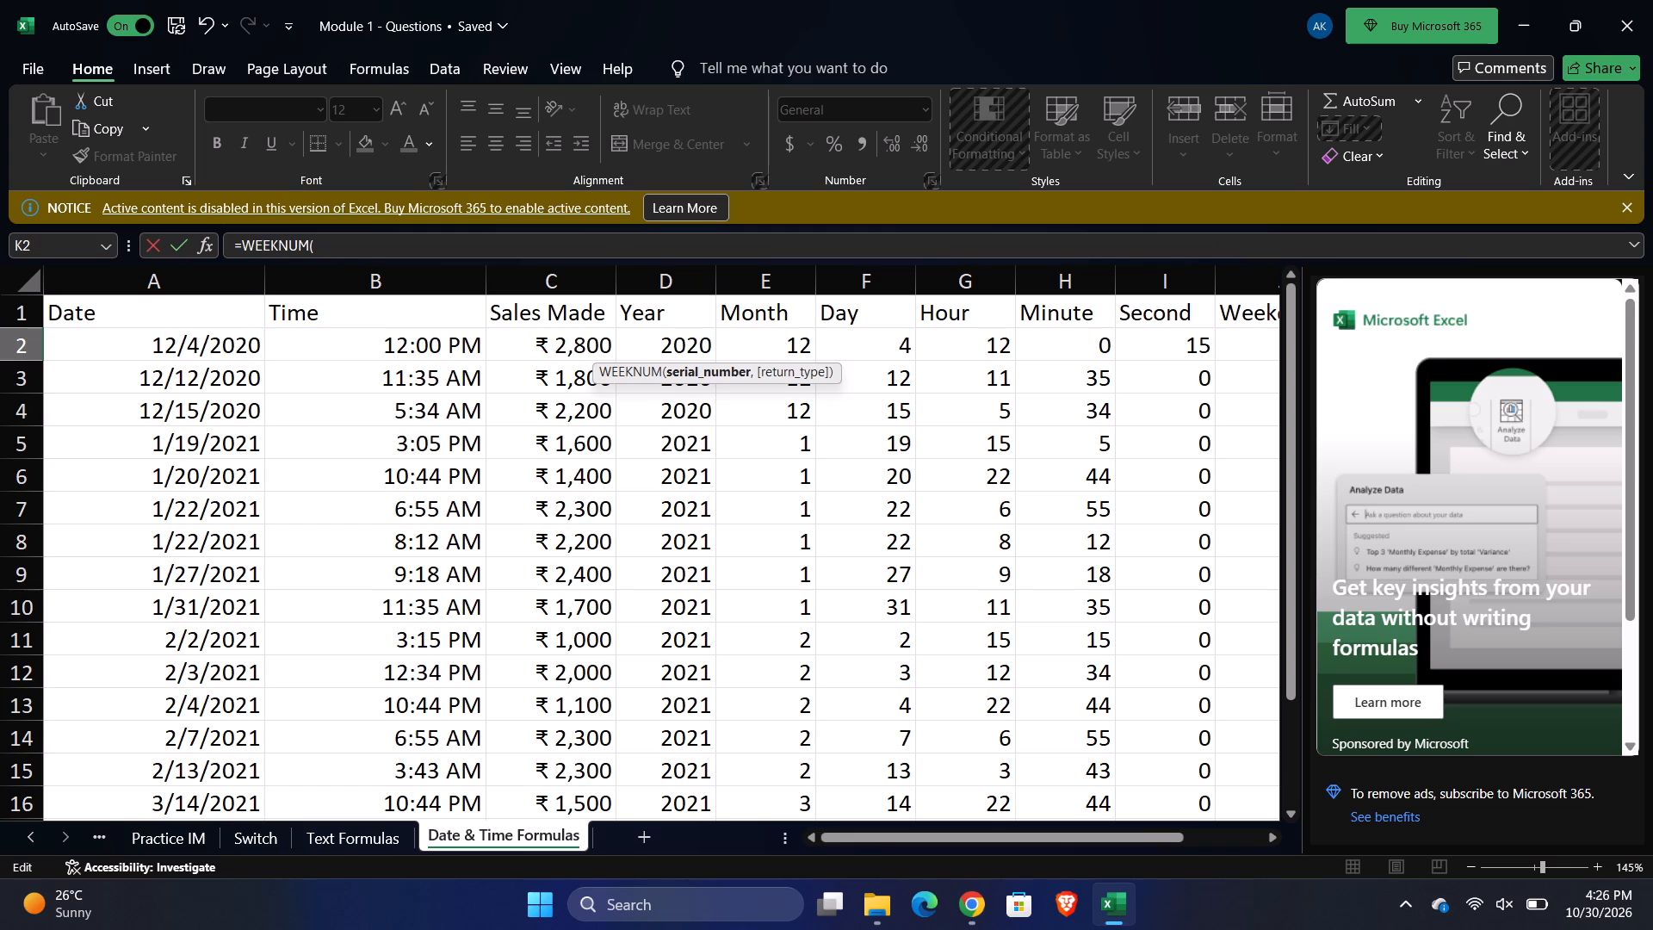
click(201, 347)
scroll(531, 400, left, 2)
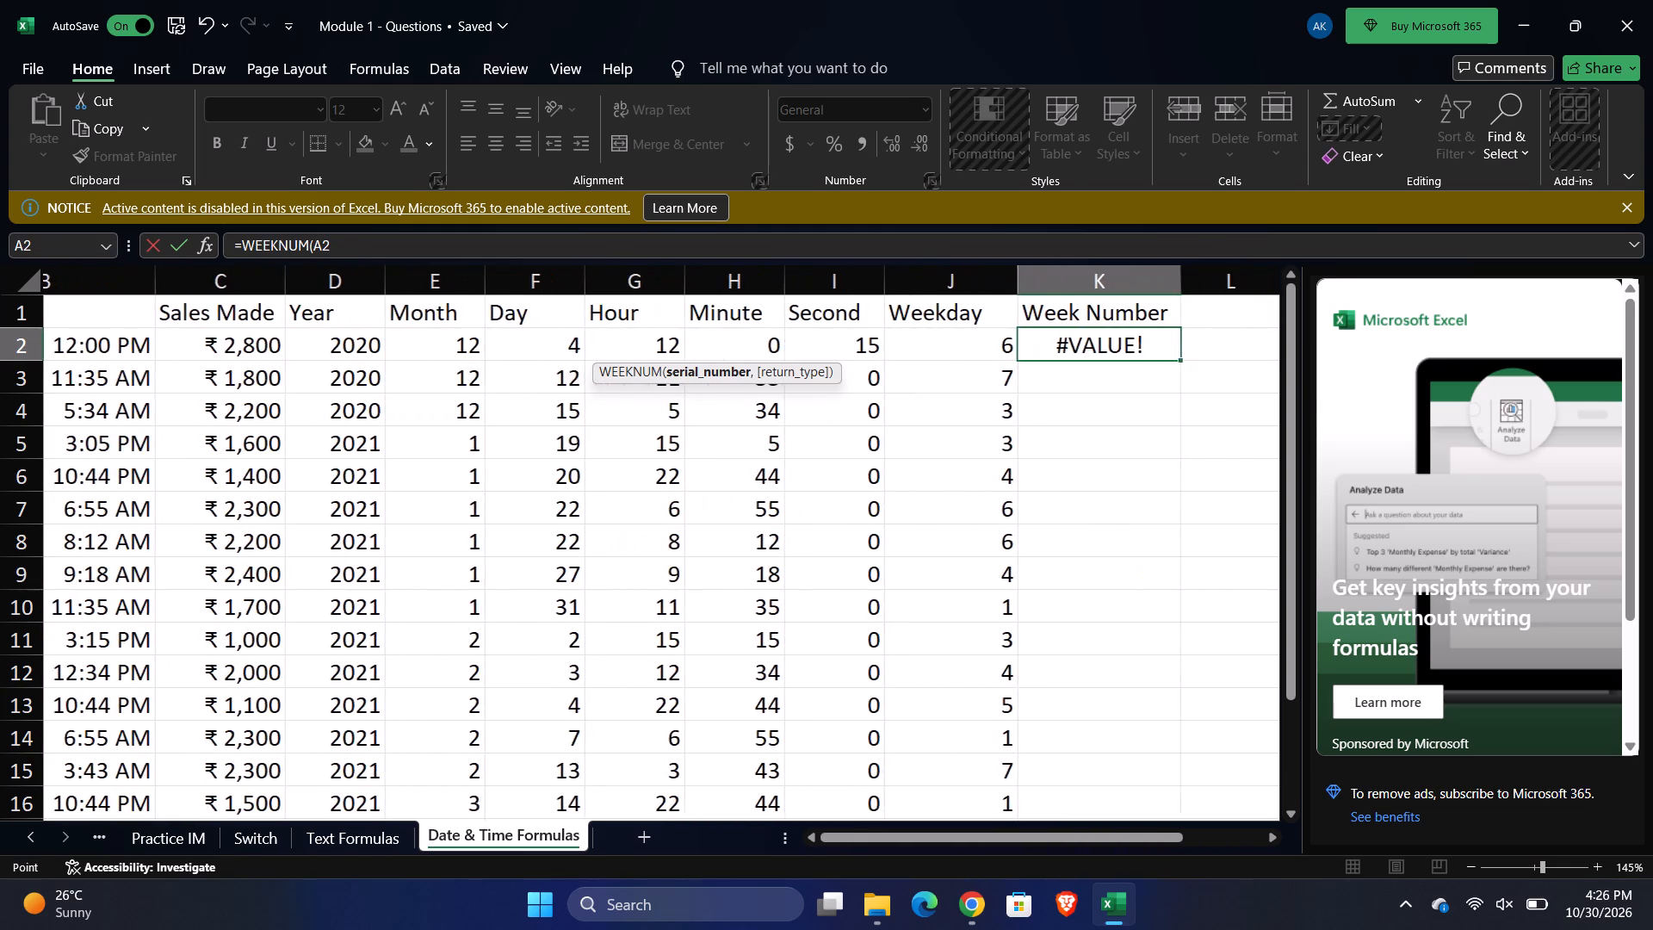
scroll(1196, 436, left, 1)
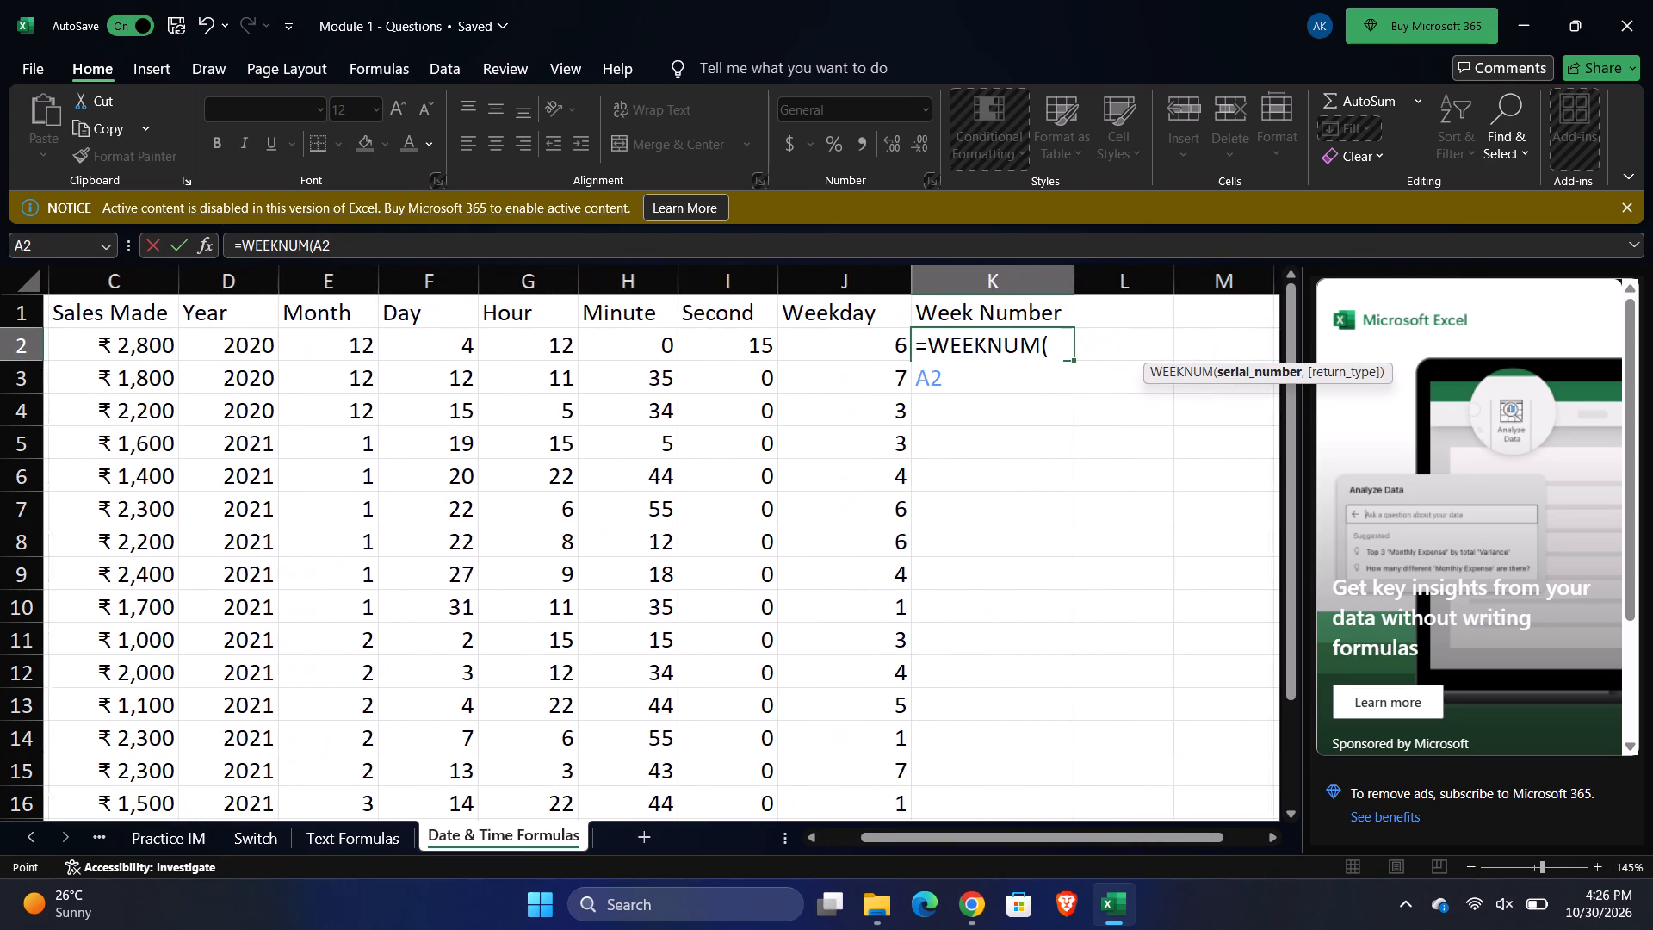
scroll(1196, 436, left, 1)
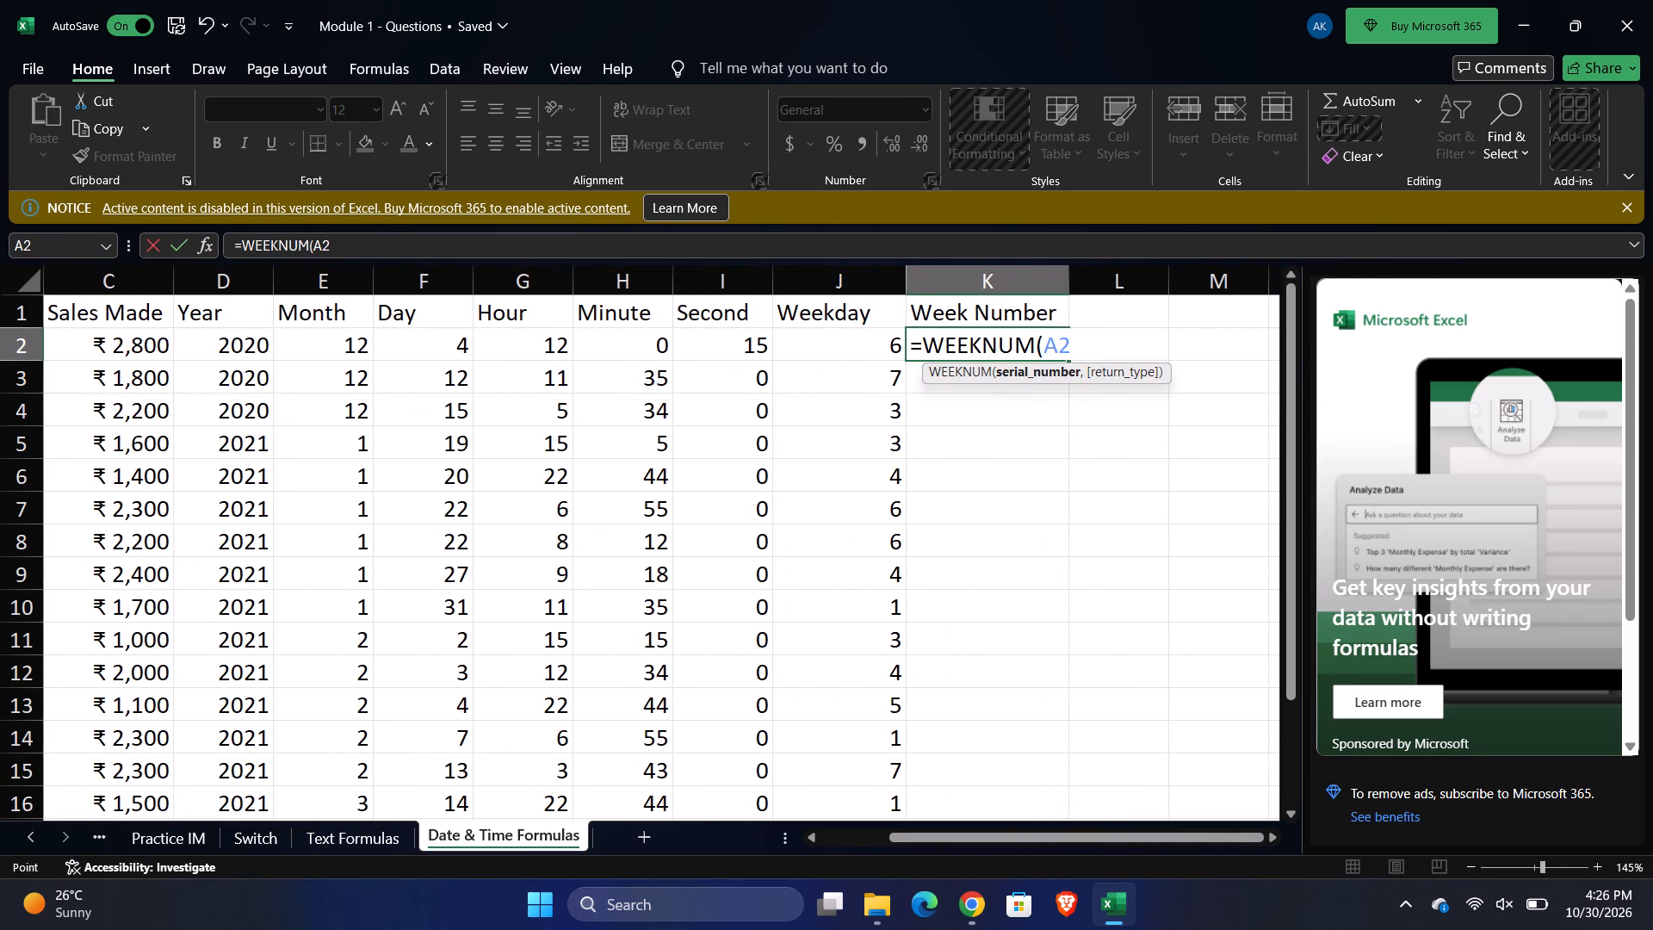
key(comma)
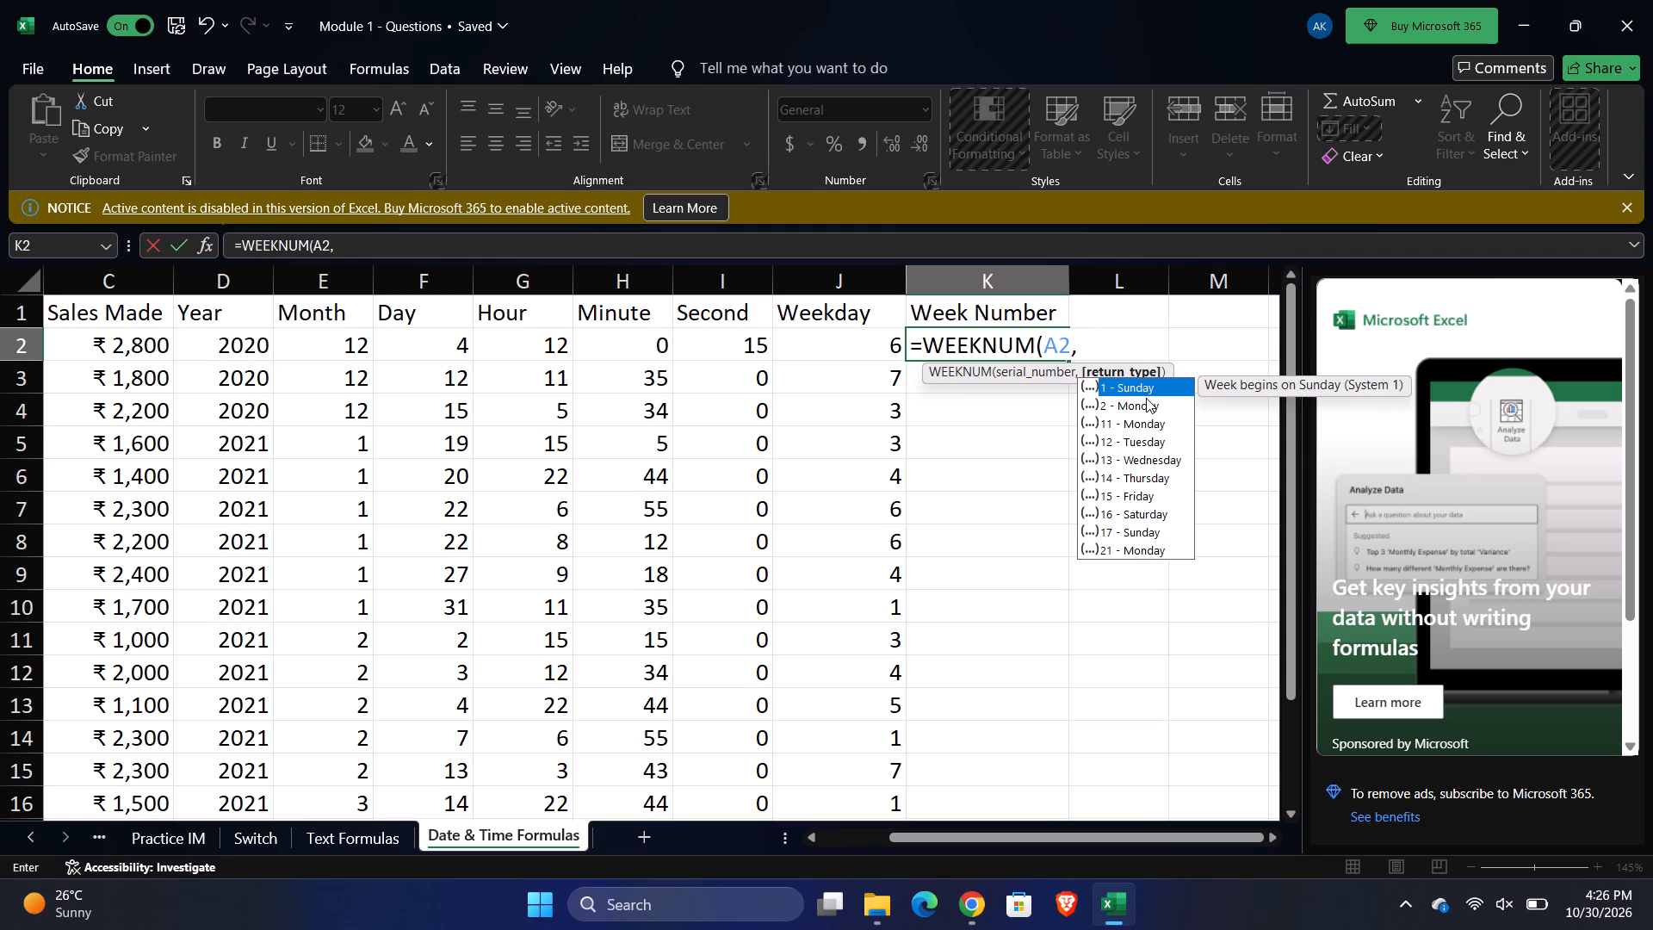
key(Tab)
key(shift+parenright)
key(Return)
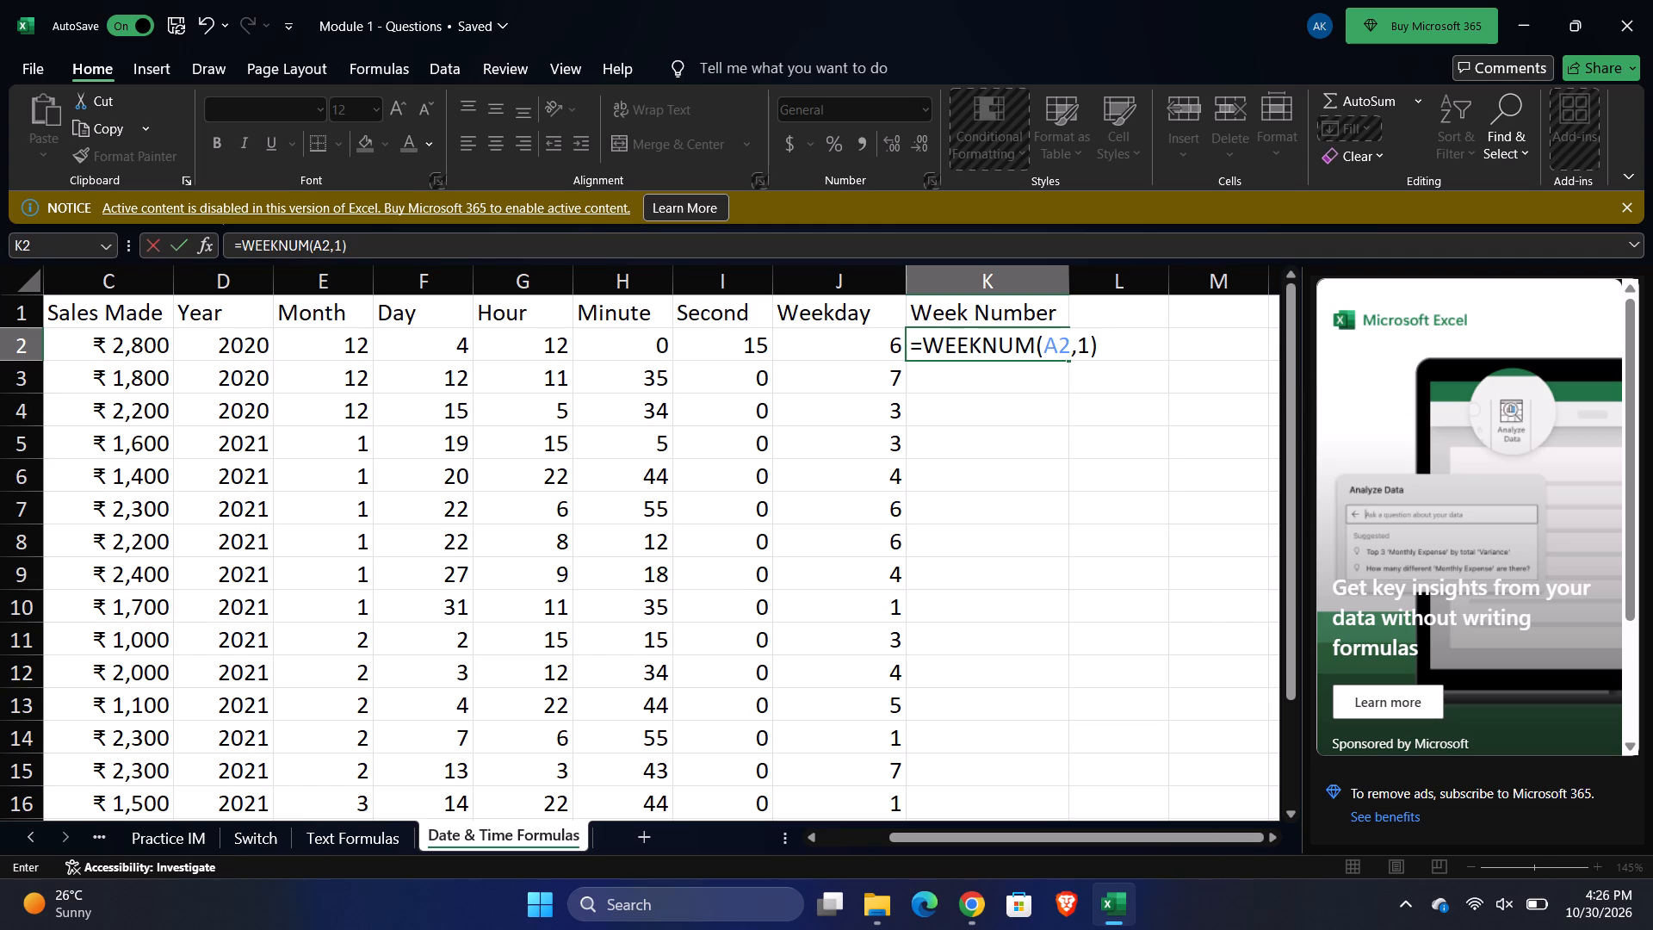
Fill the WEEKNUM formula from K2 down the Week Number column through row 17.
click(1003, 331)
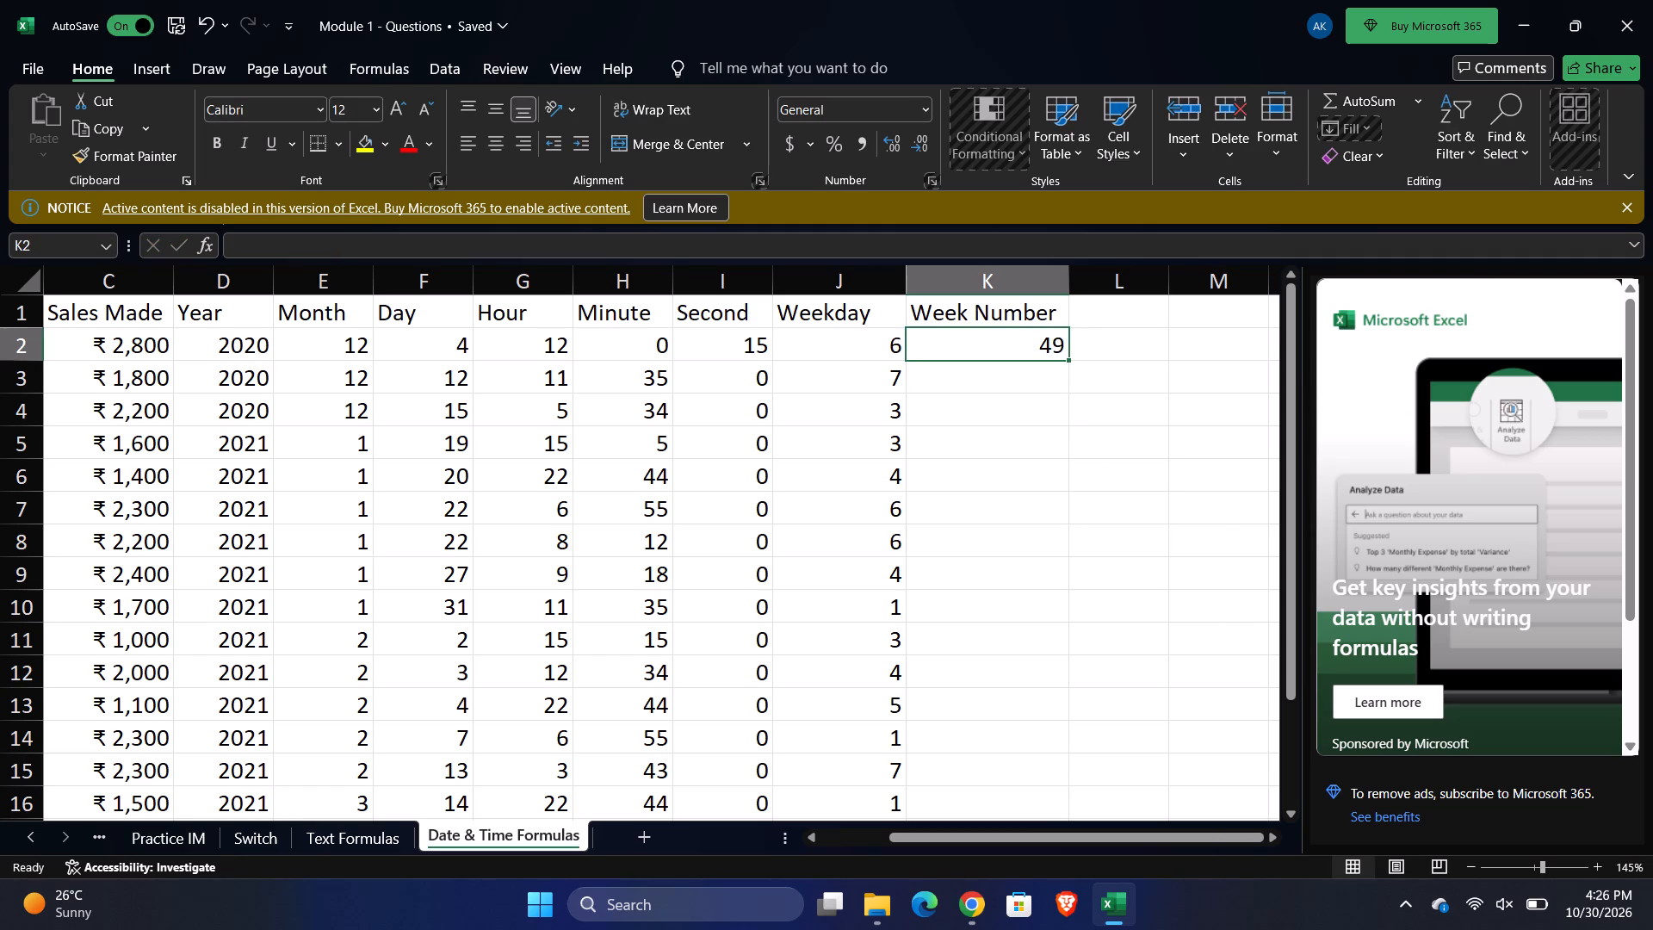
drag(1067, 359, 1044, 733)
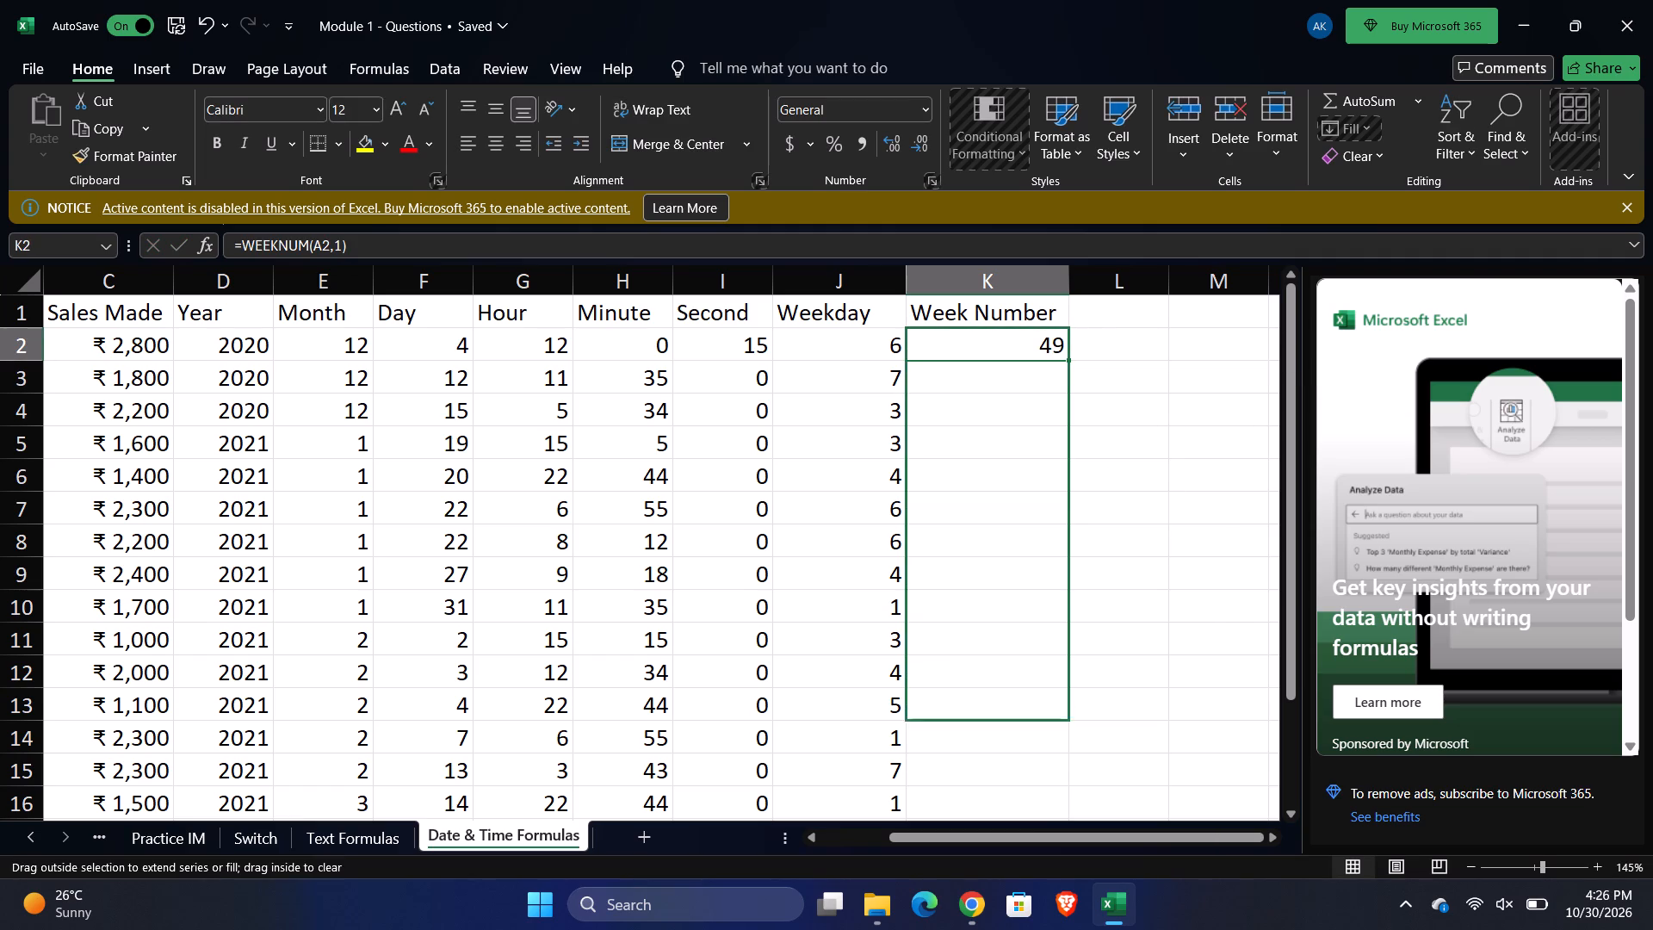
drag(1044, 733, 1038, 859)
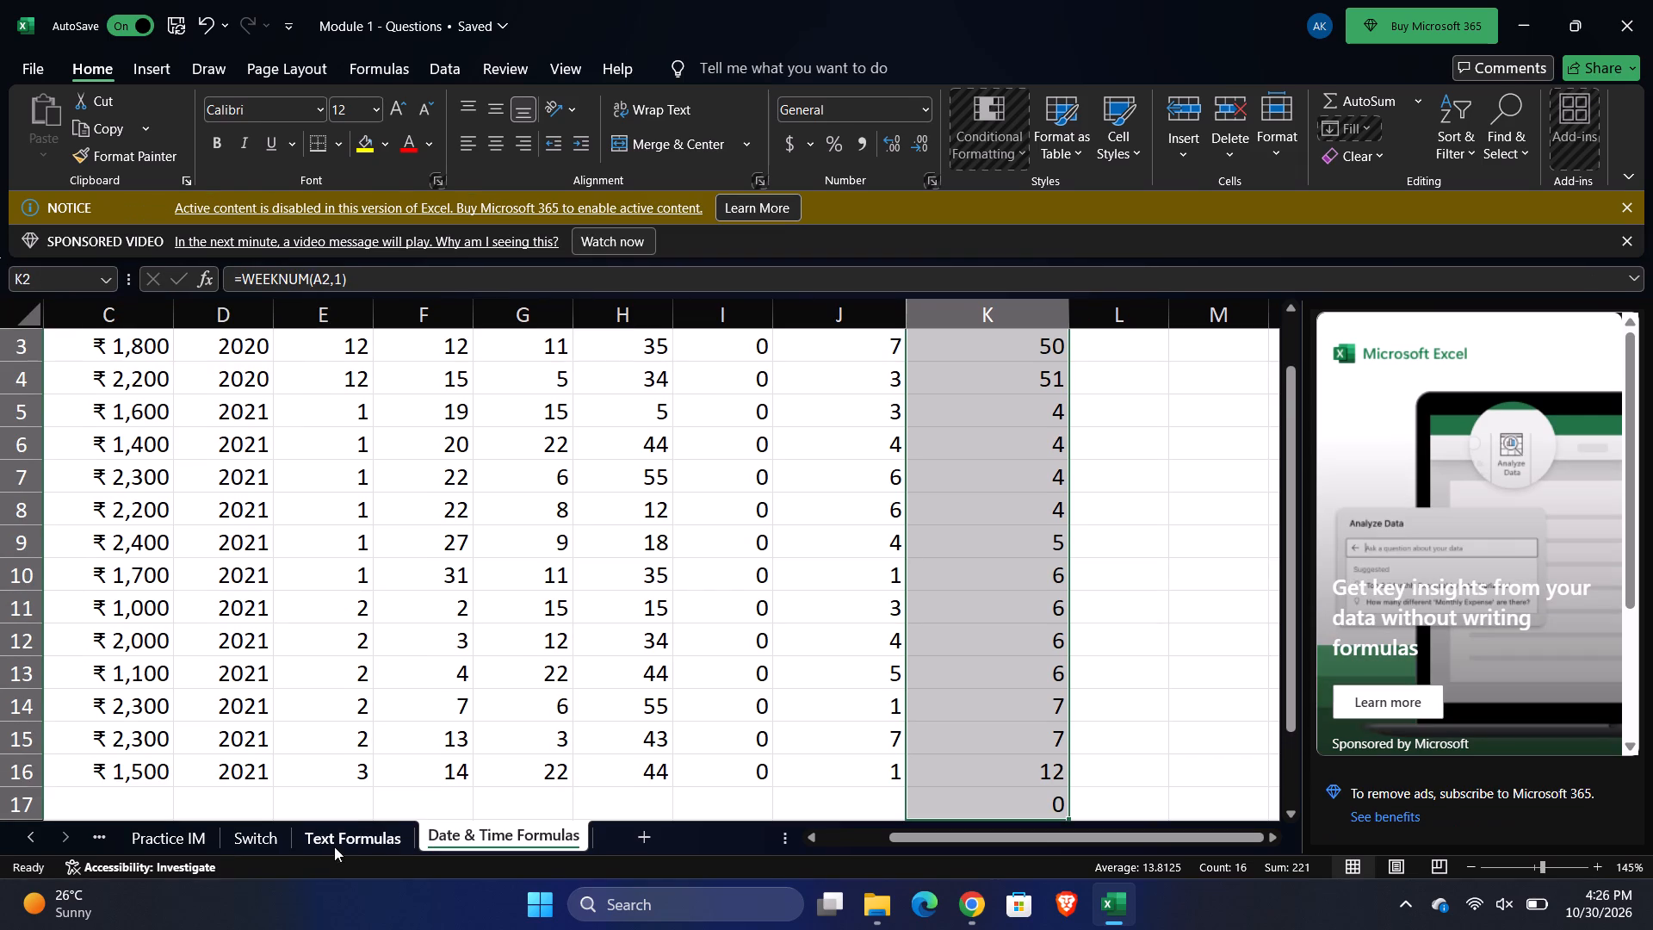
On the Text Formulas sheet, enter =UPPER(A2) in cell B2 under Upper Case.
click(318, 836)
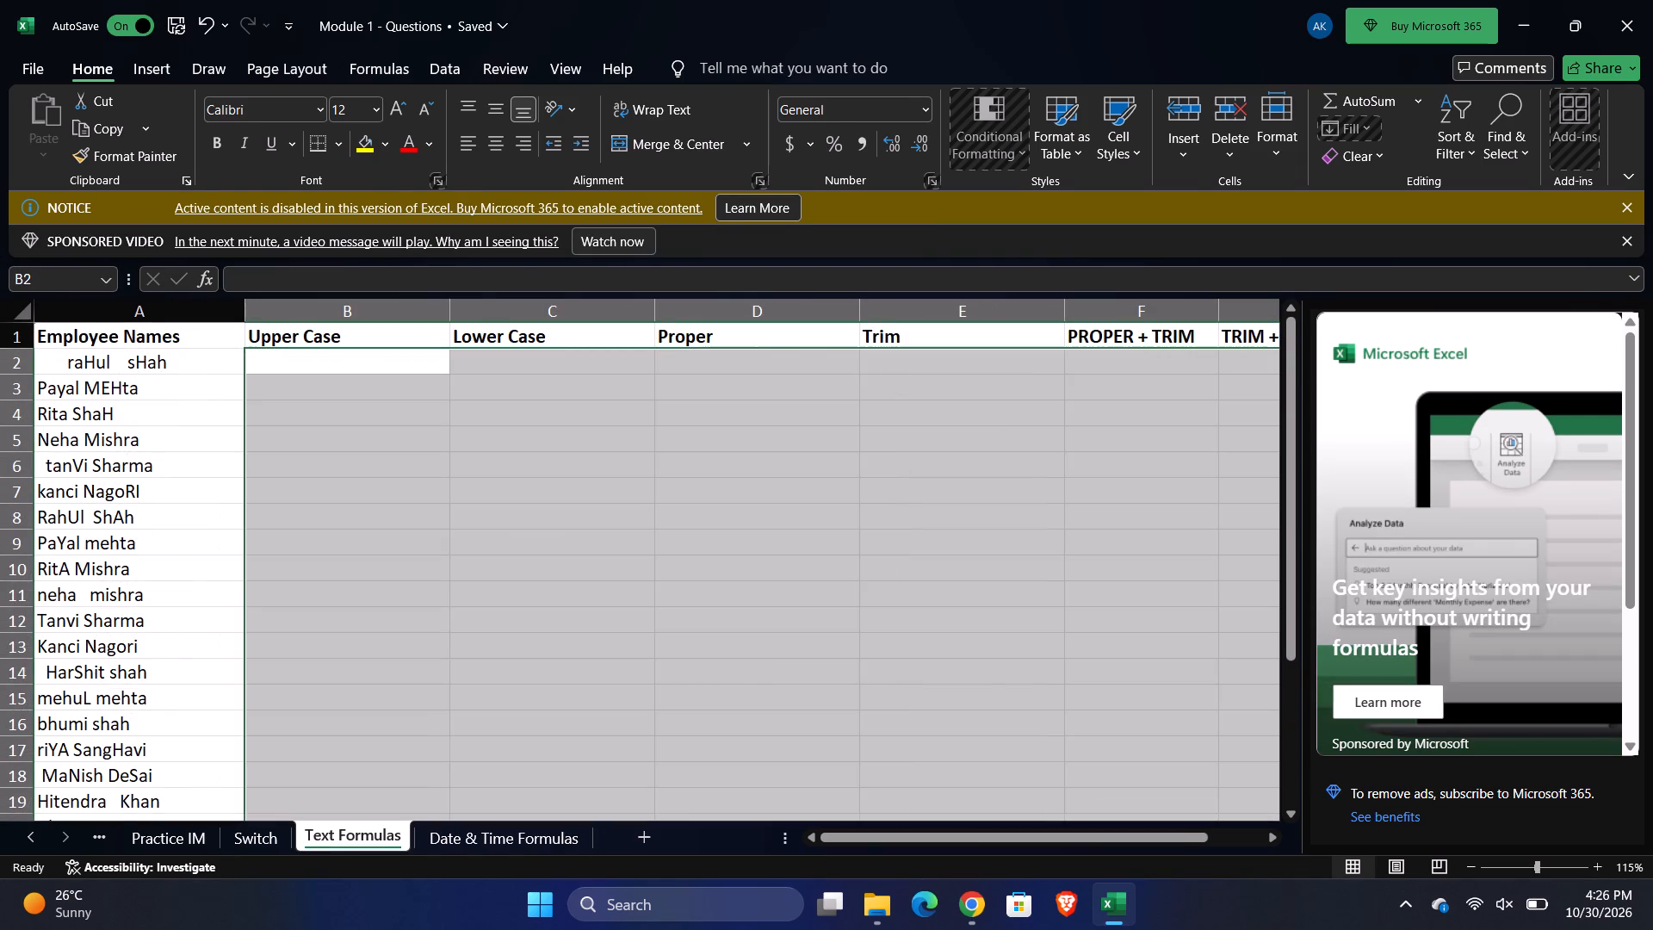
click(333, 361)
key(equal)
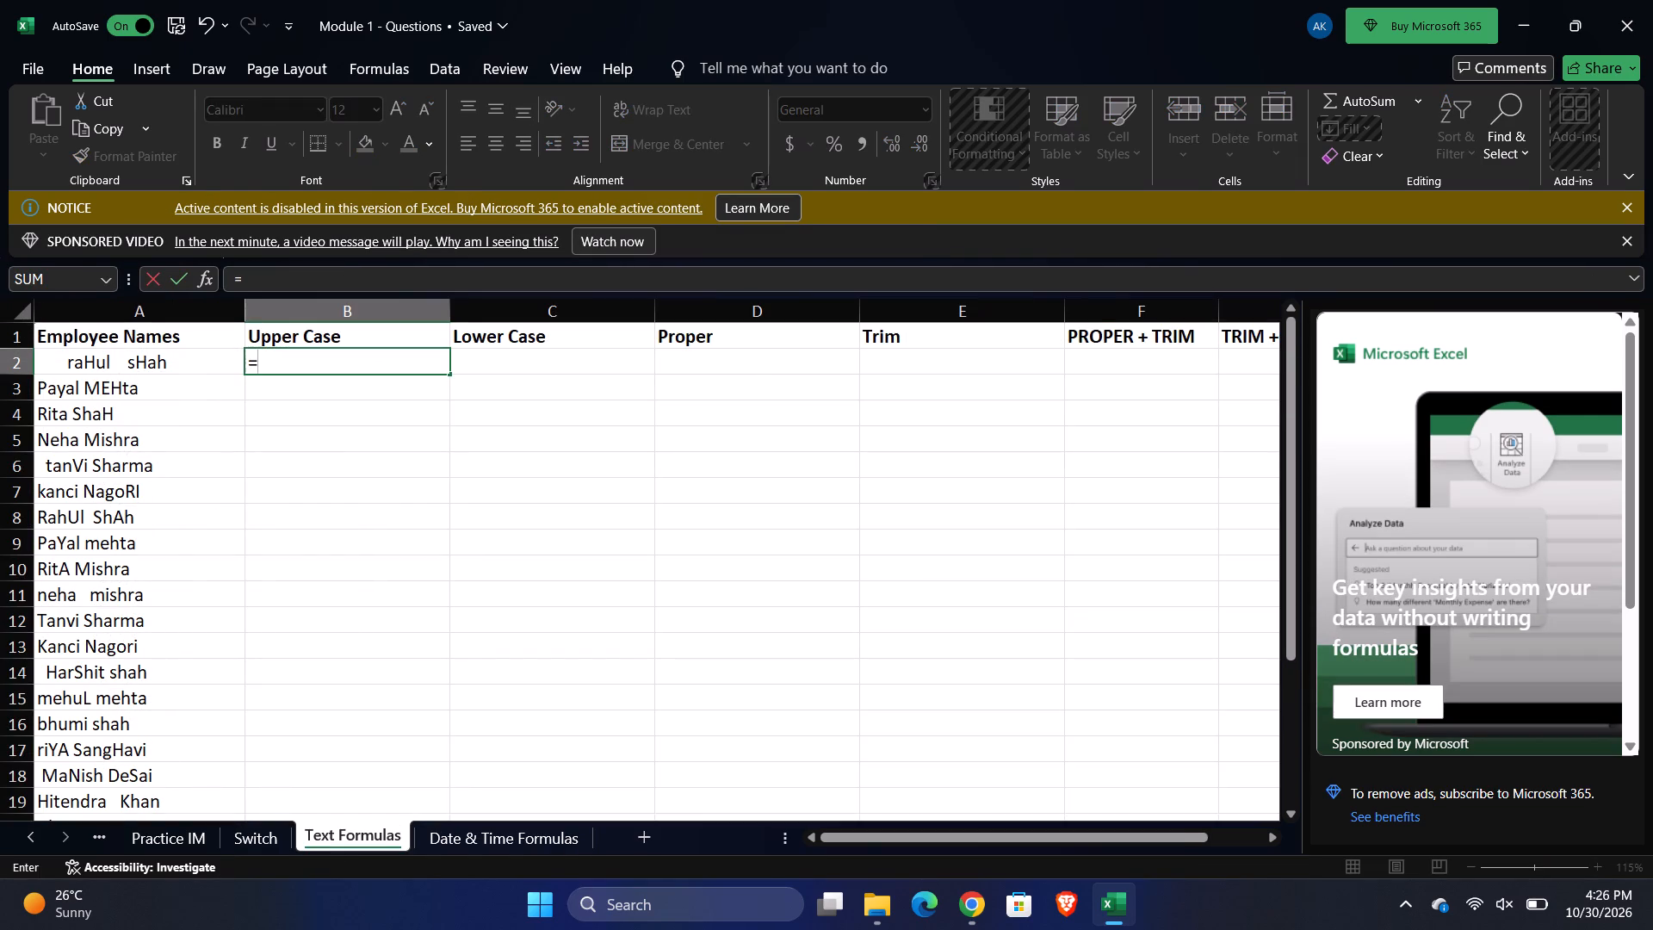
text(pp)
key(Tab)
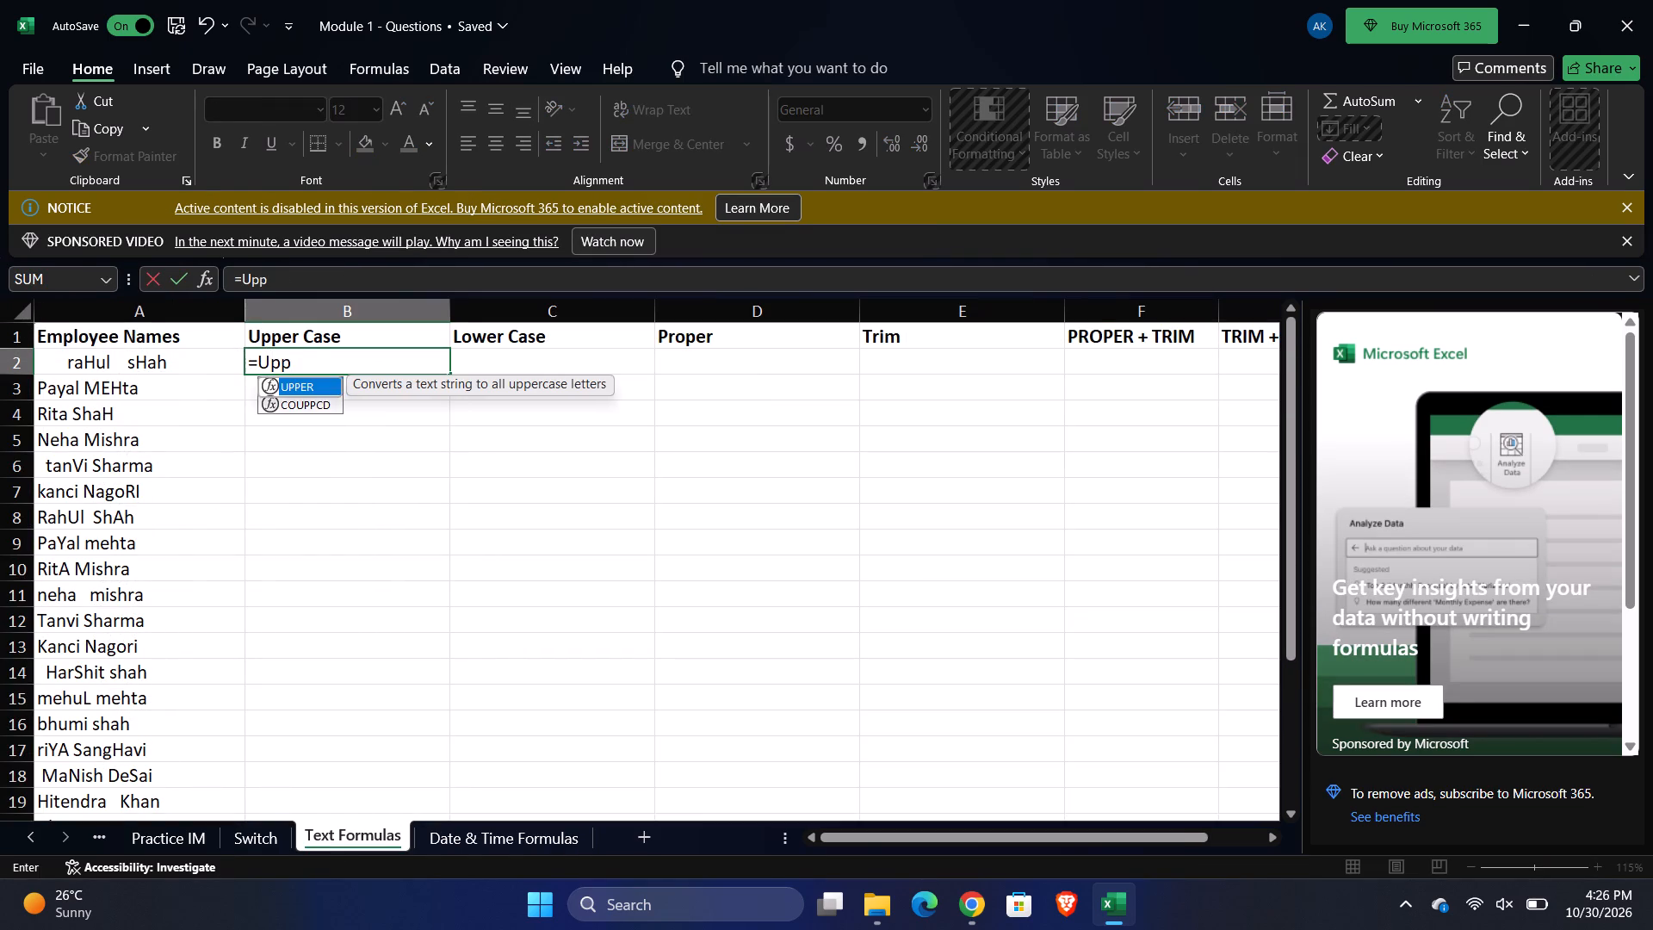
click(73, 363)
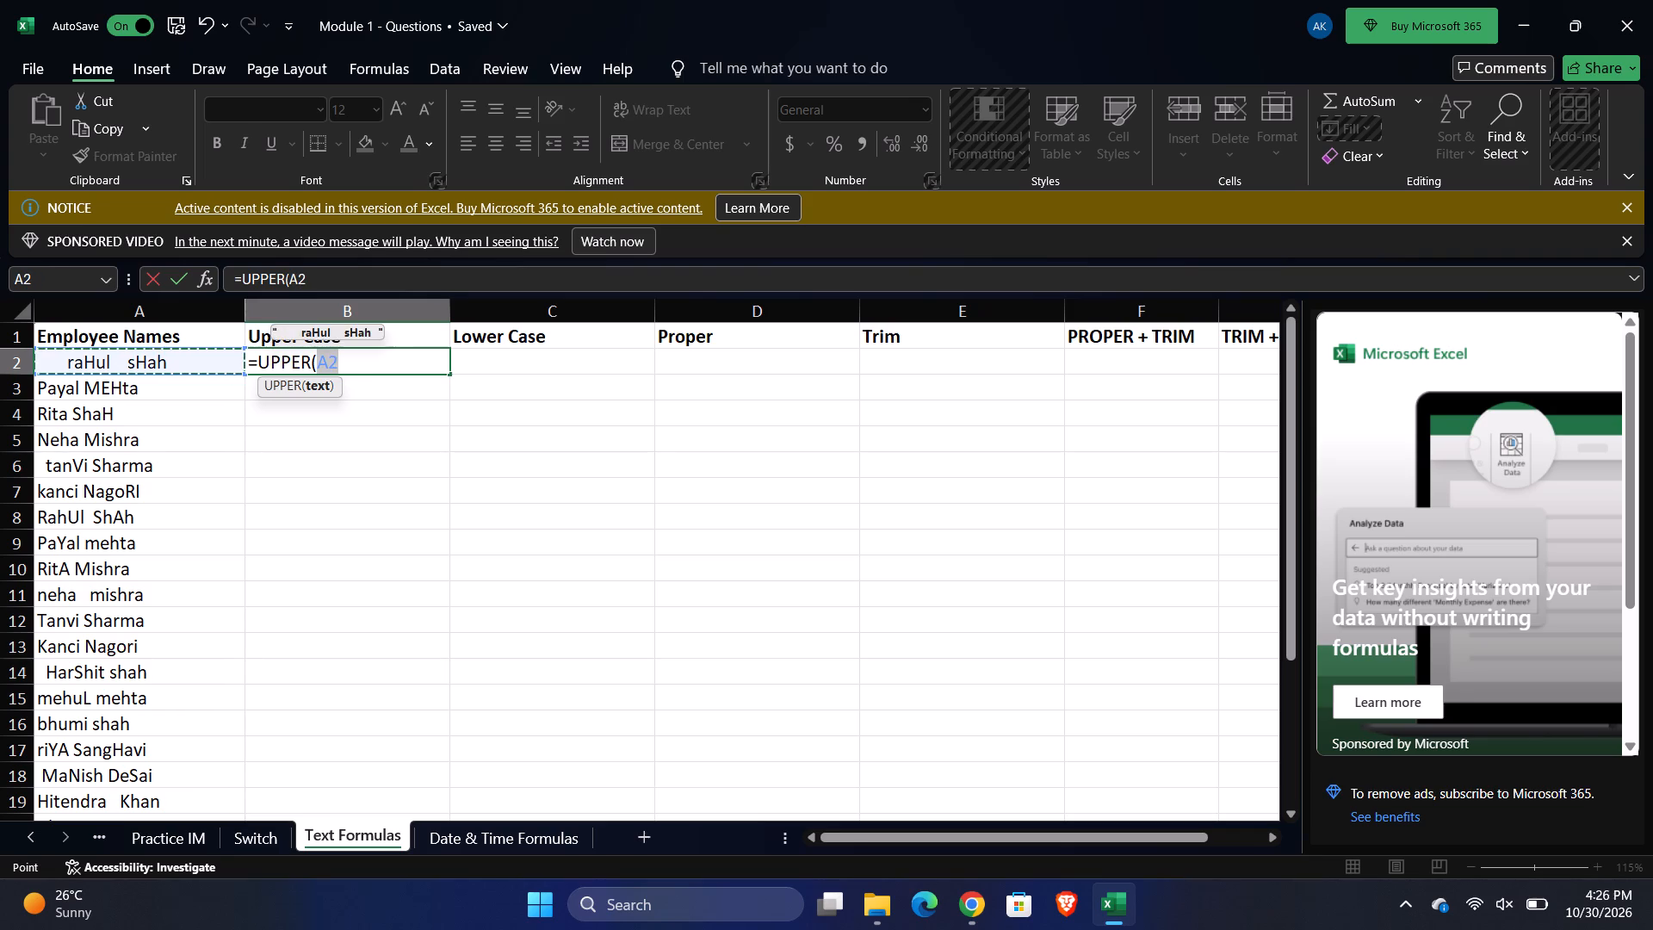
key(shift+parenright)
key(Return)
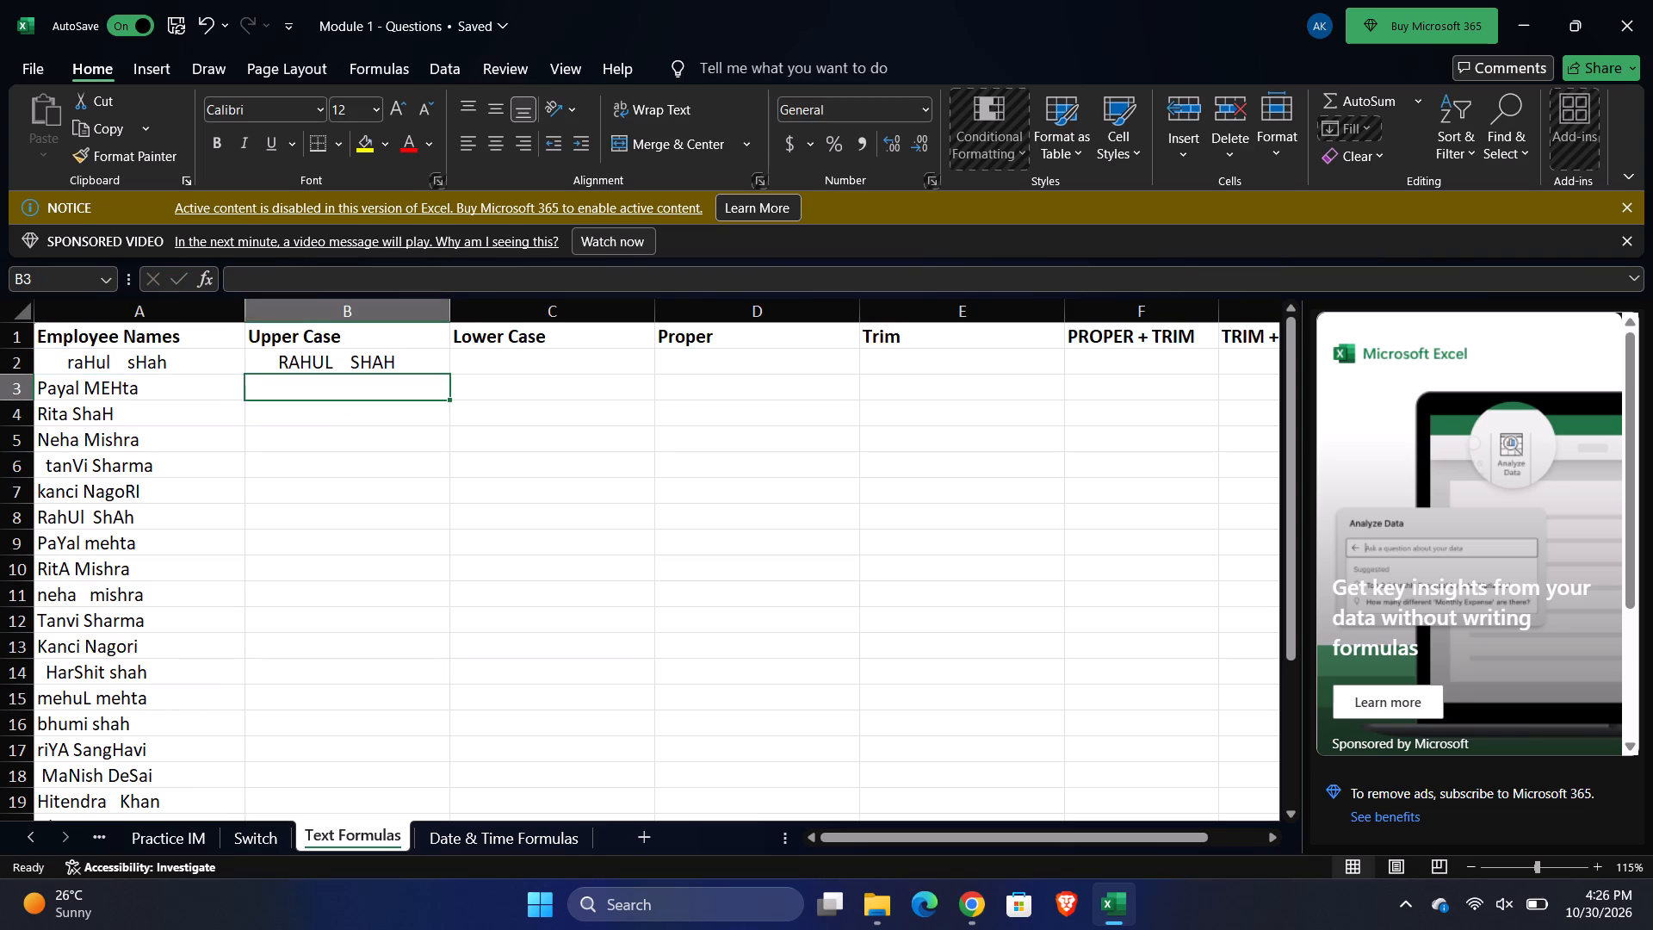
Enter =LOWER(A2) in cell C2 under Lower Case.
click(508, 363)
key(equal)
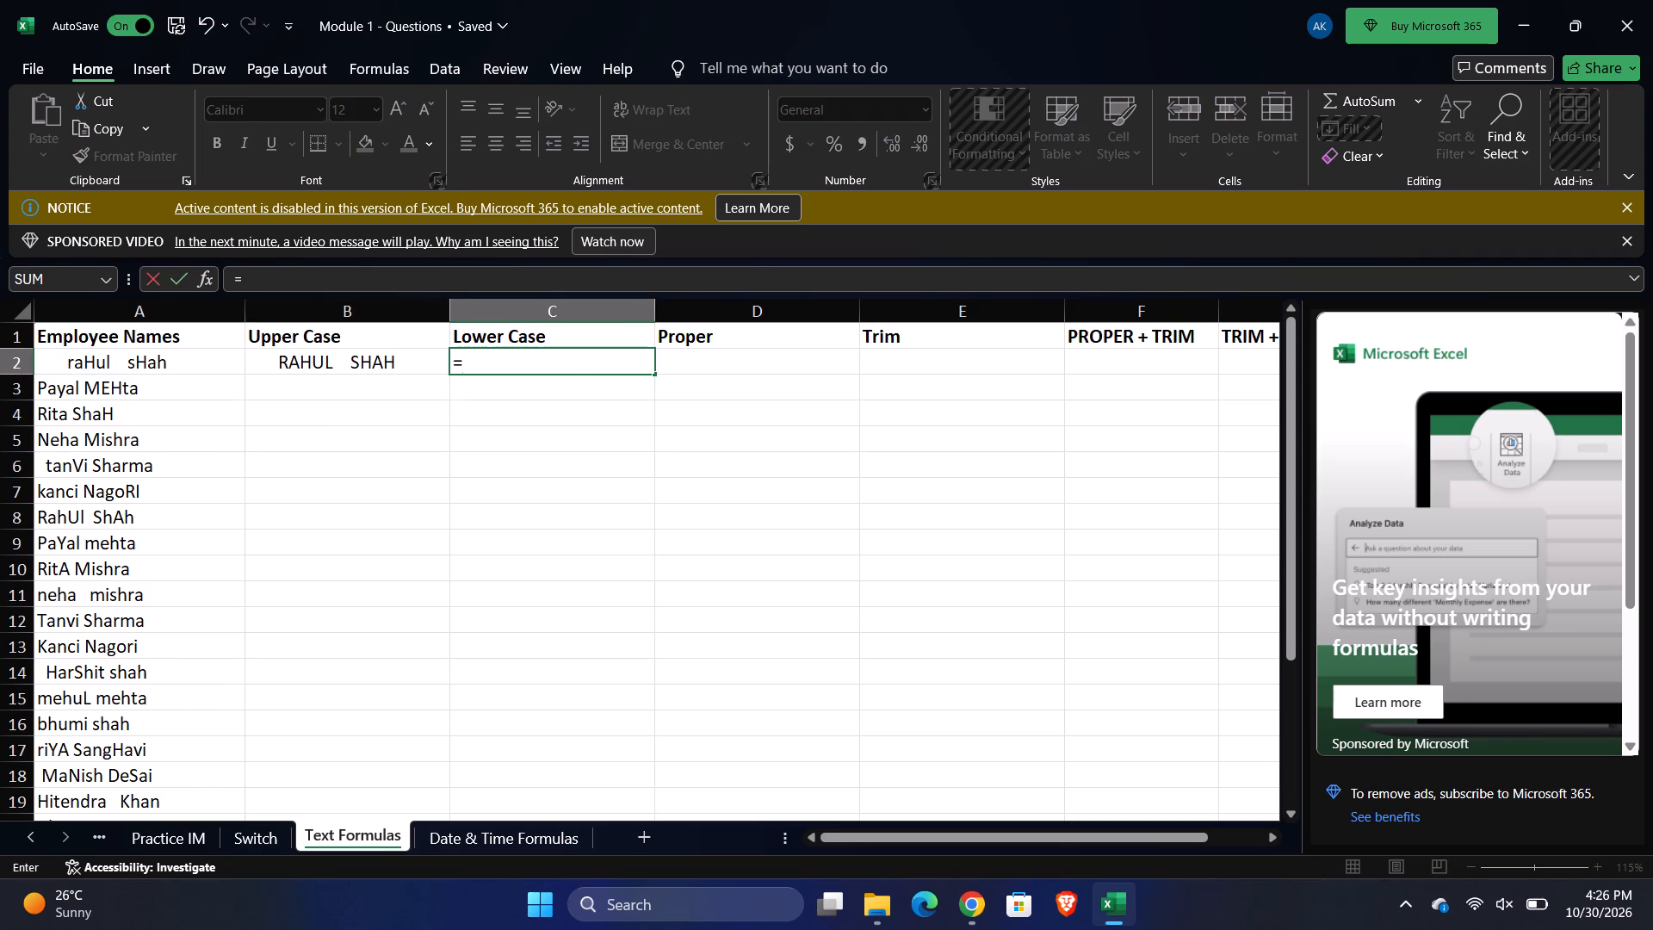
text(lo)
text(we)
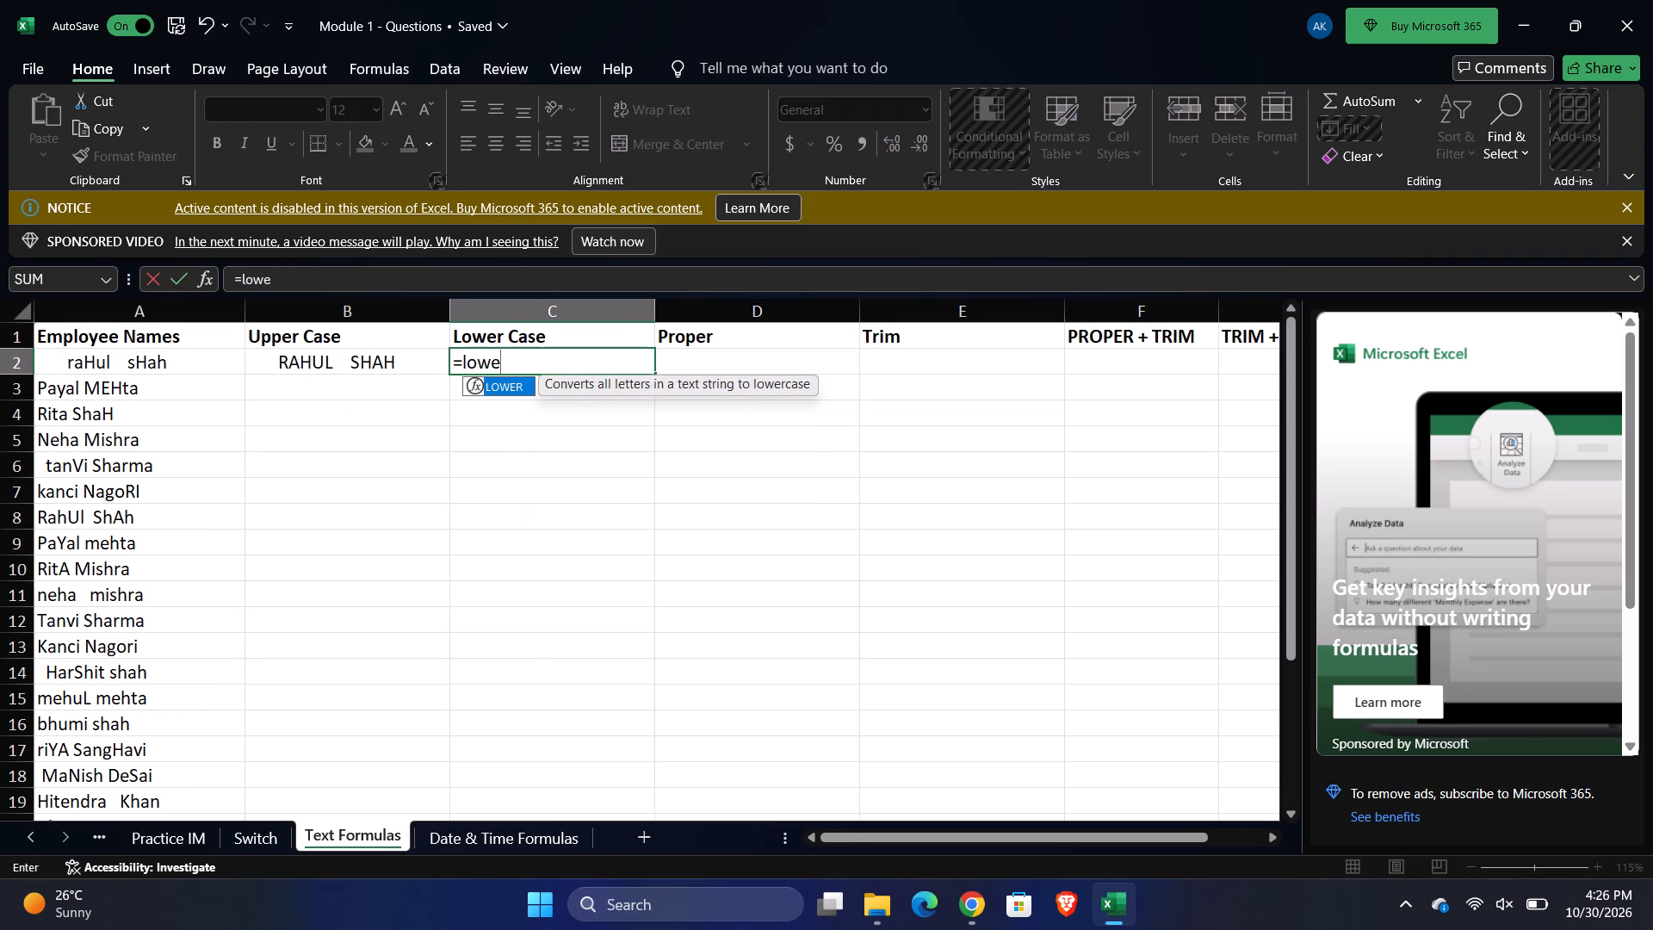
key(Tab)
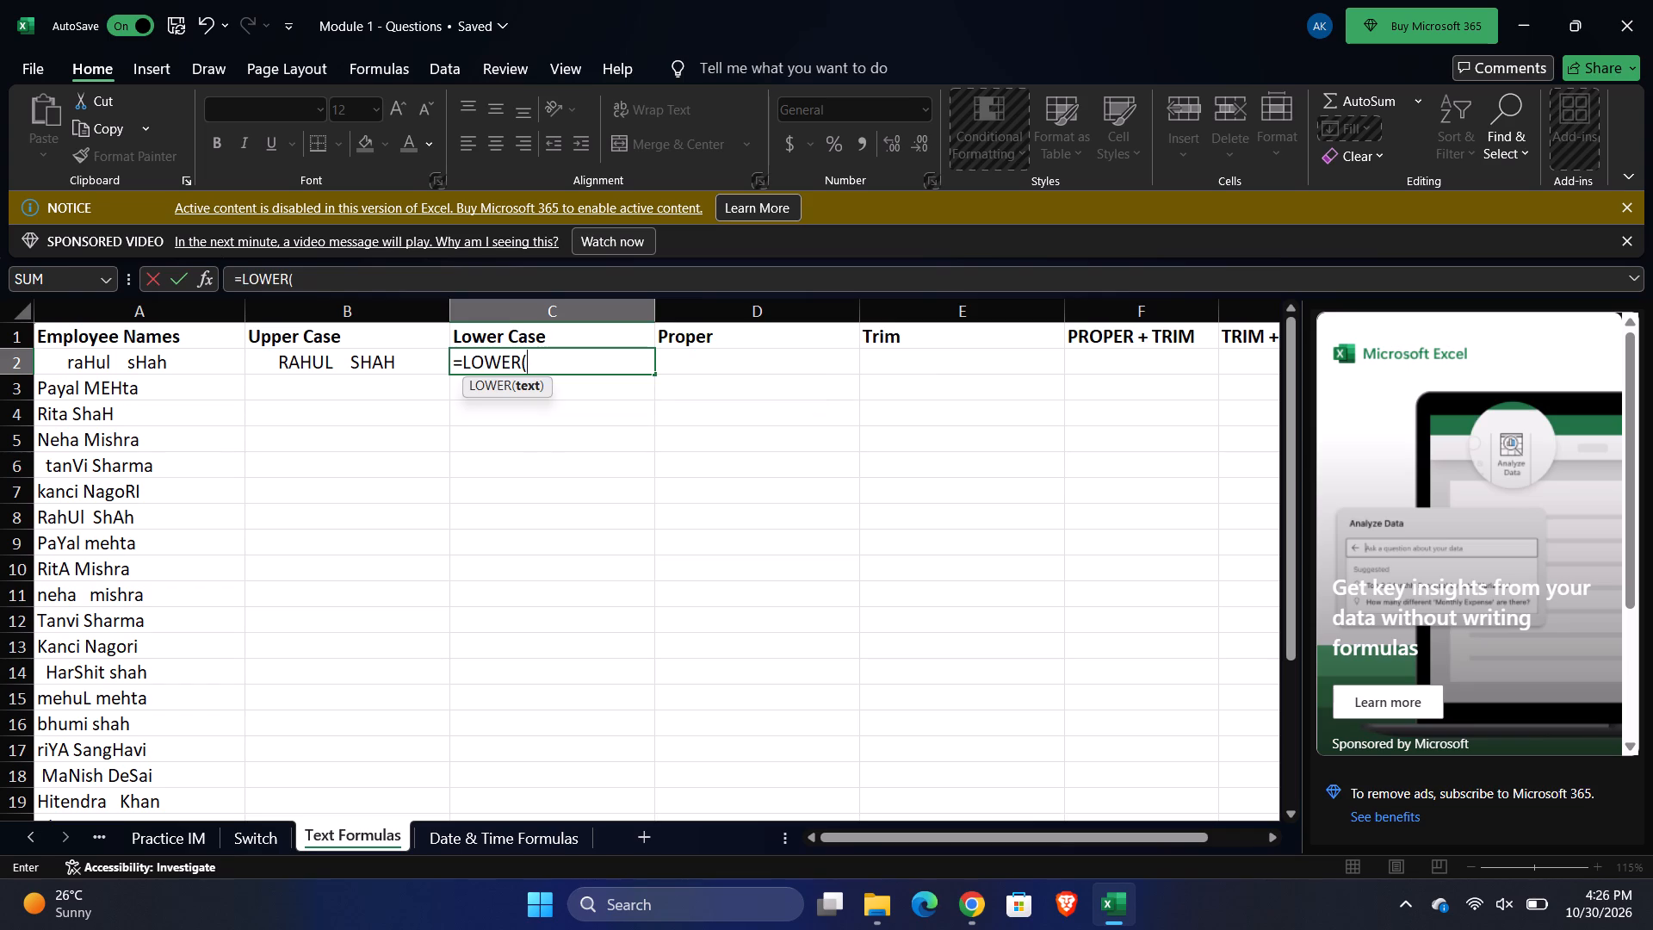
click(150, 359)
key(shift+parenright)
key(Return)
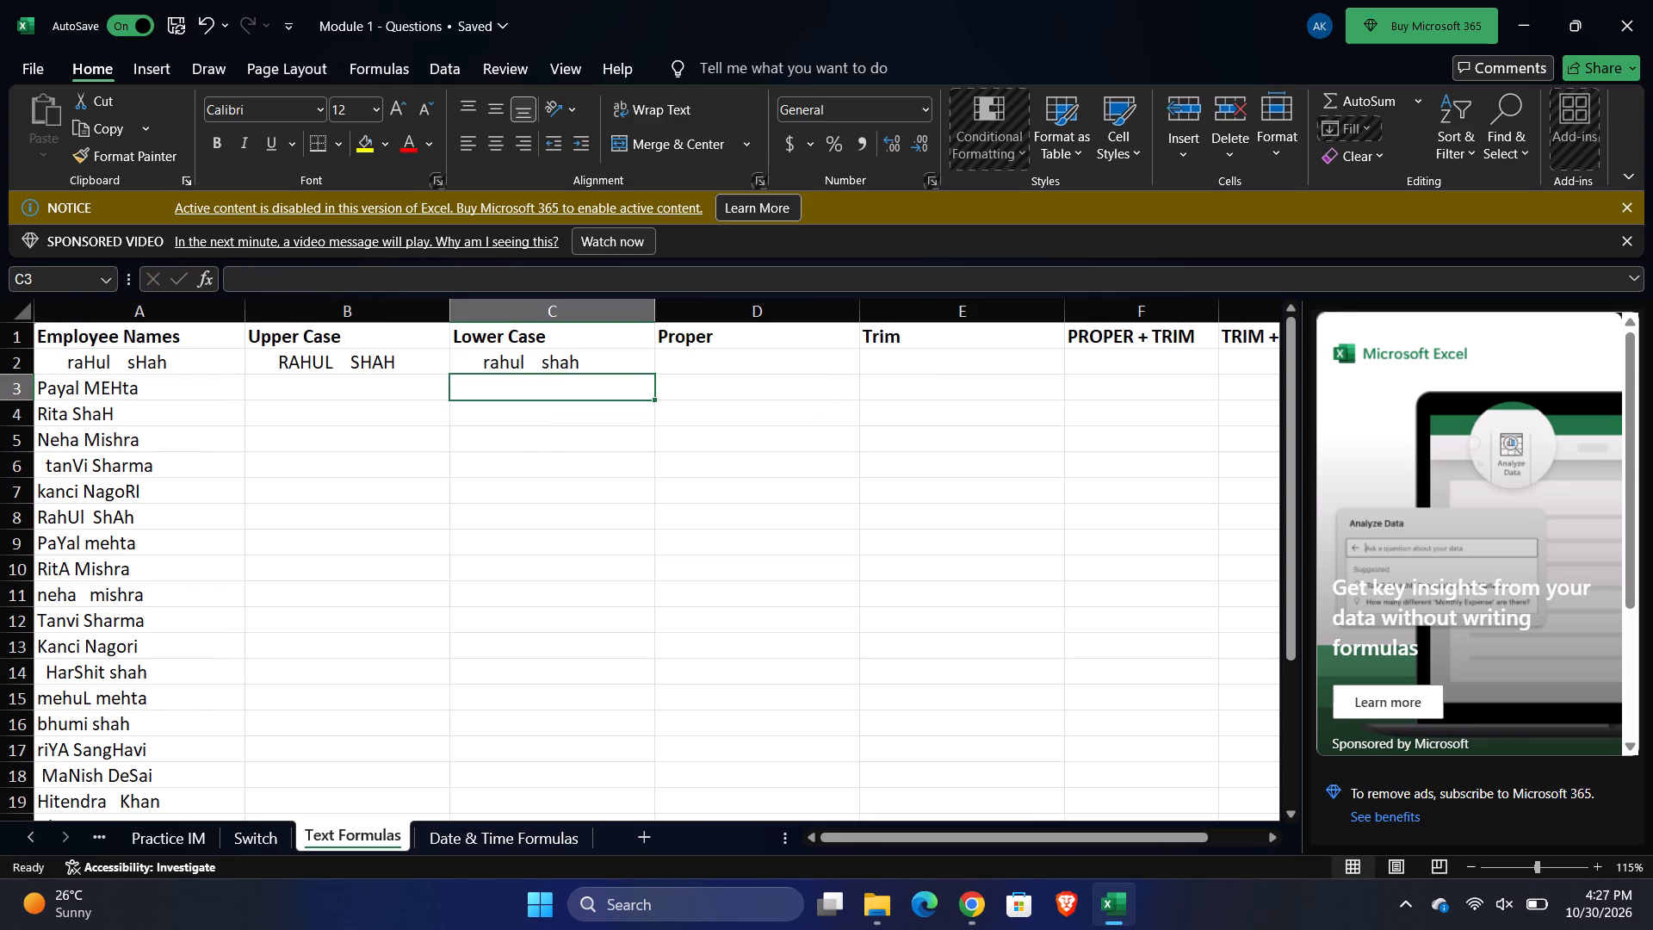
Enter =PROPER(A2) in cell D2 under Proper.
click(680, 364)
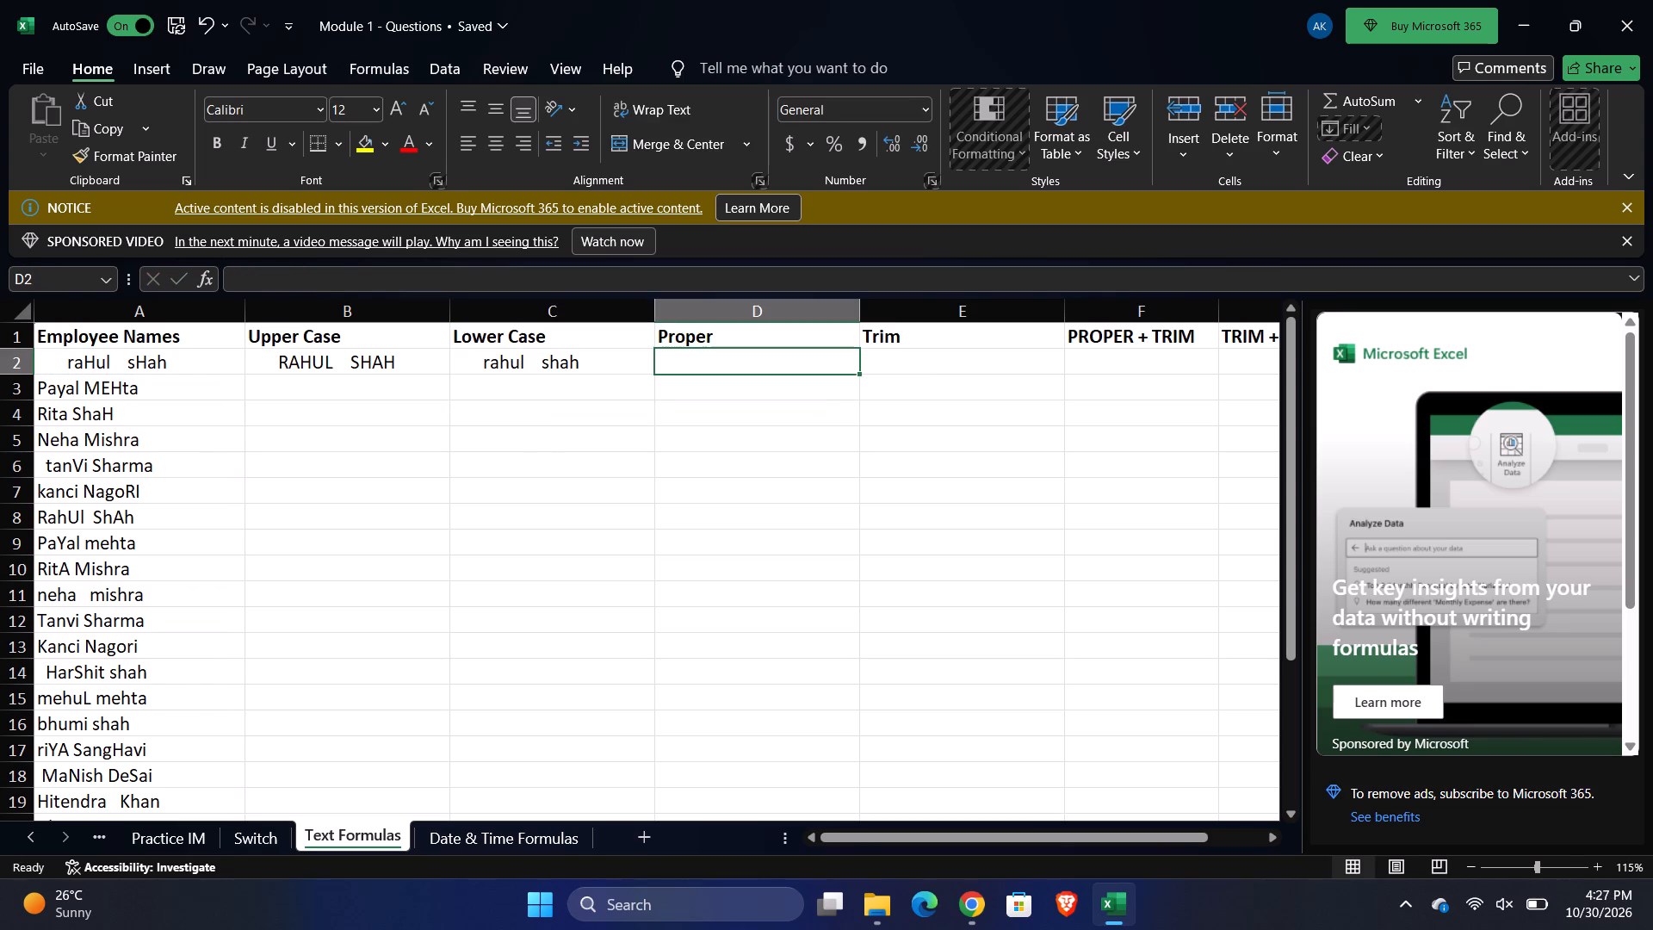
text(=pro)
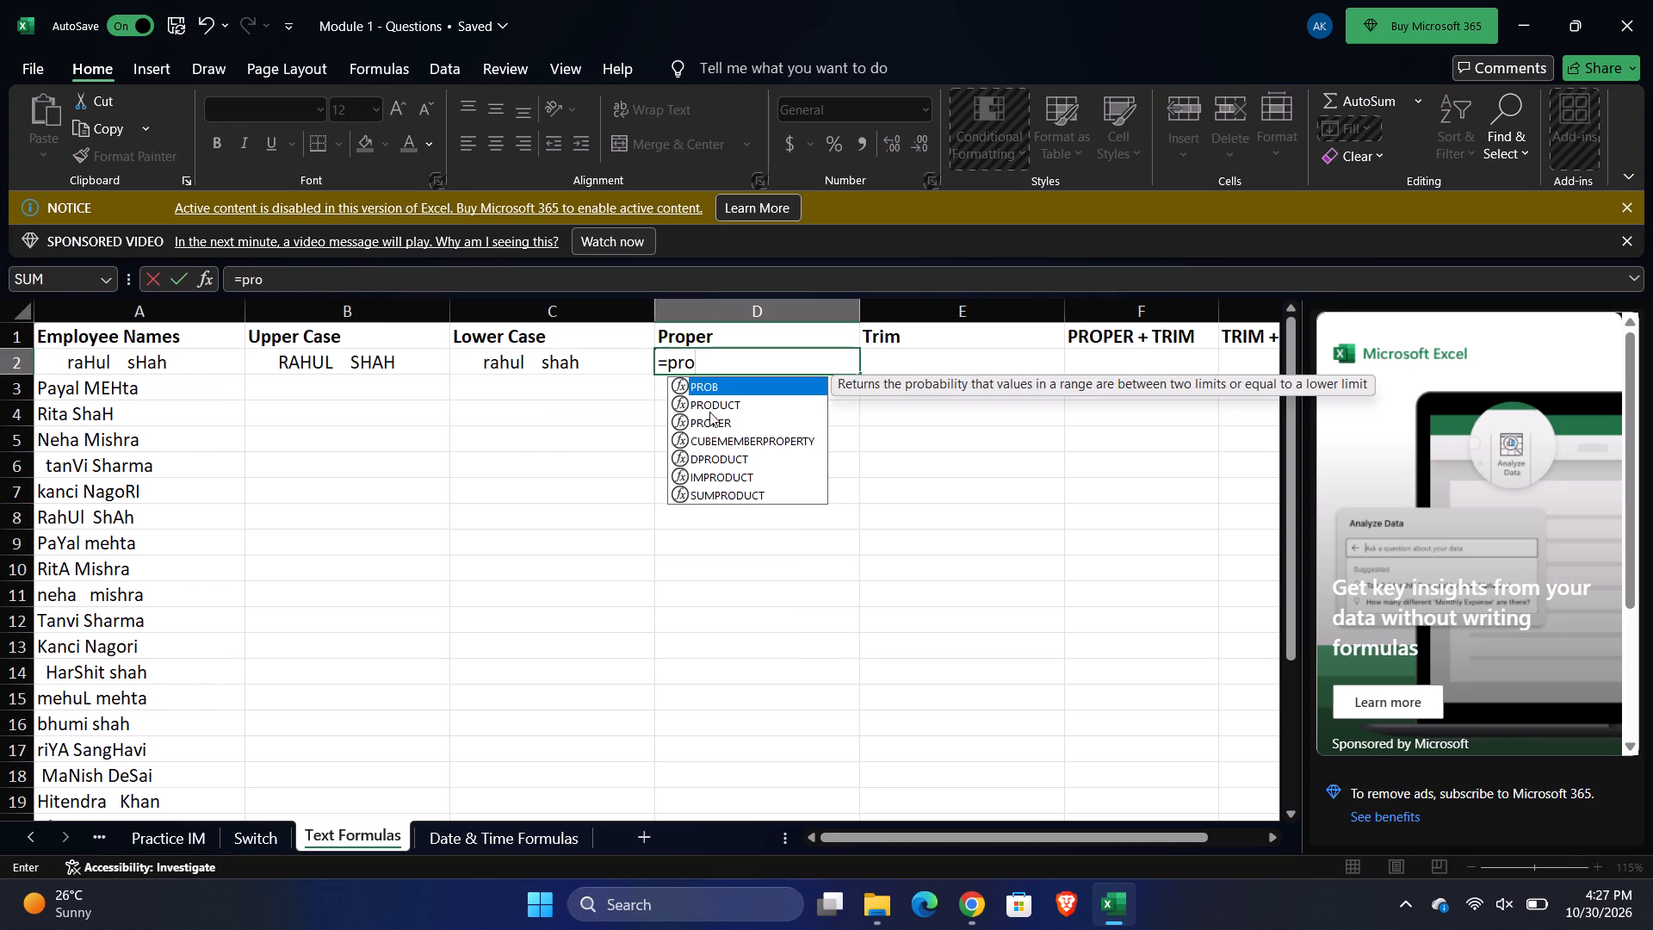
click(705, 425)
key(Tab)
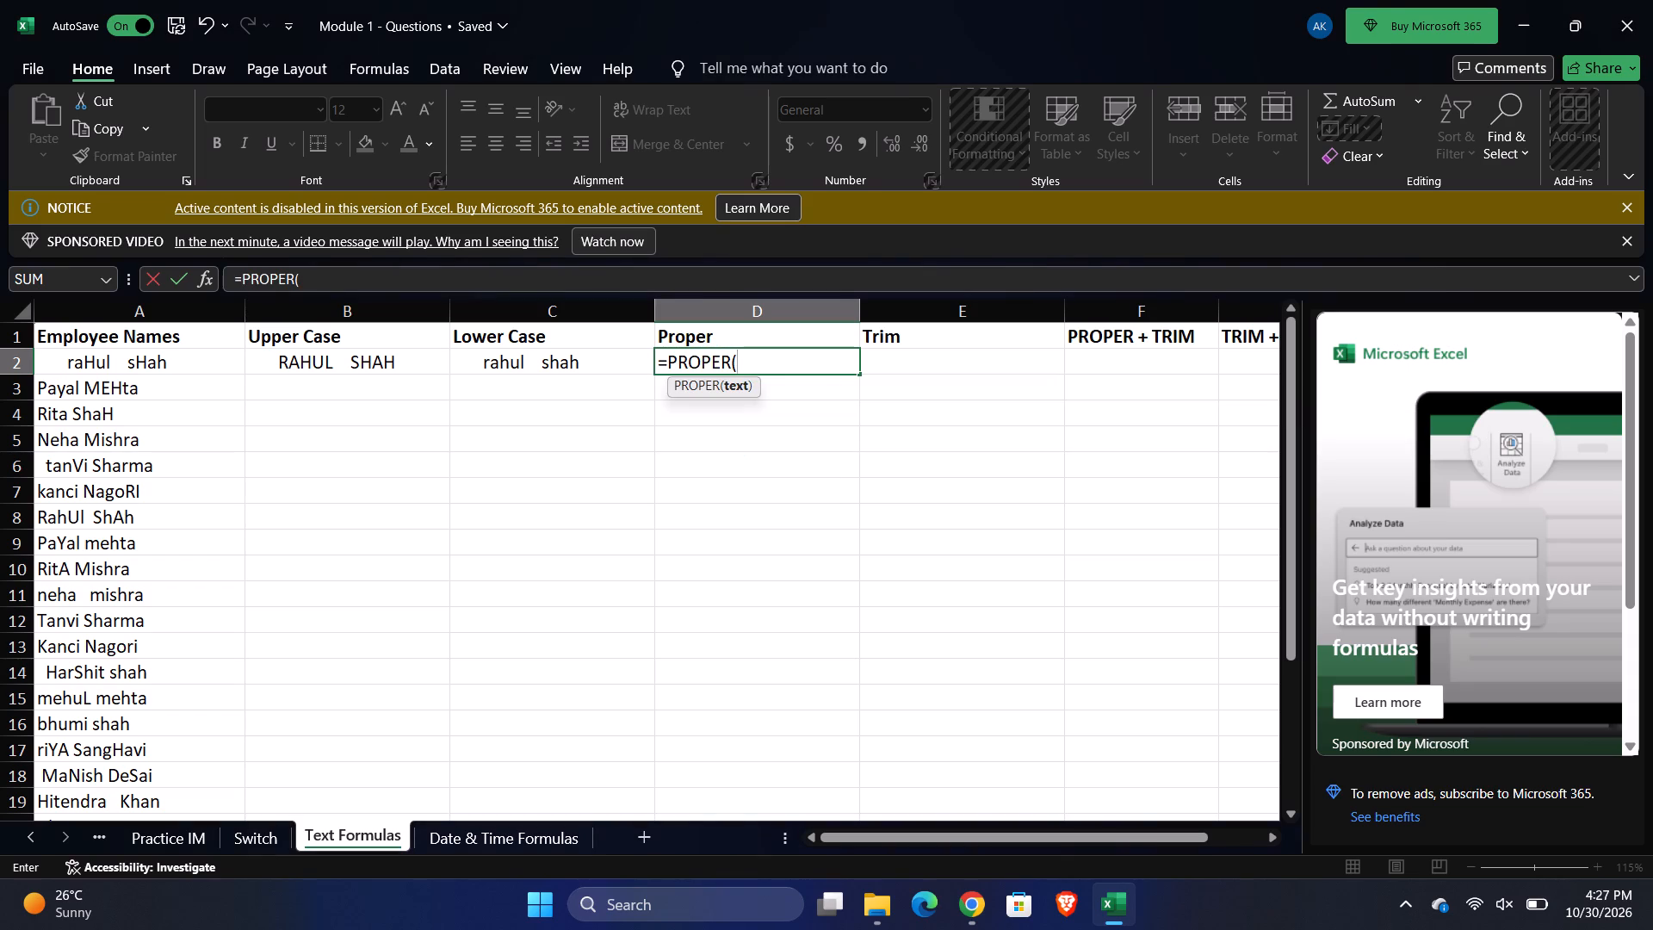
click(131, 369)
key(shift+parenright)
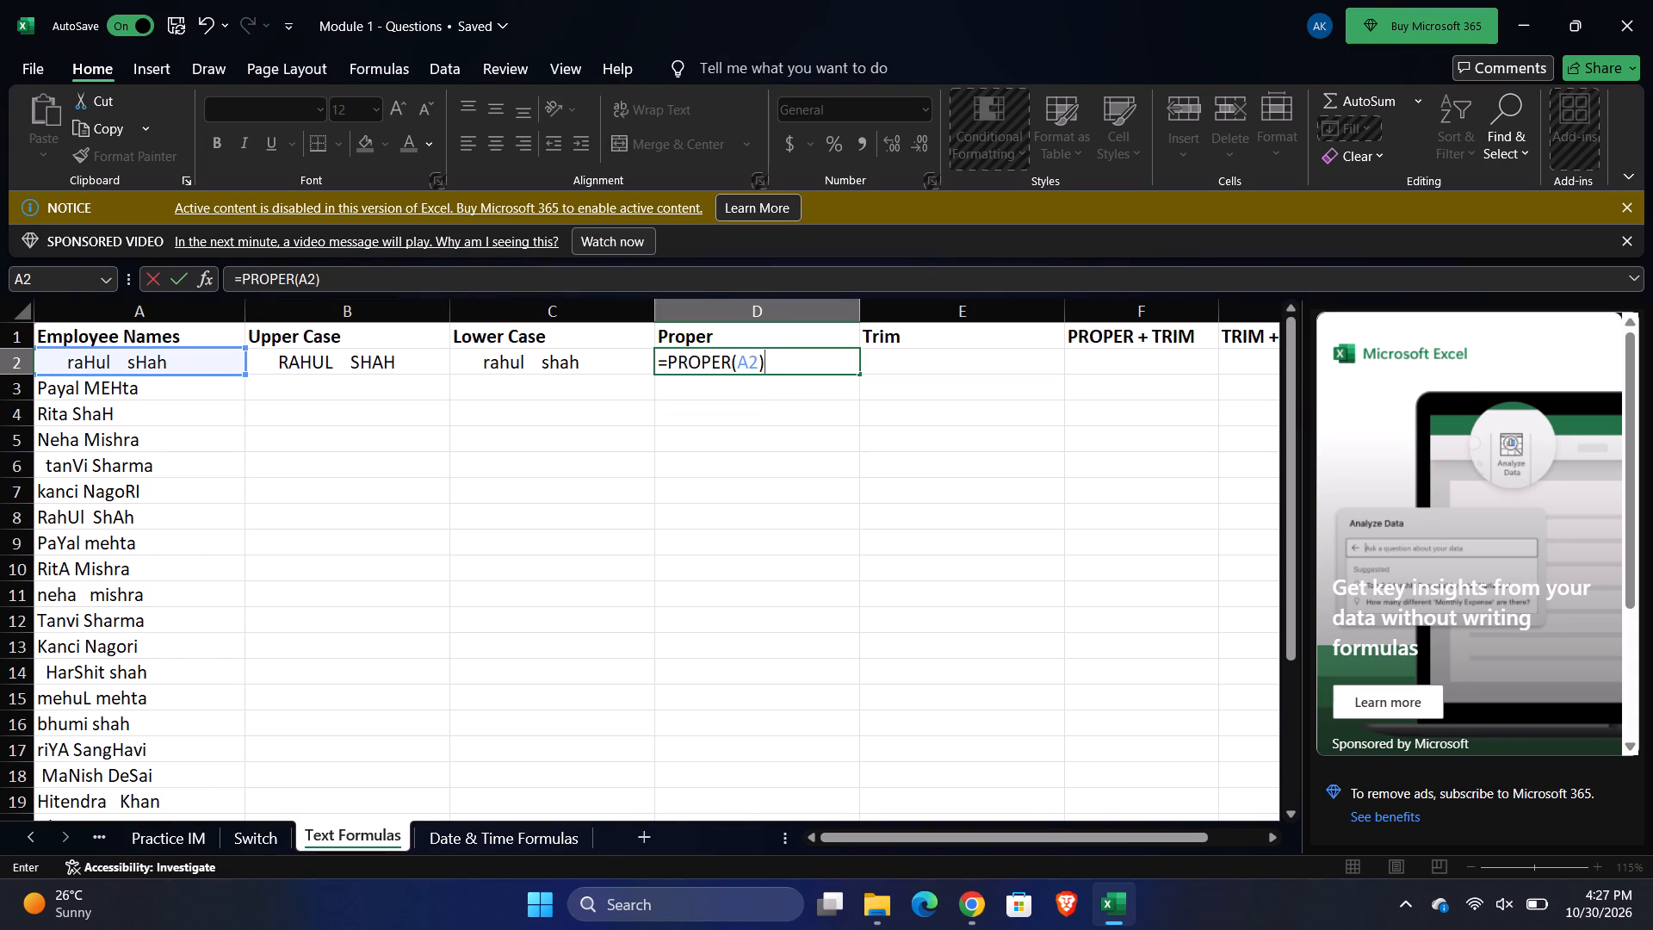
key(Return)
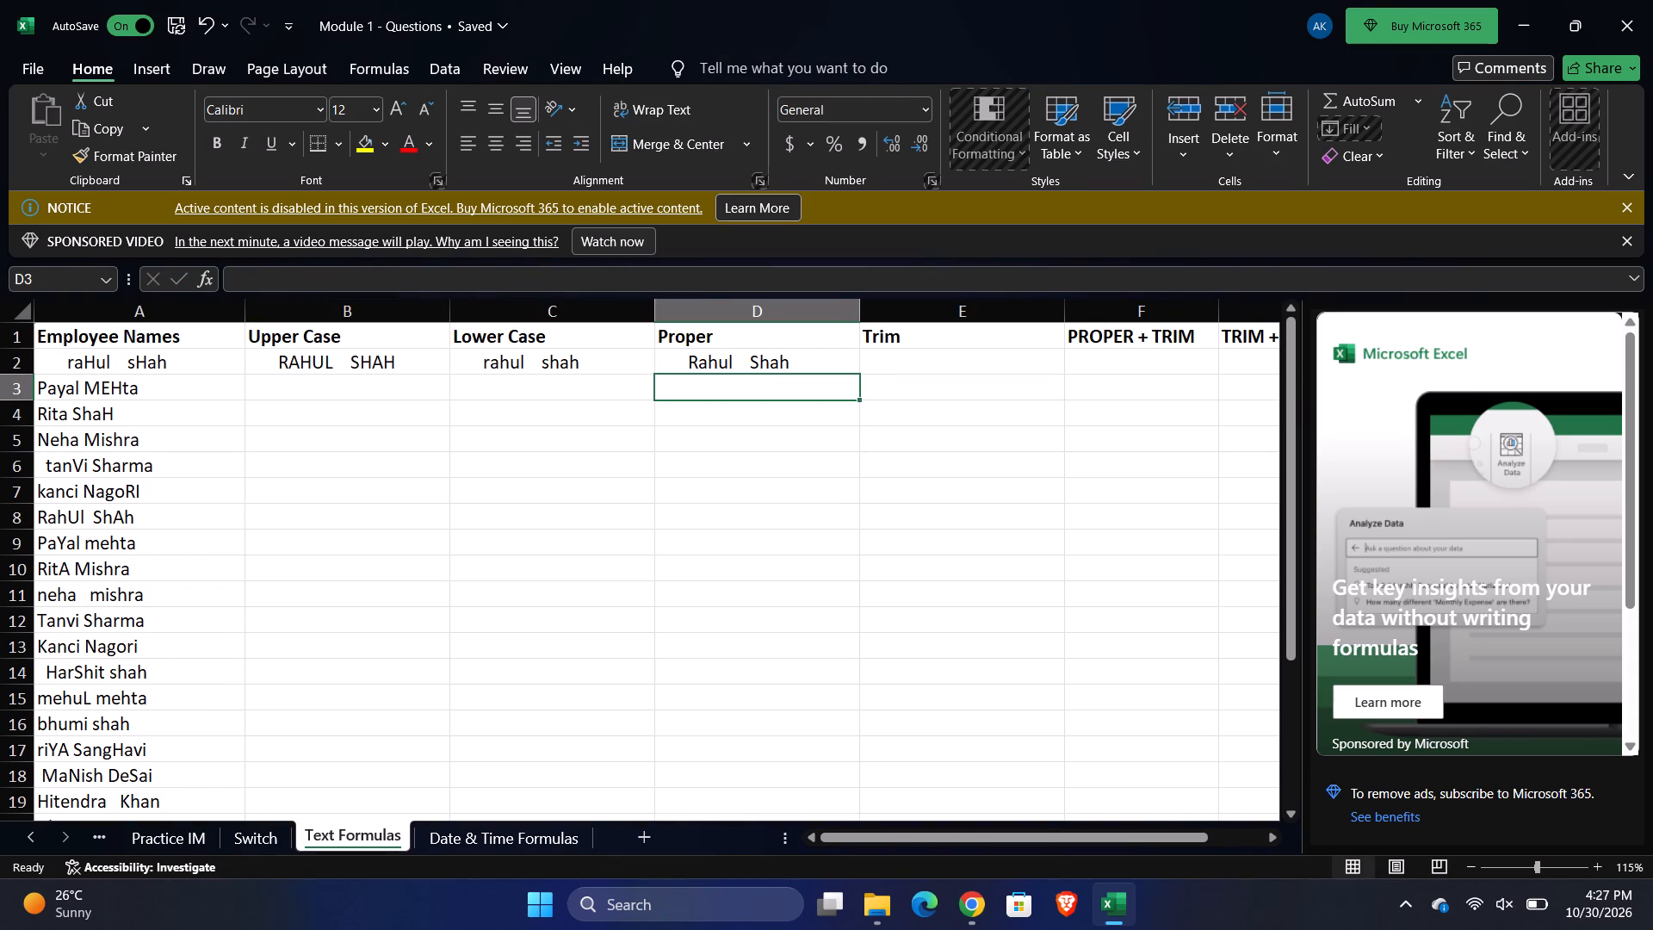
Enter =TRIM(A2) in cell E2 under Trim.
click(903, 370)
text(=trim()
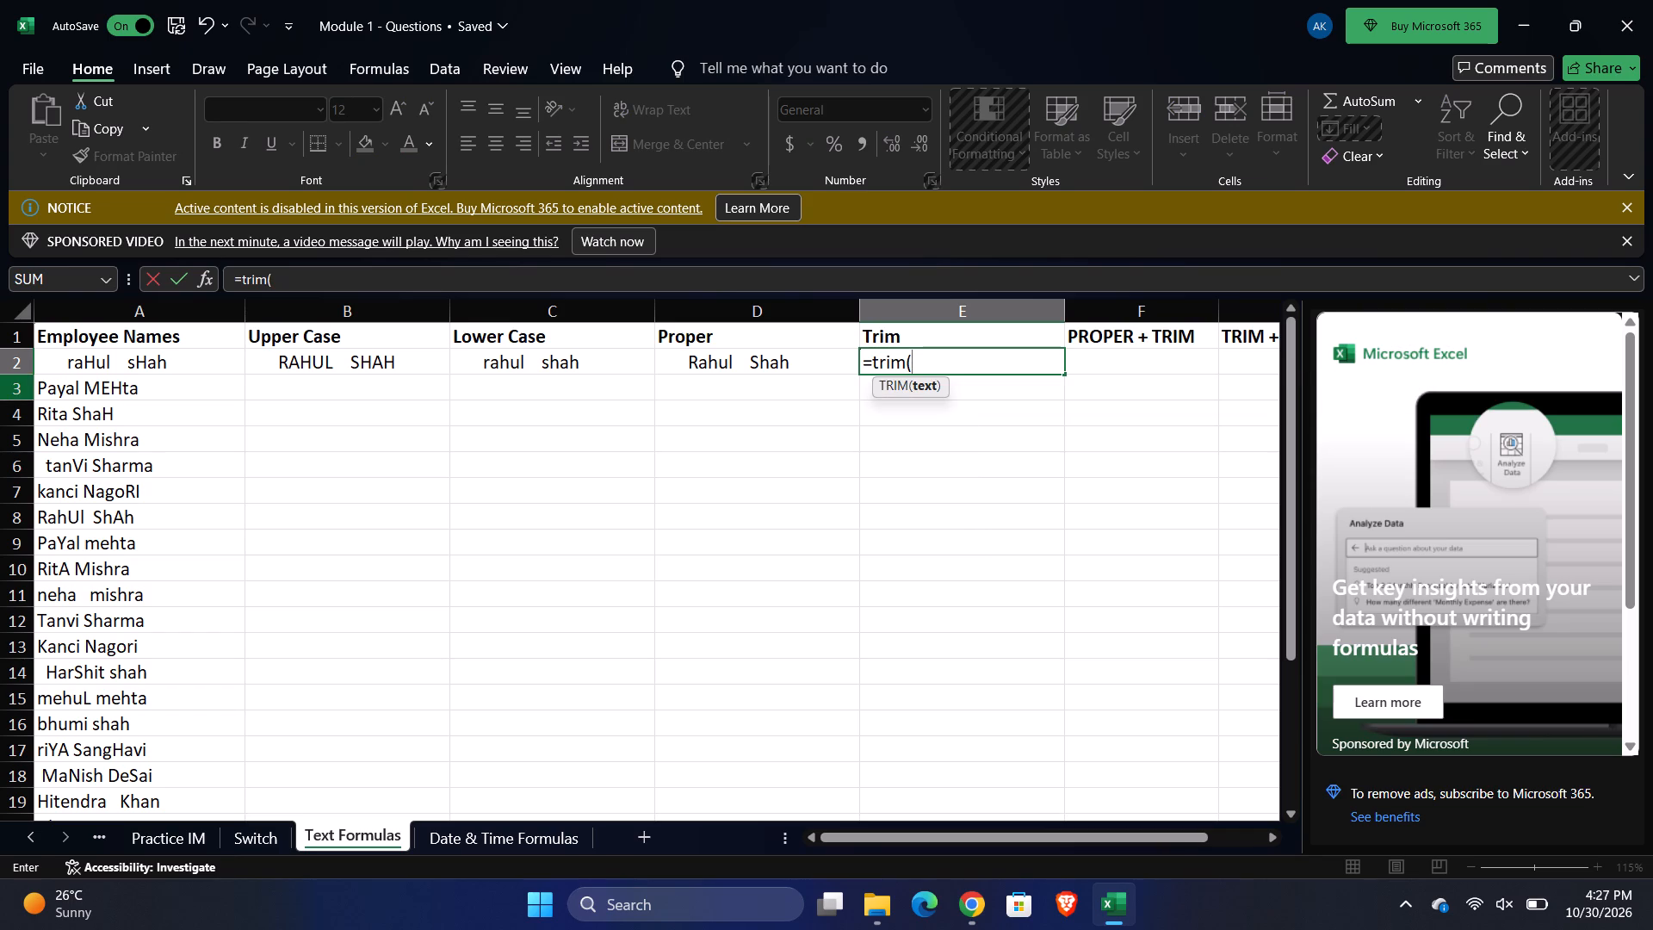
click(114, 361)
key(shift+parenright)
key(Return)
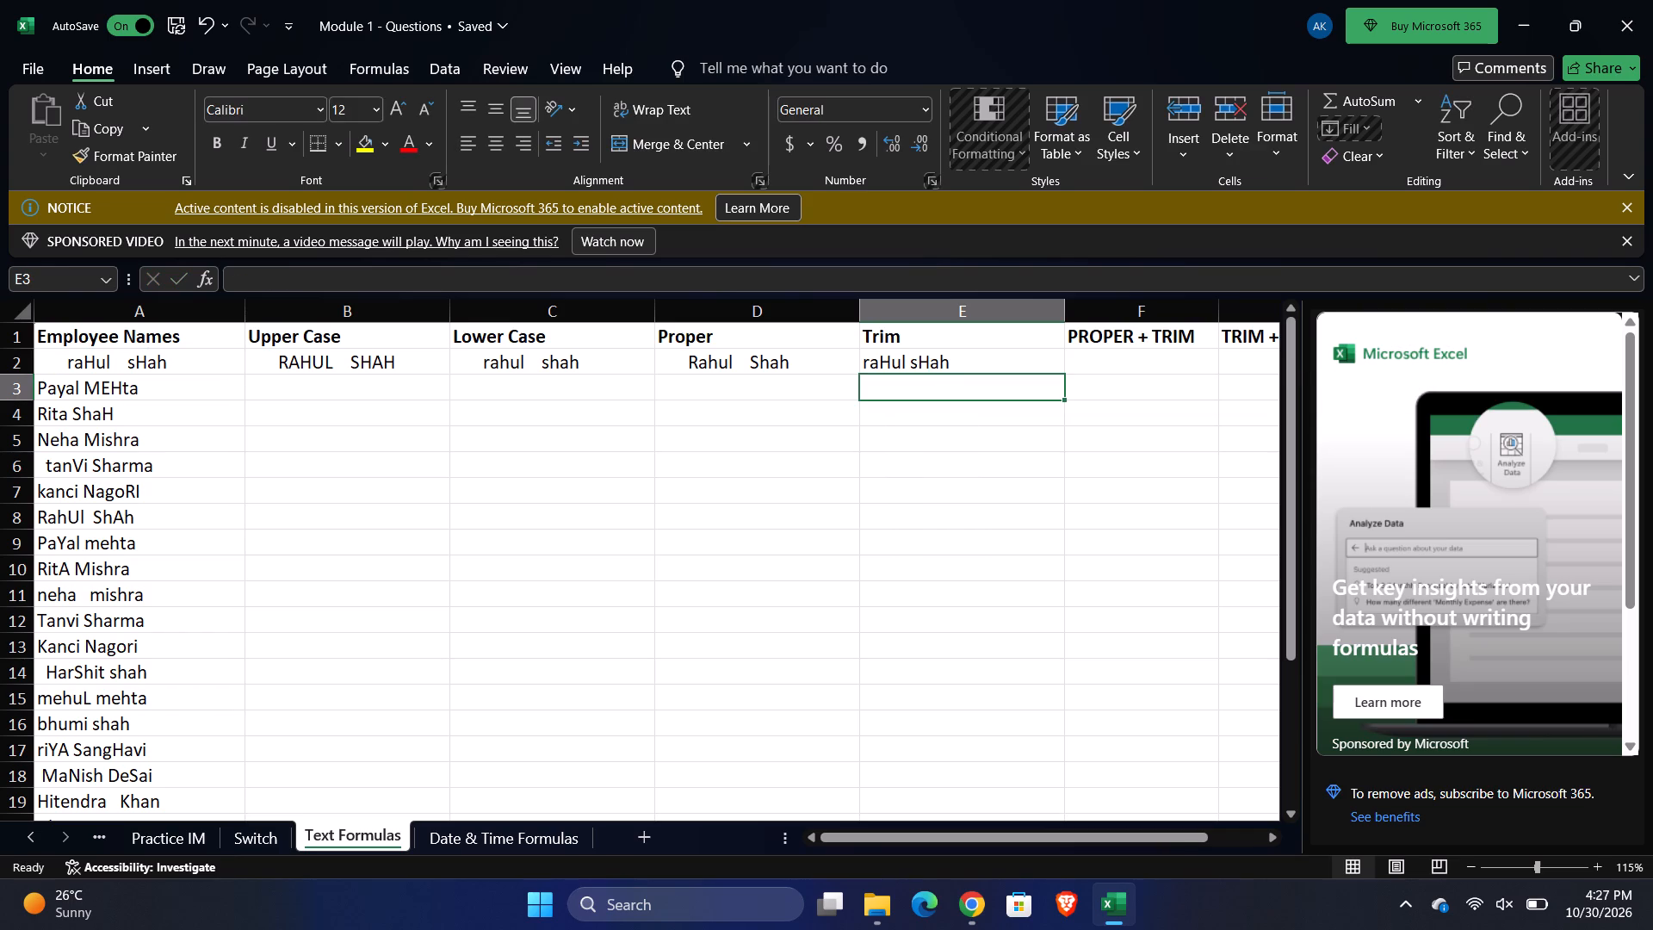
Enter the nested formula =PROPER(TRIM(A2)) in cell F2 under PROPER + TRIM.
scroll(971, 404, left, 1)
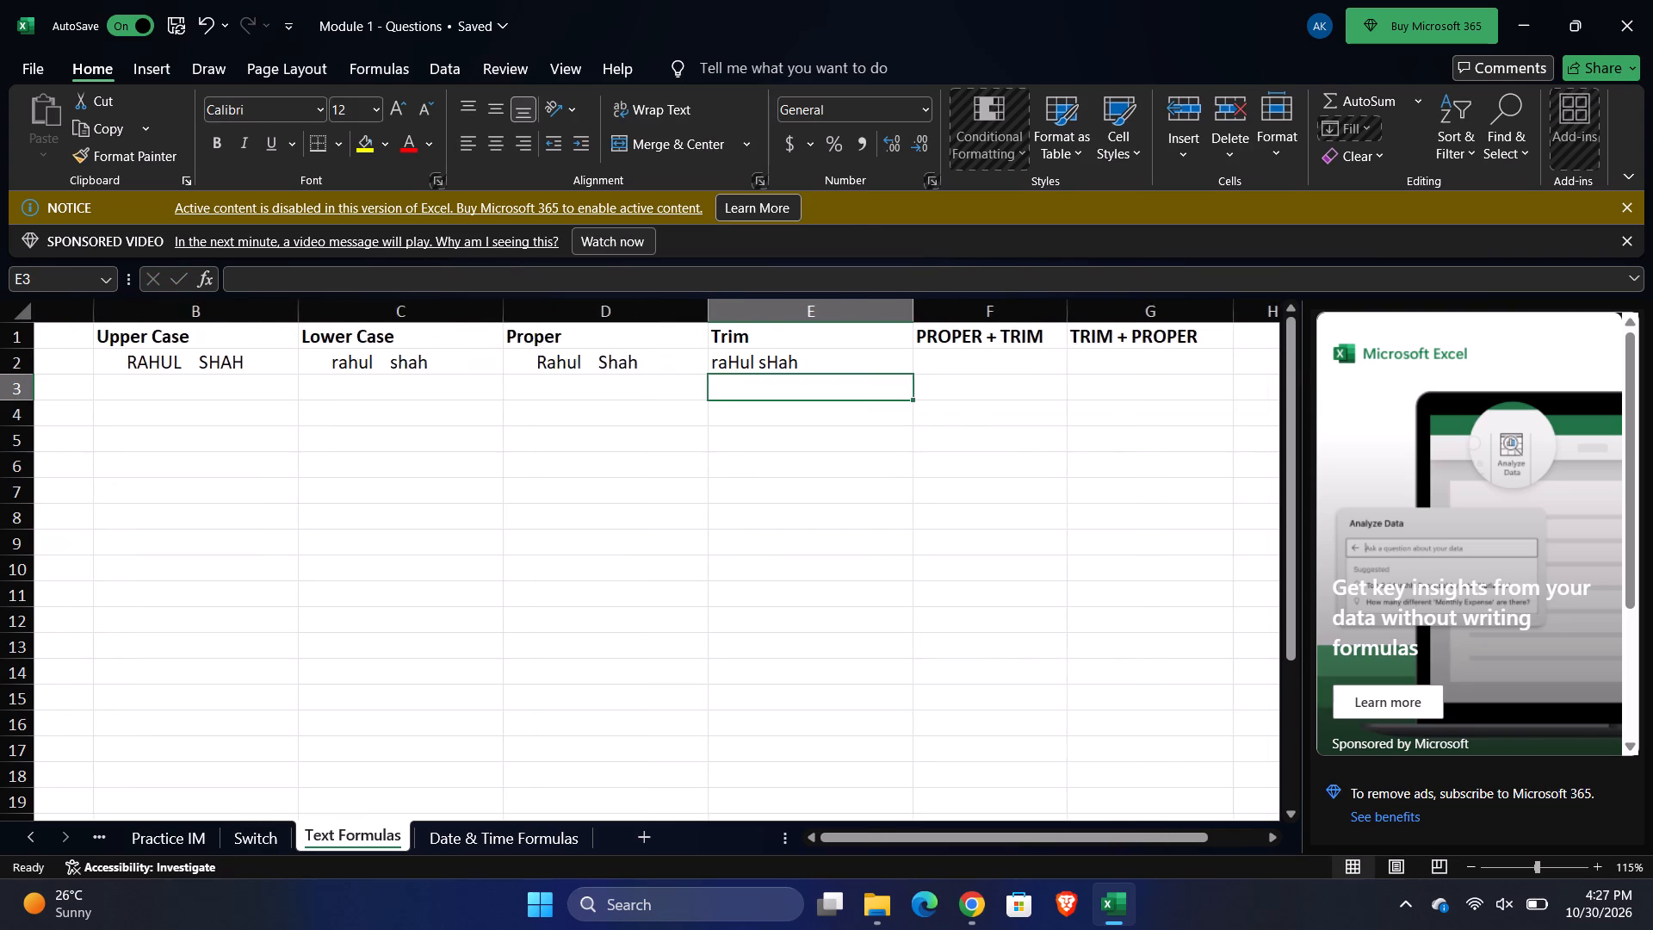
click(895, 368)
text(=pt)
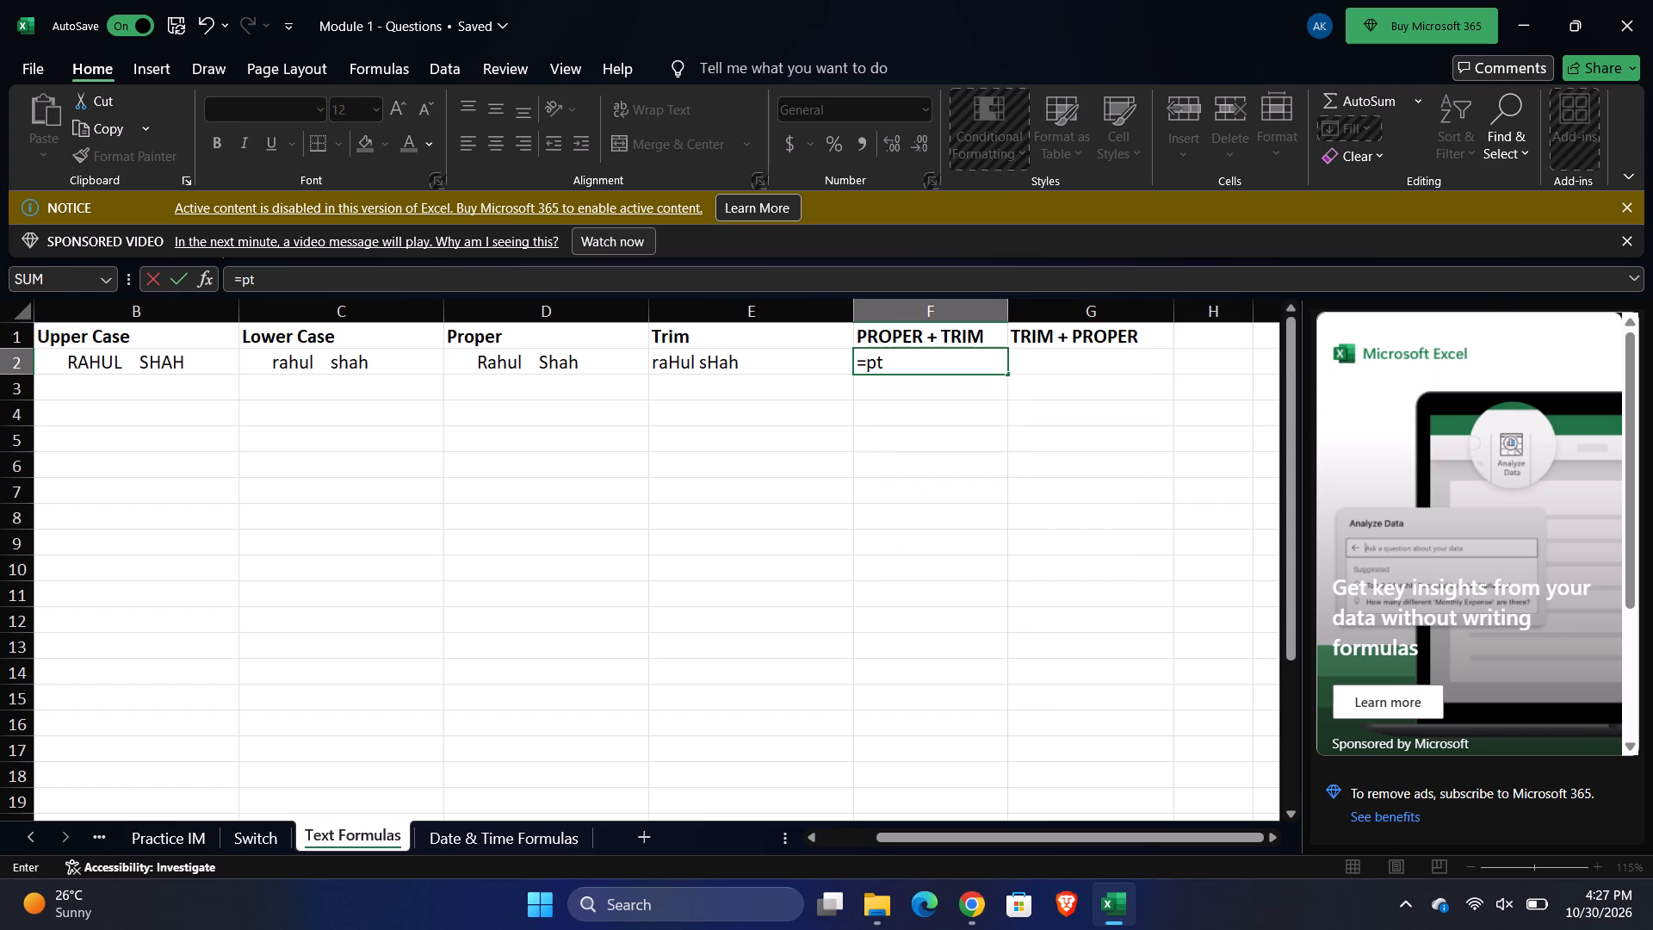
key(BackSpace)
text(ro)
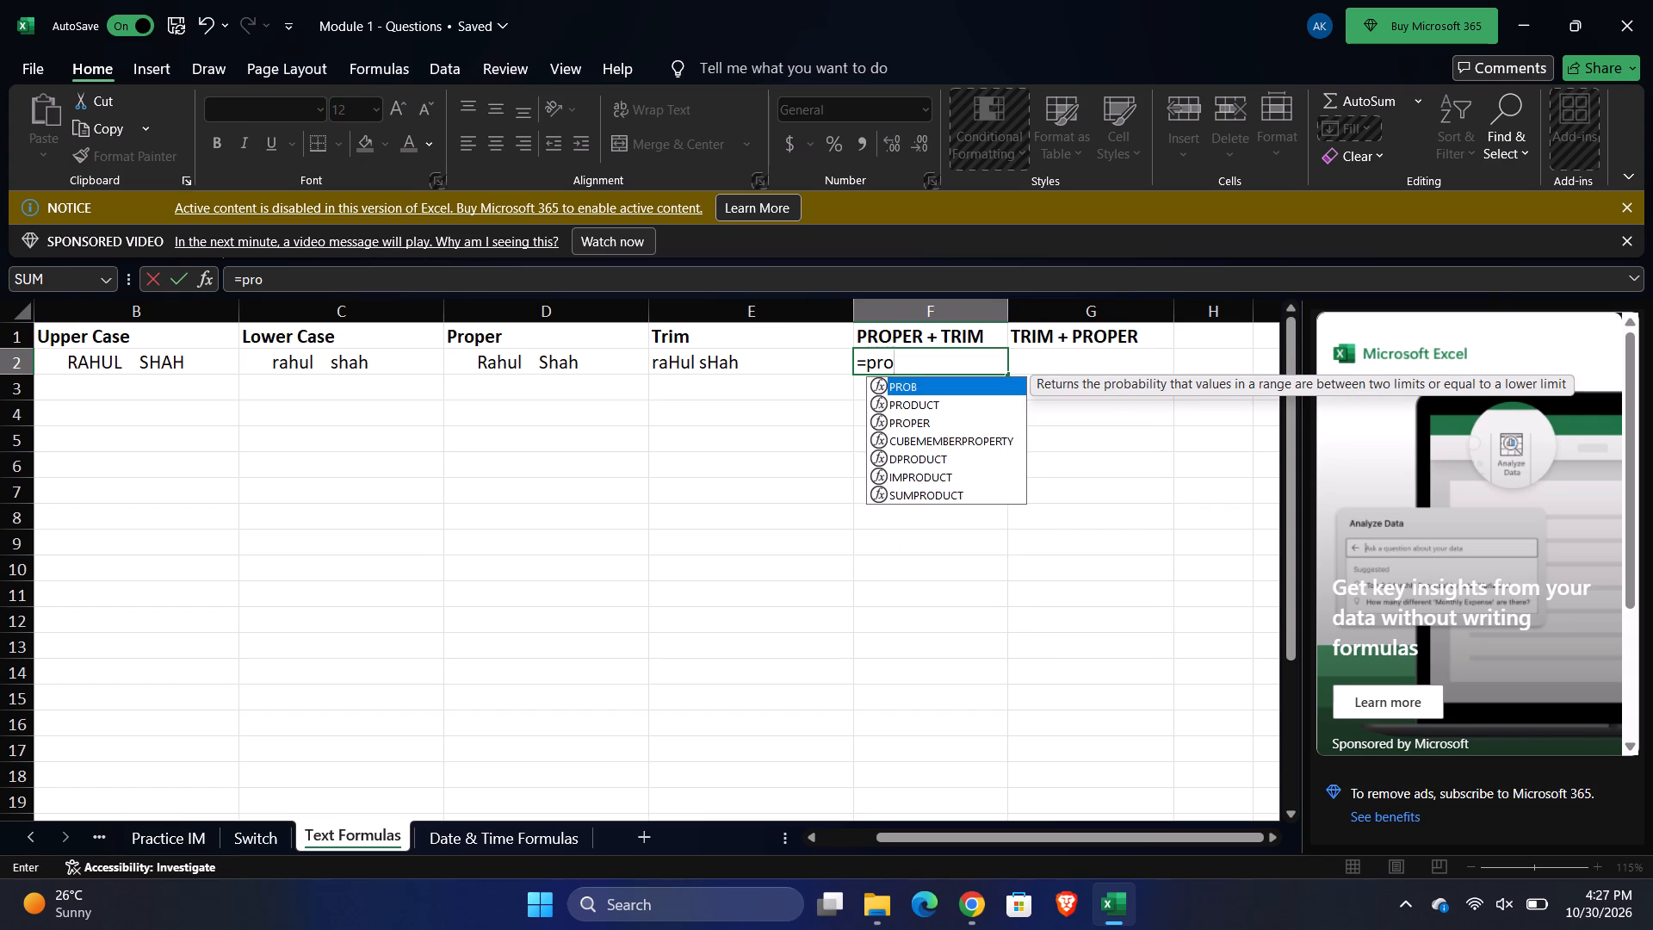
click(927, 422)
key(Tab)
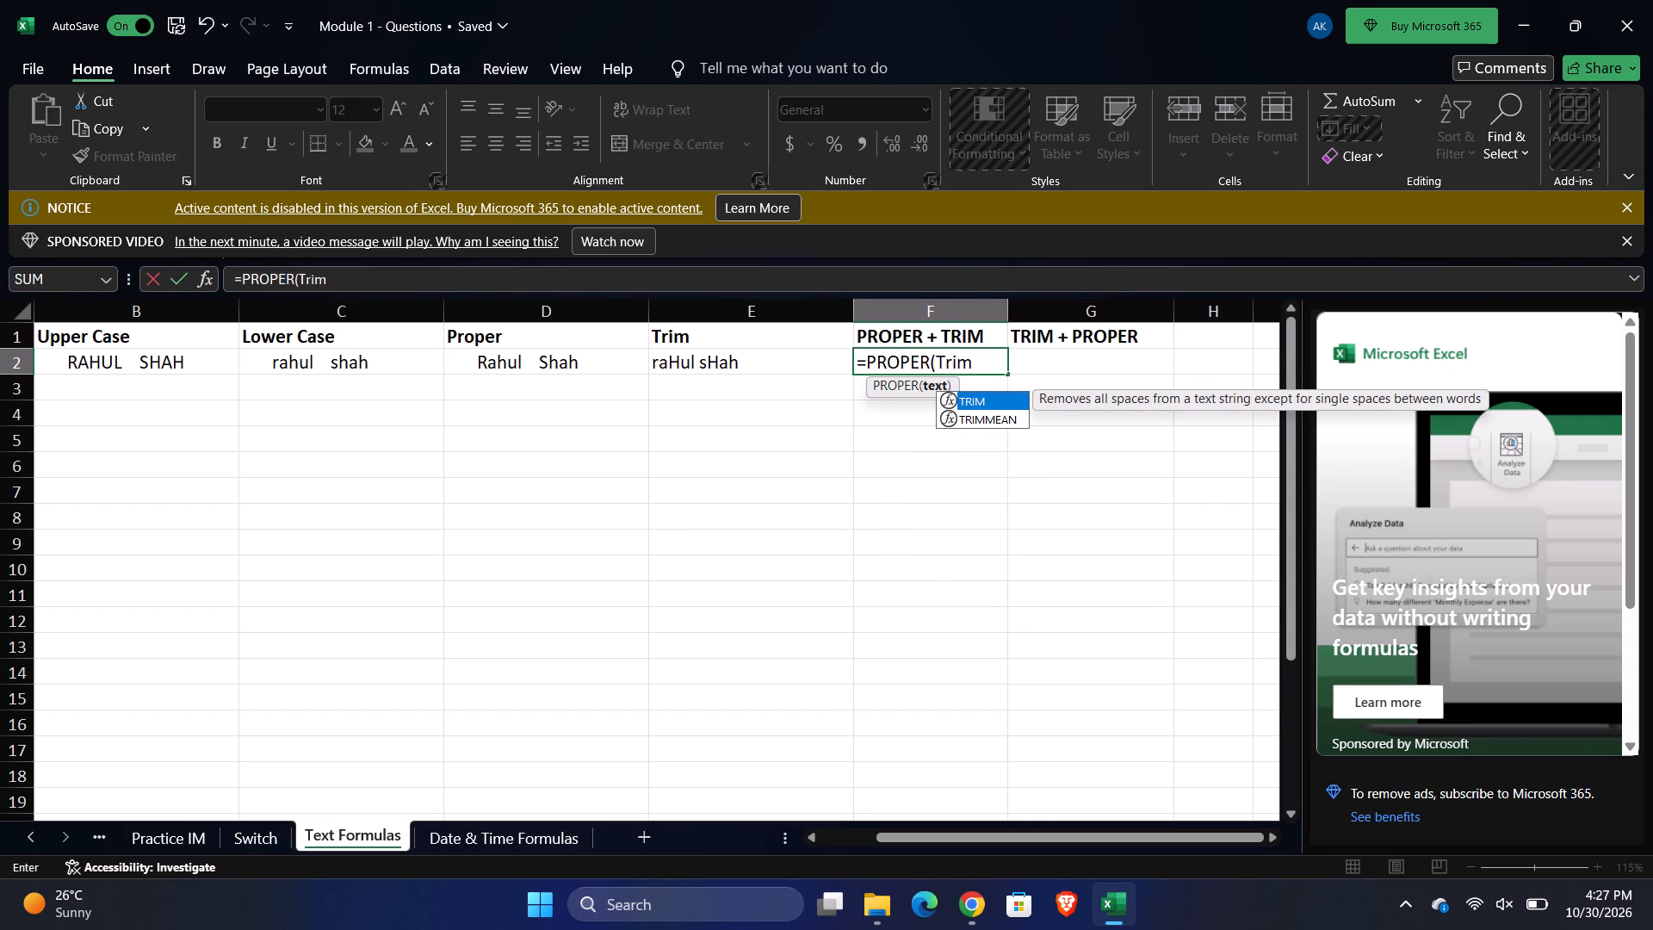
key(Tab)
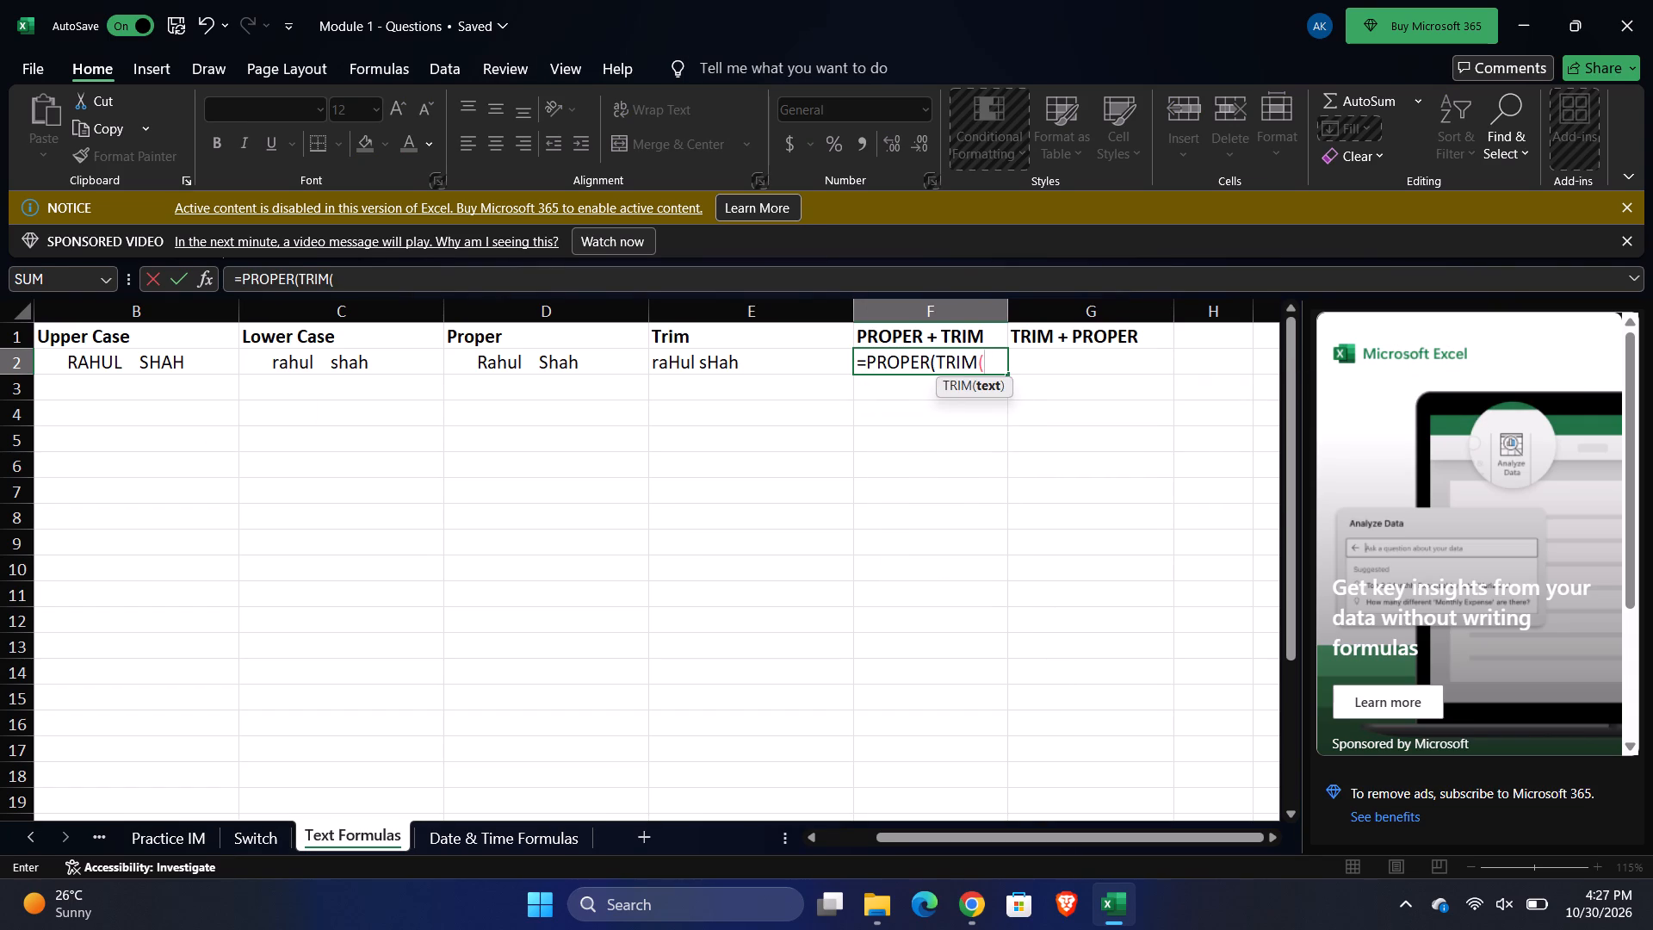
scroll(754, 389, right, 2)
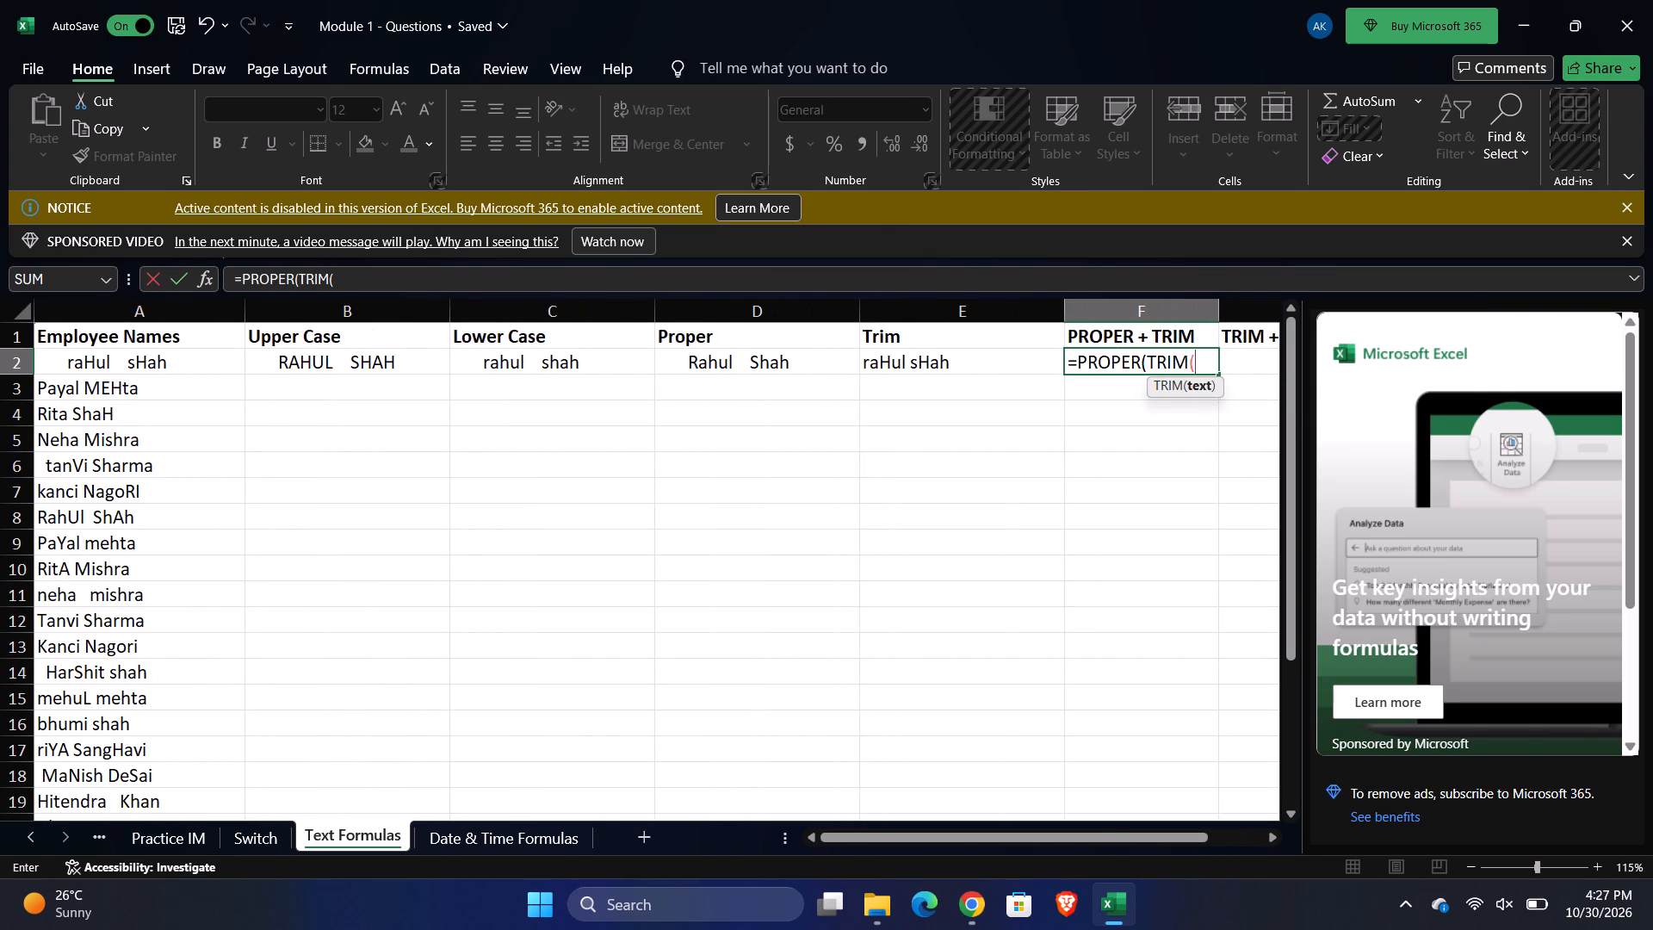
click(93, 368)
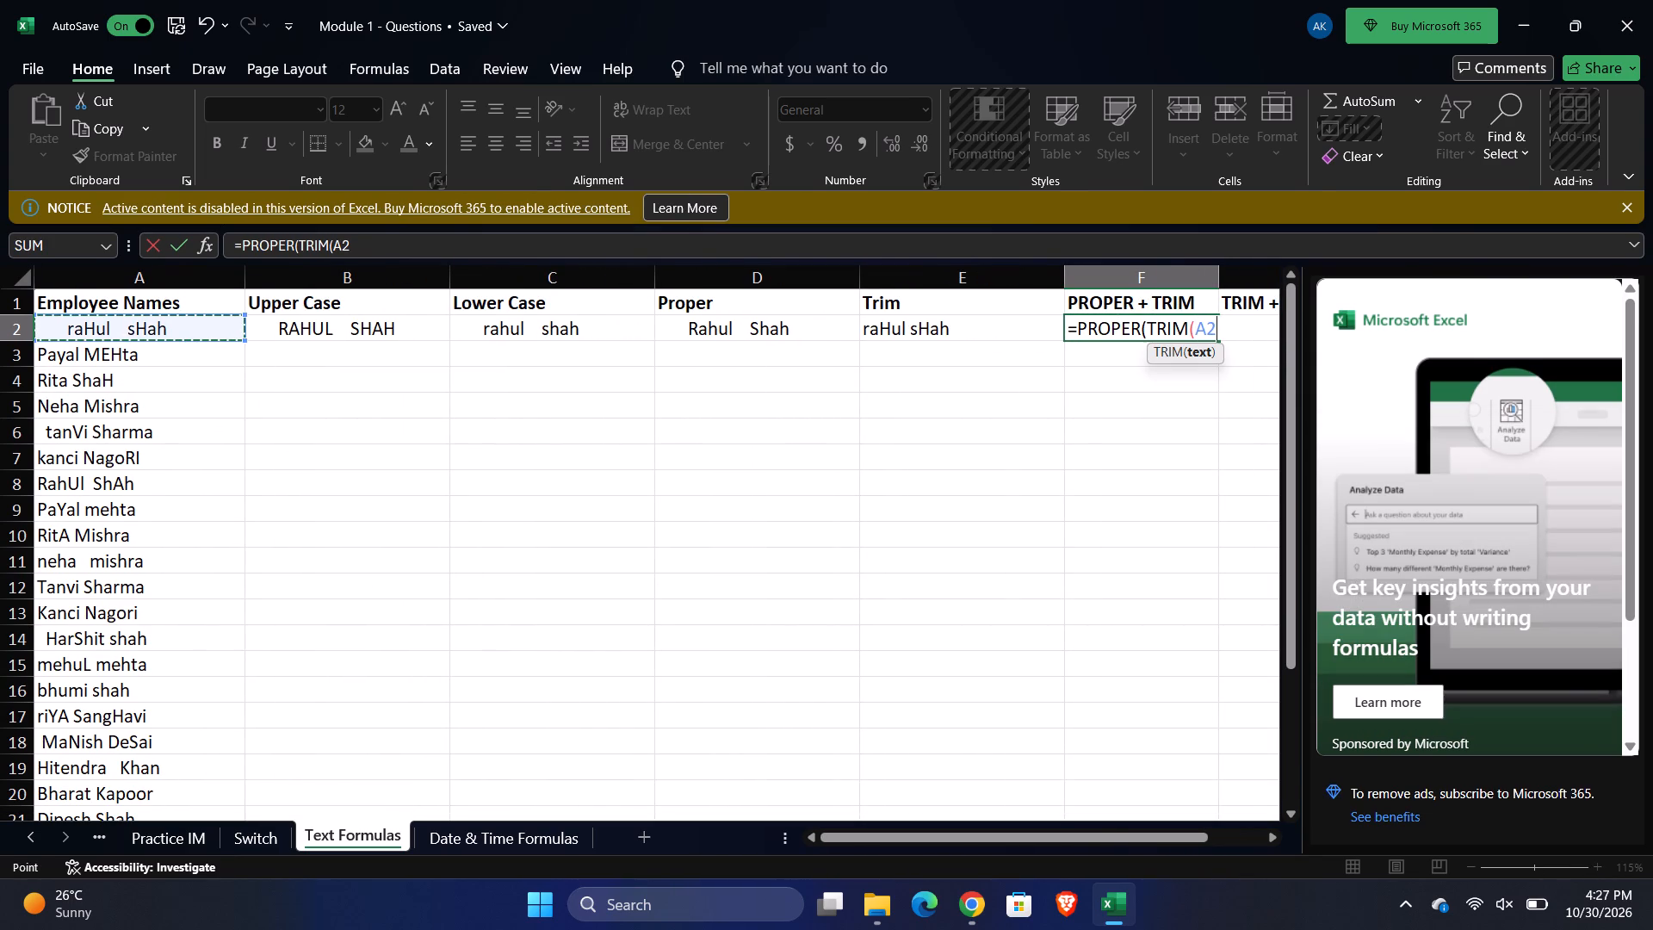
key(shift+parenright)
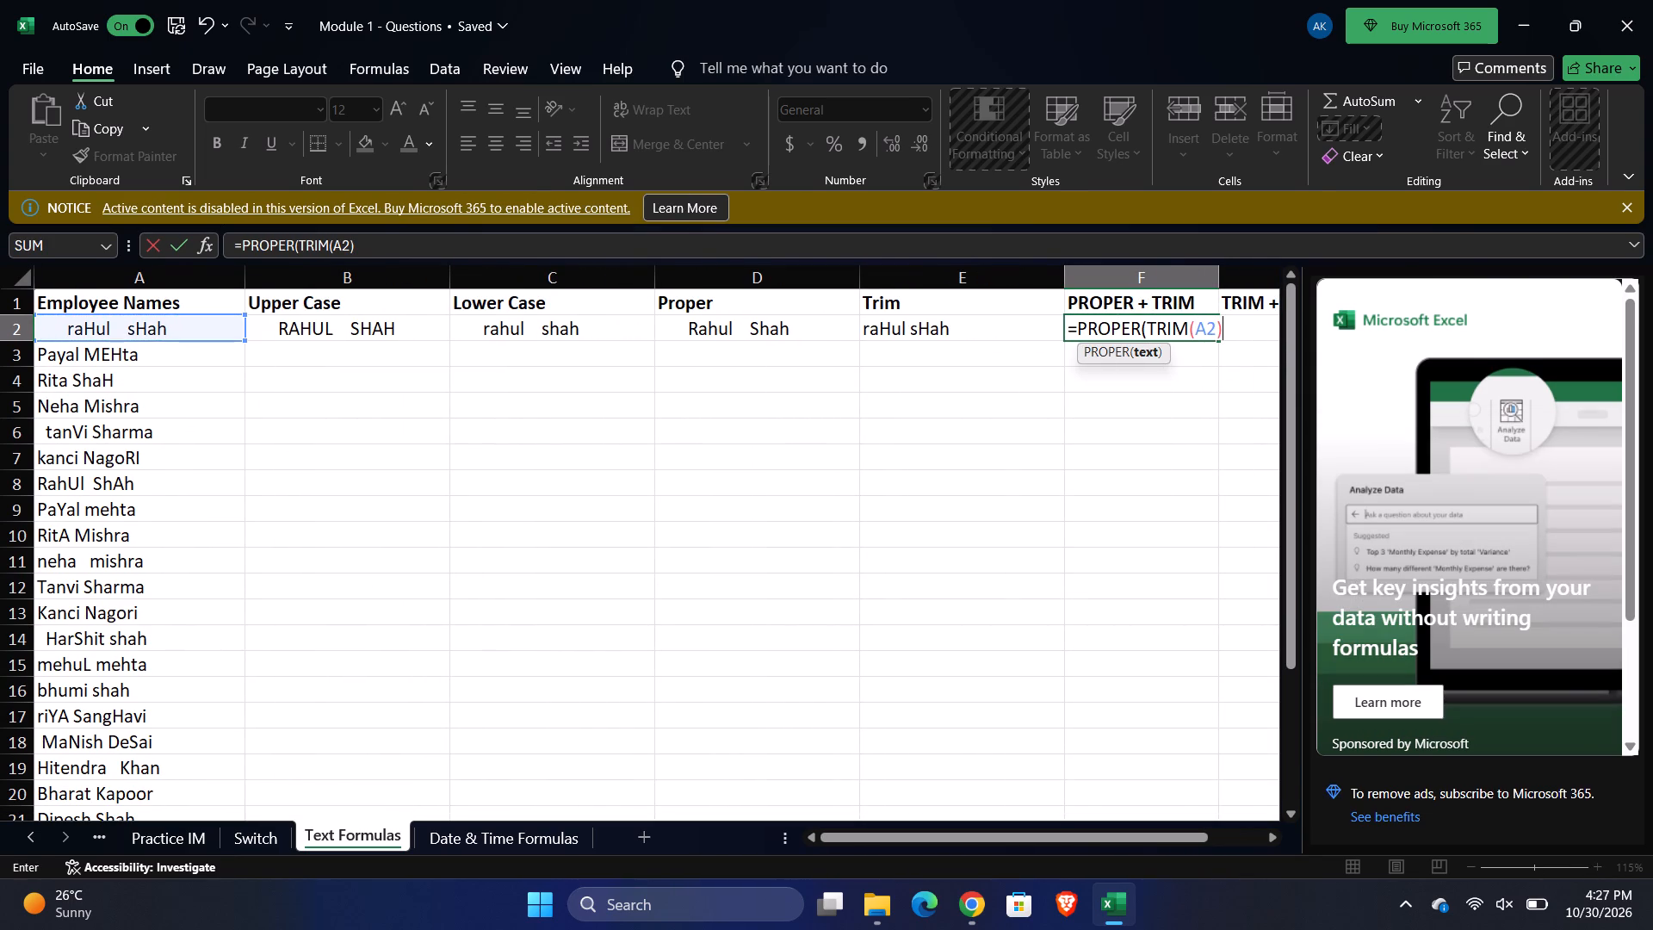
key(shift+parenright)
key(Return)
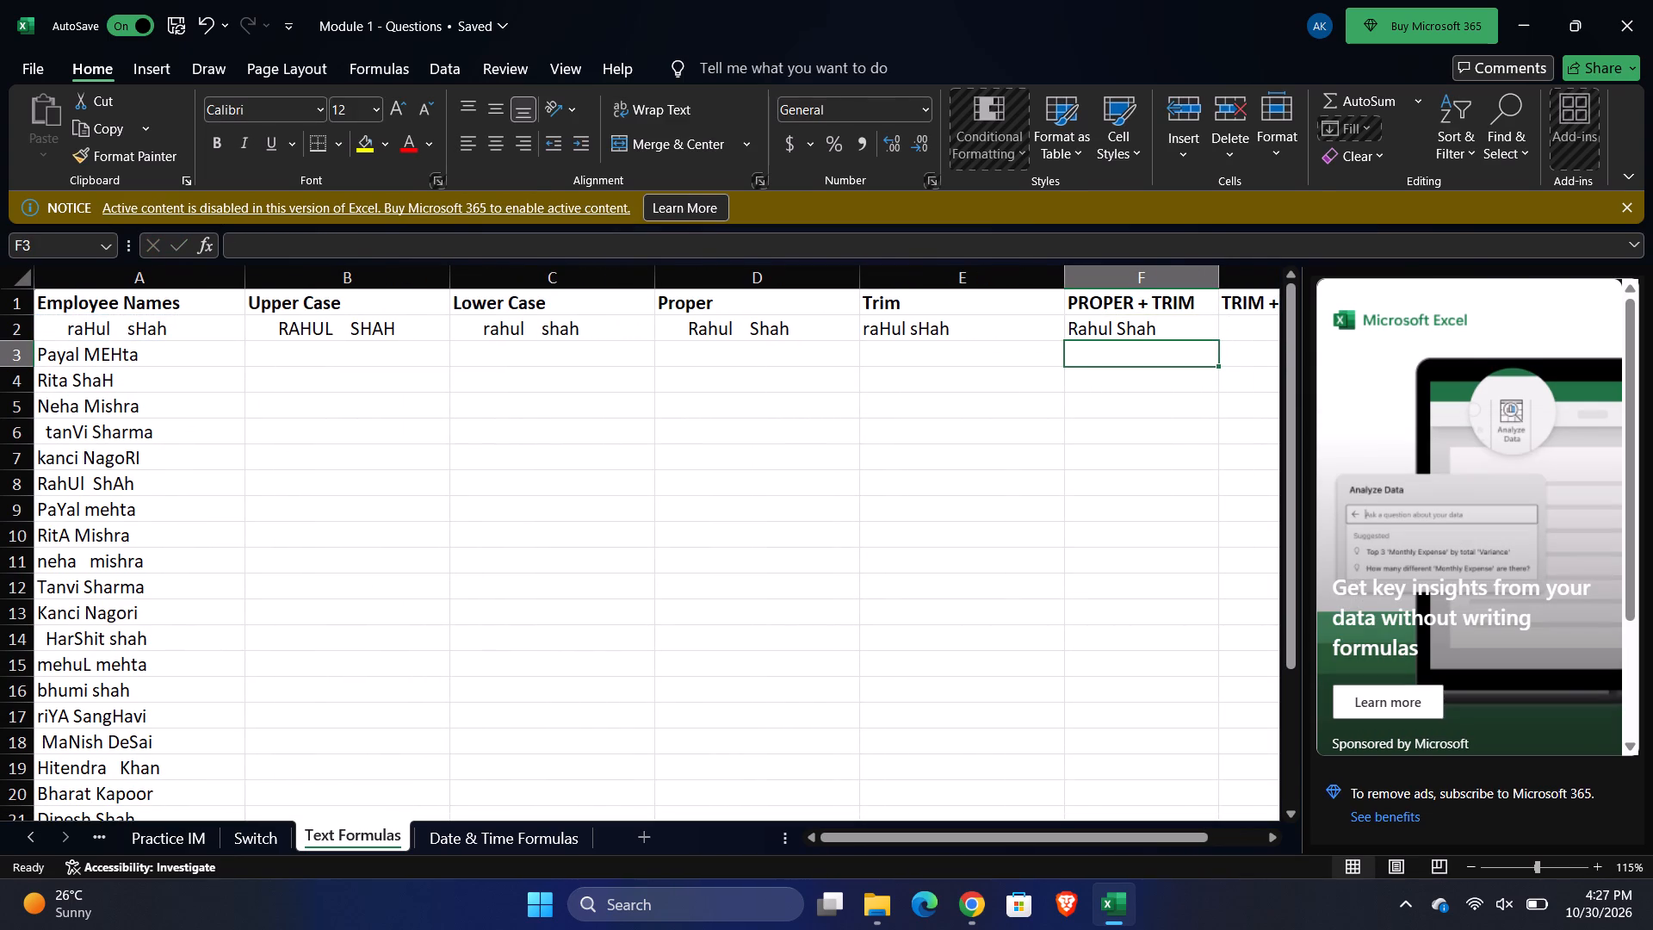
Enter the nested formula =TRIM(PROPER(A2)) in cell G2 under TRIM + PROPER.
scroll(1185, 338, left, 1)
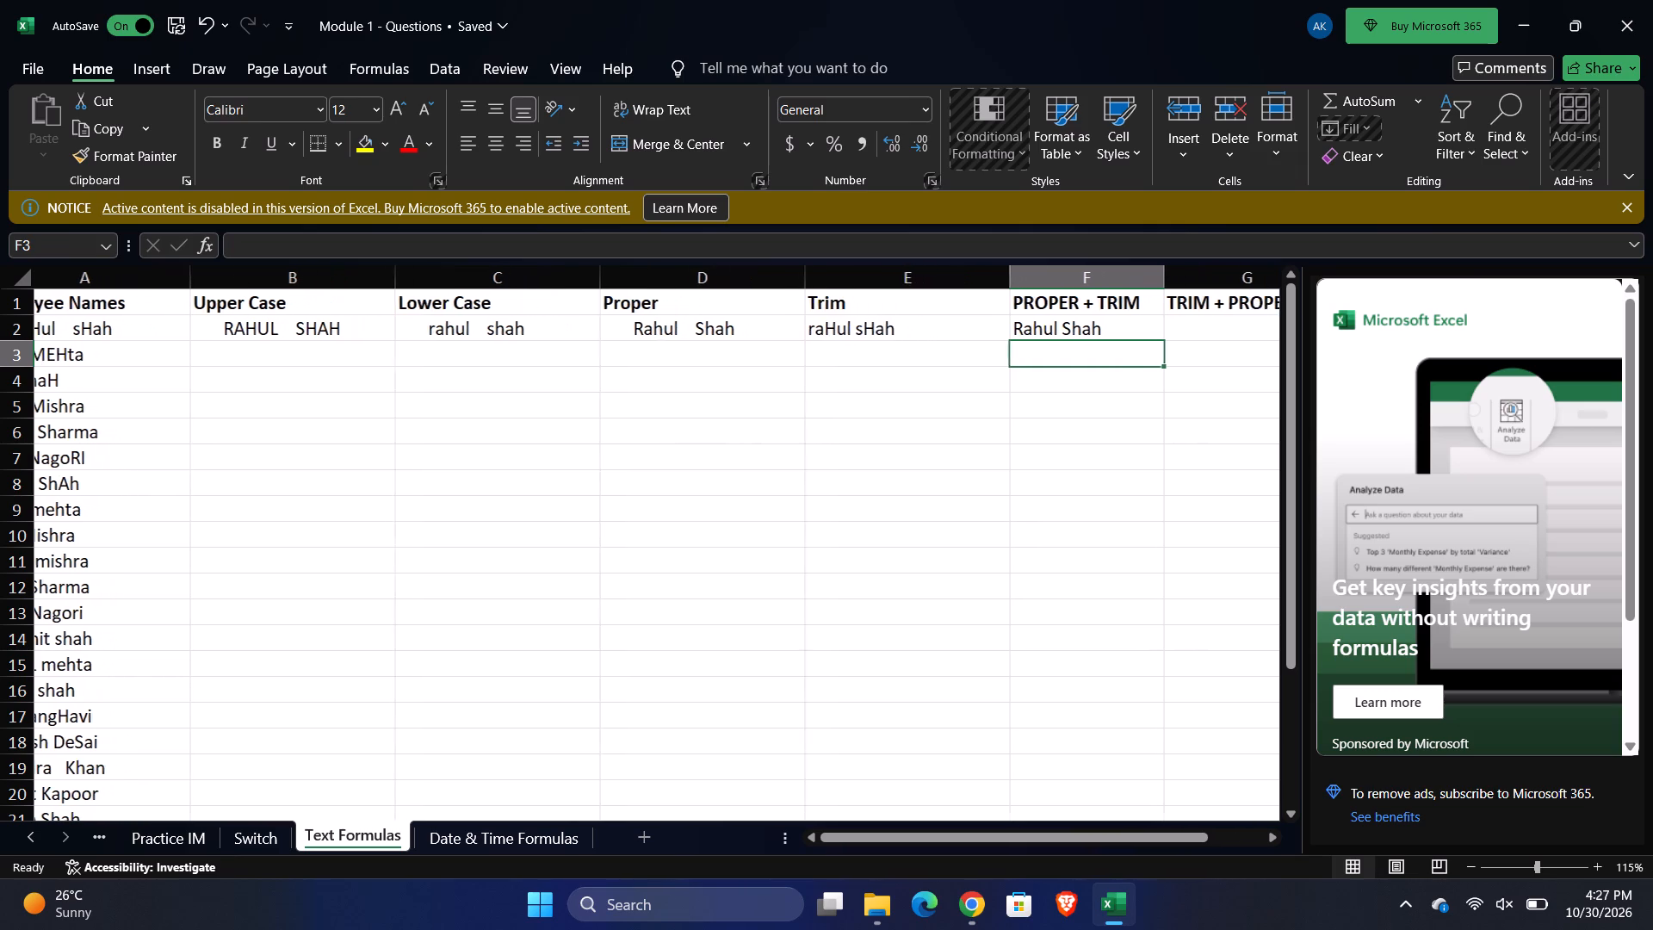
scroll(1185, 338, left, 3)
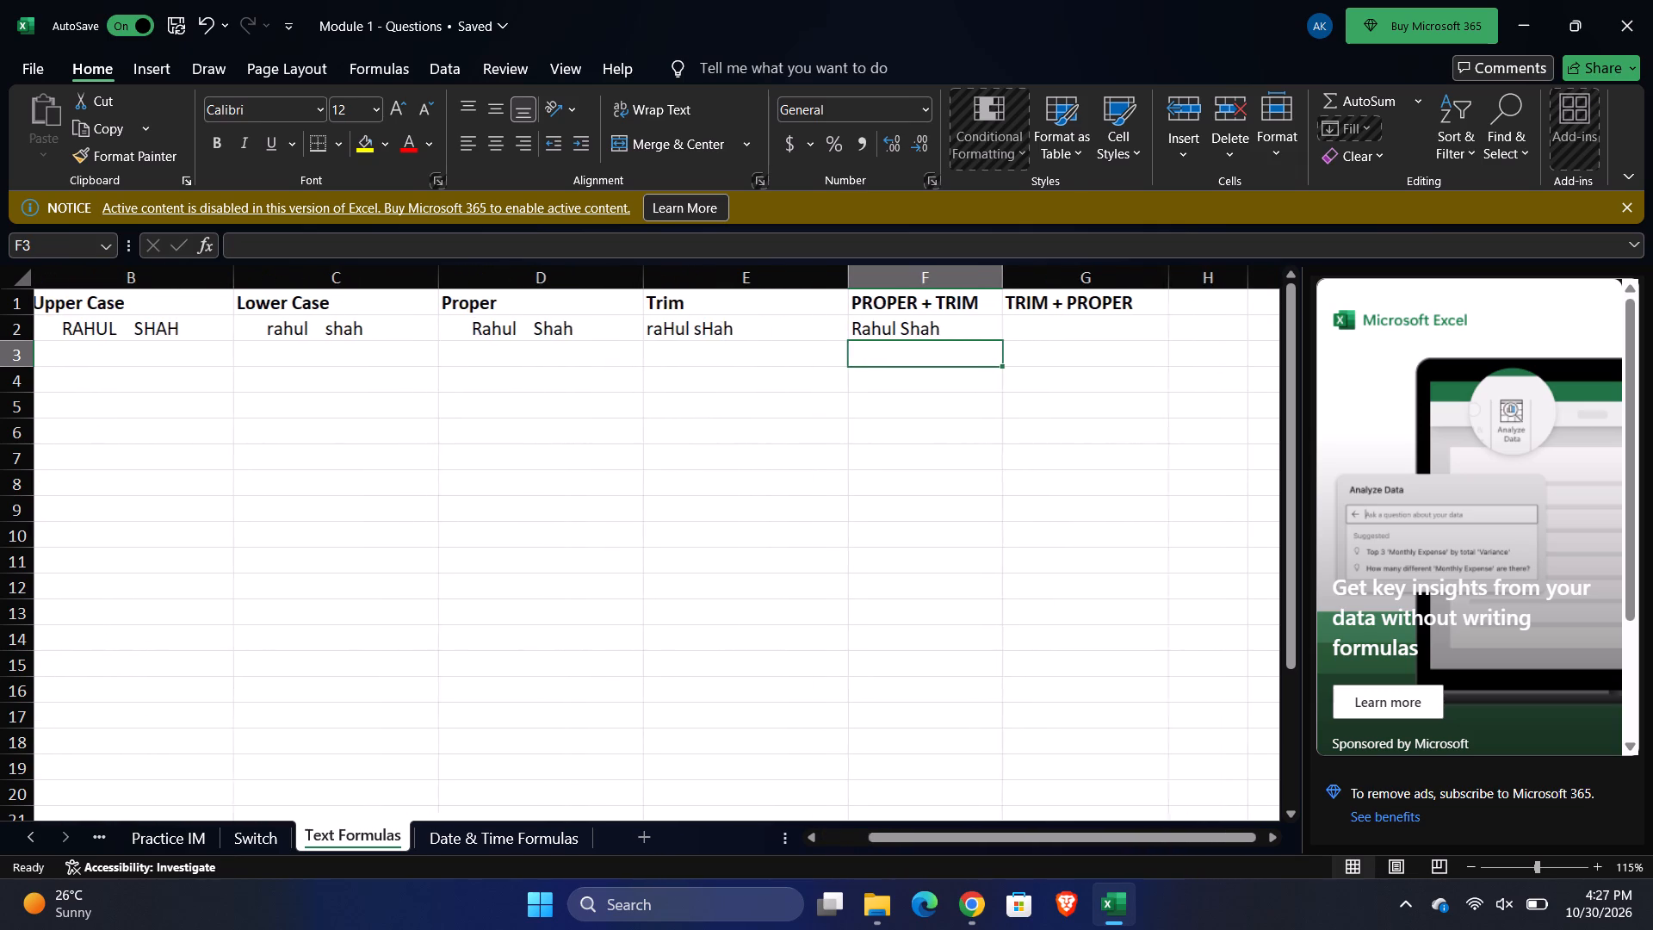
click(1041, 325)
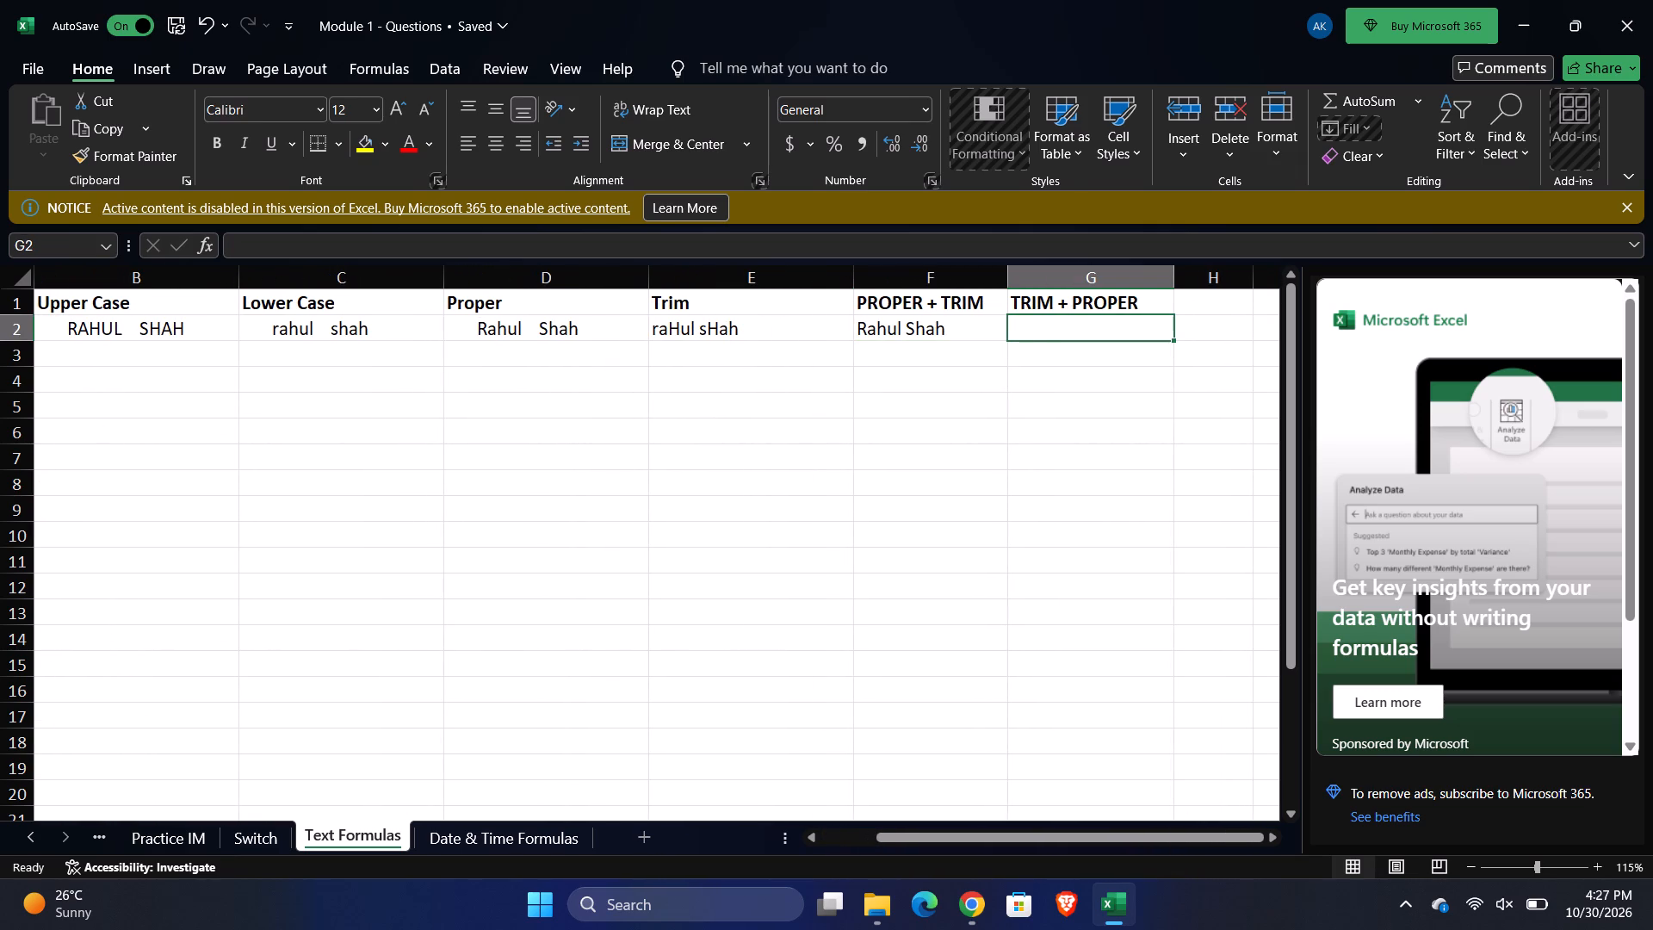
key(equal)
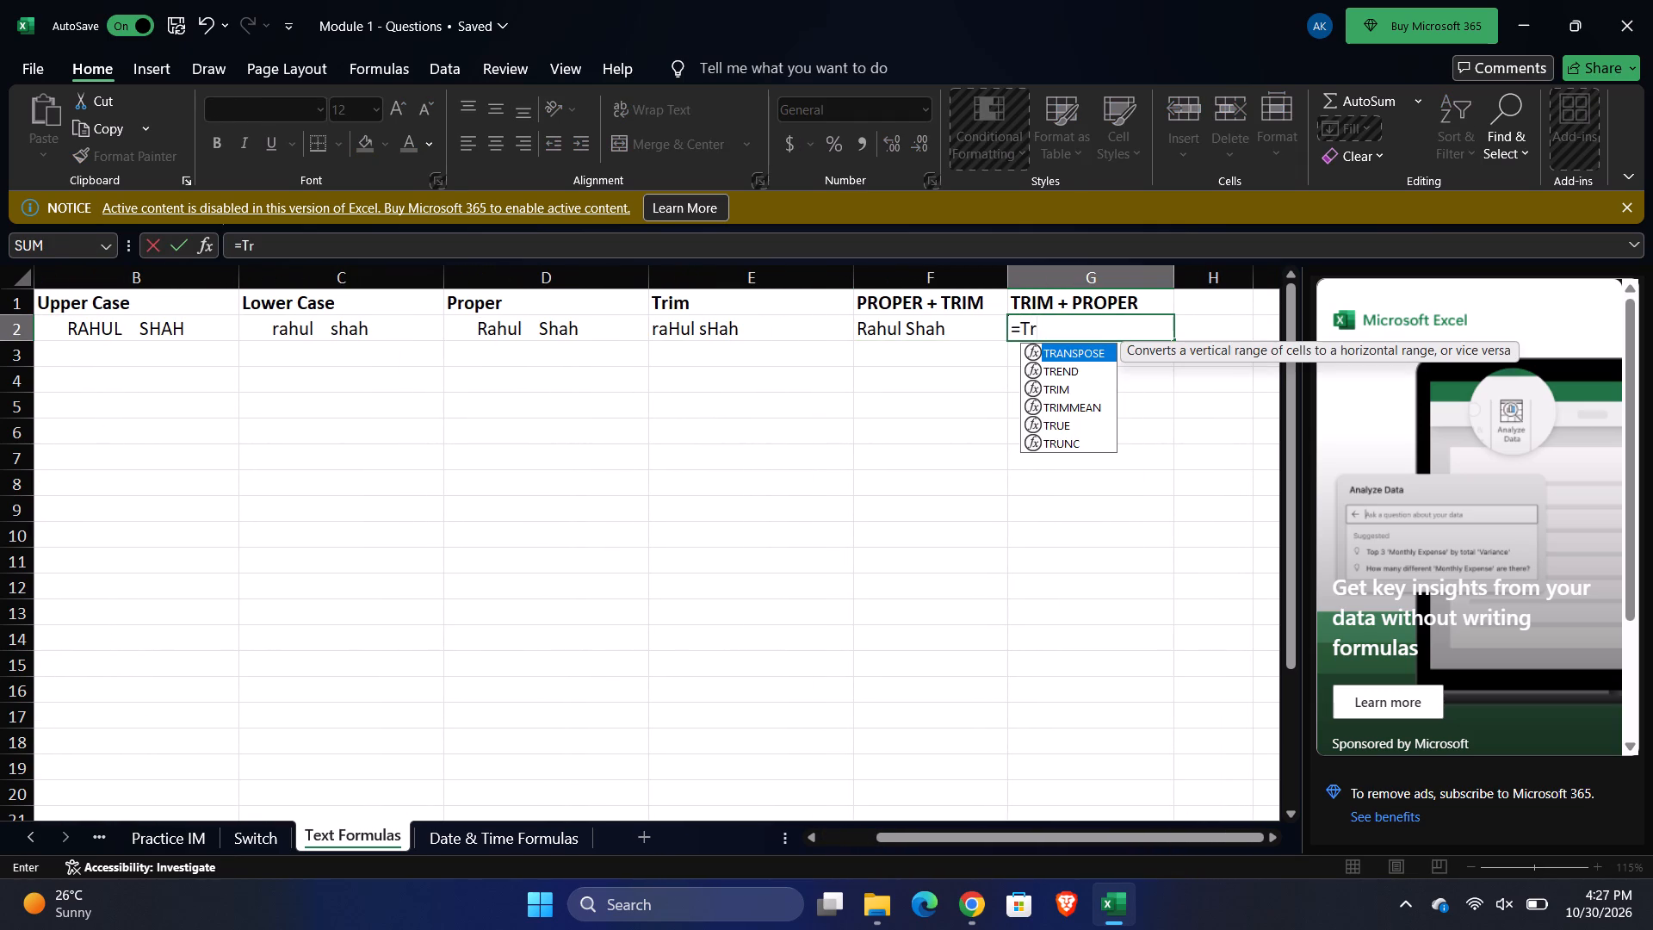
key(Tab)
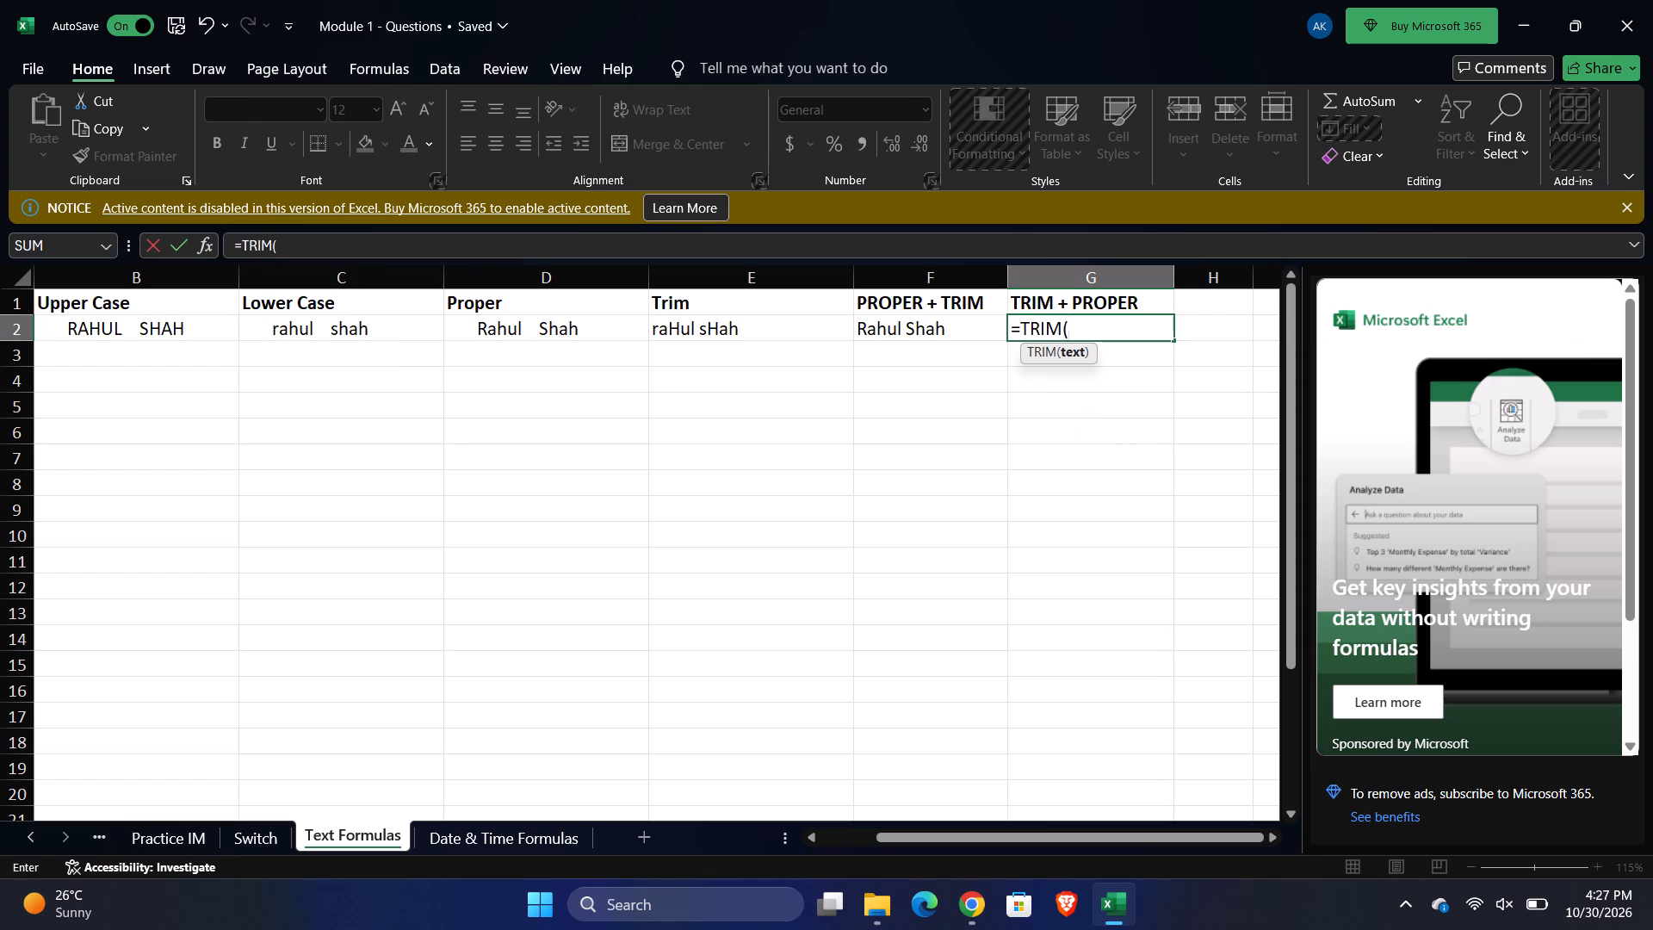
key(p)
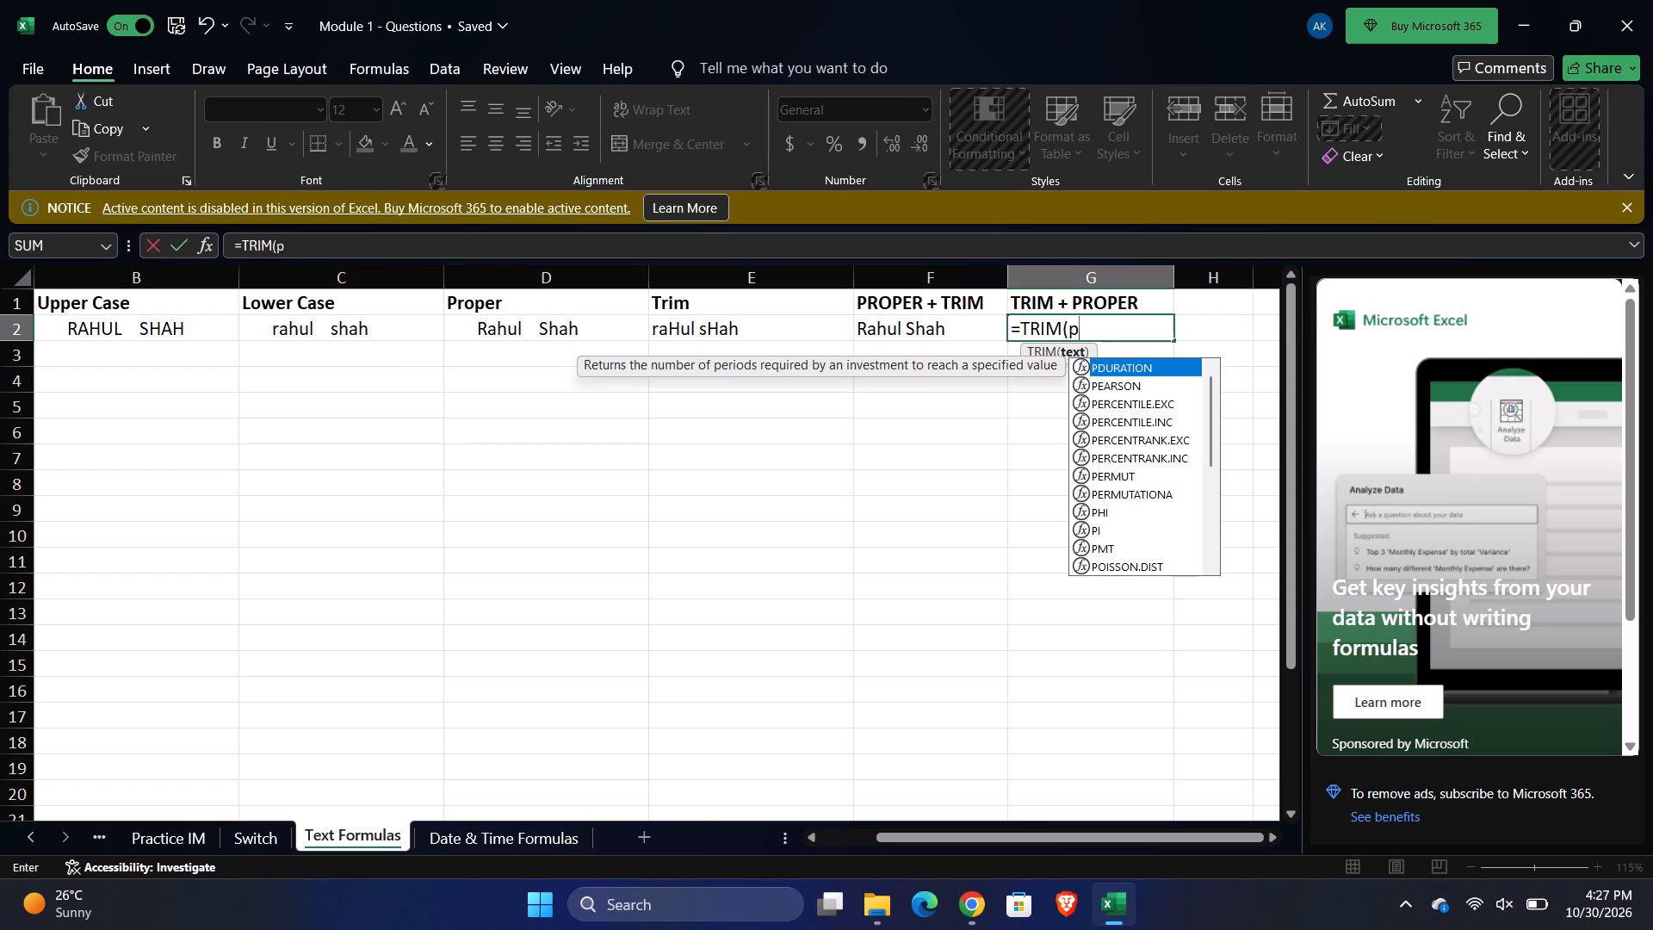
key(BackSpace)
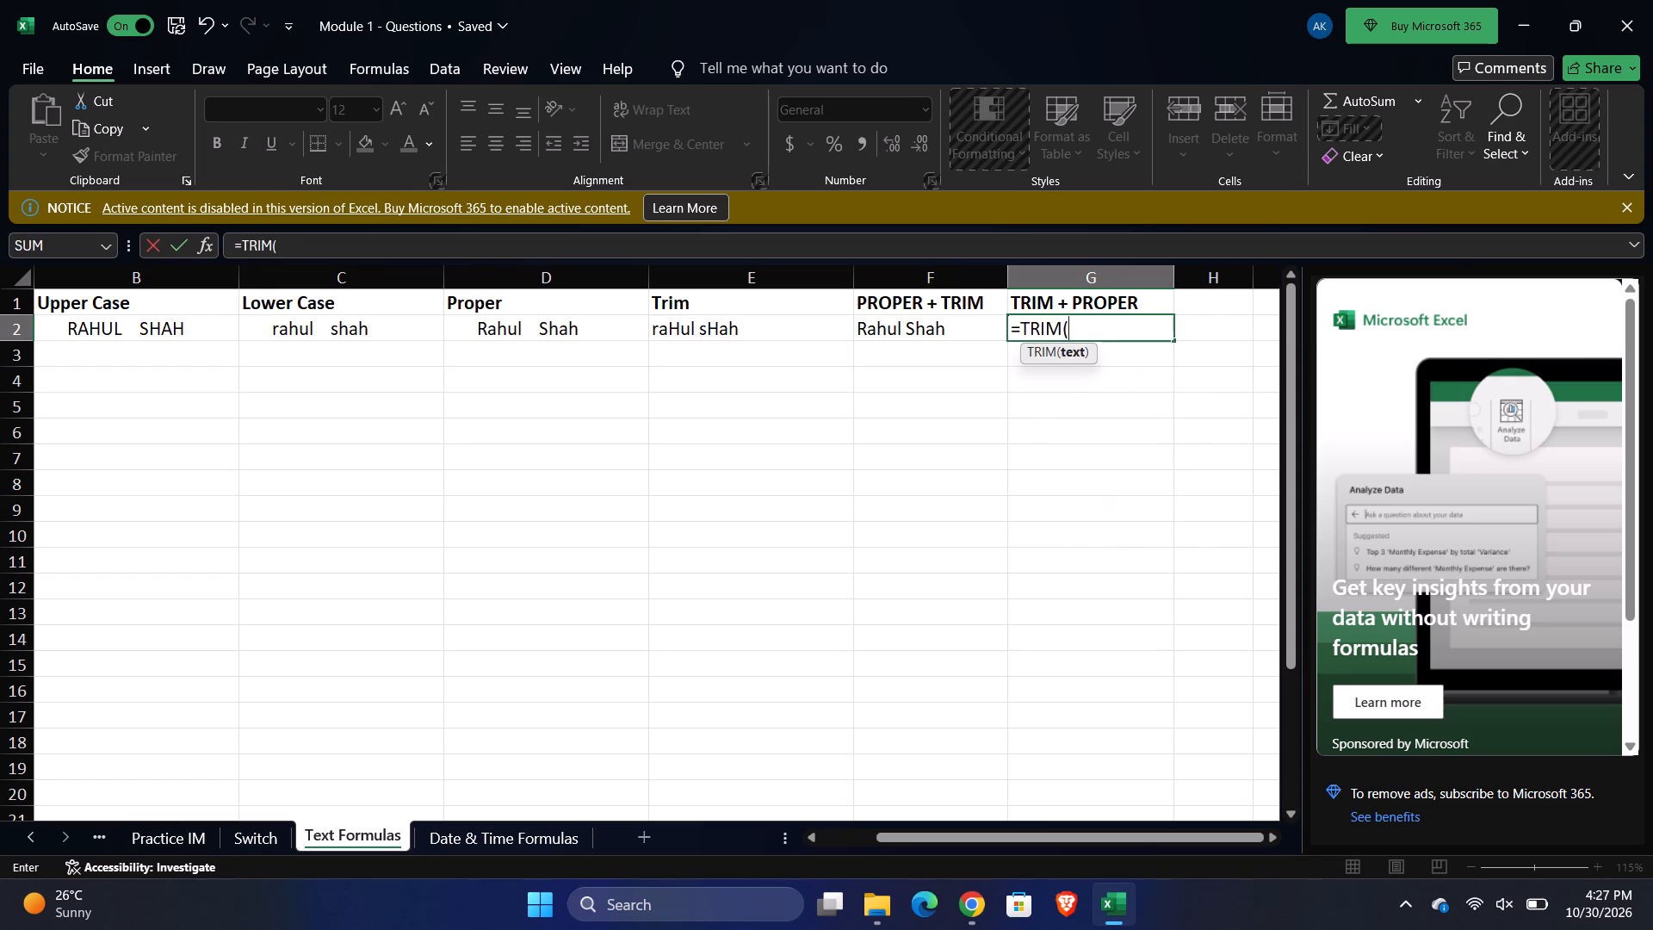
text(rop)
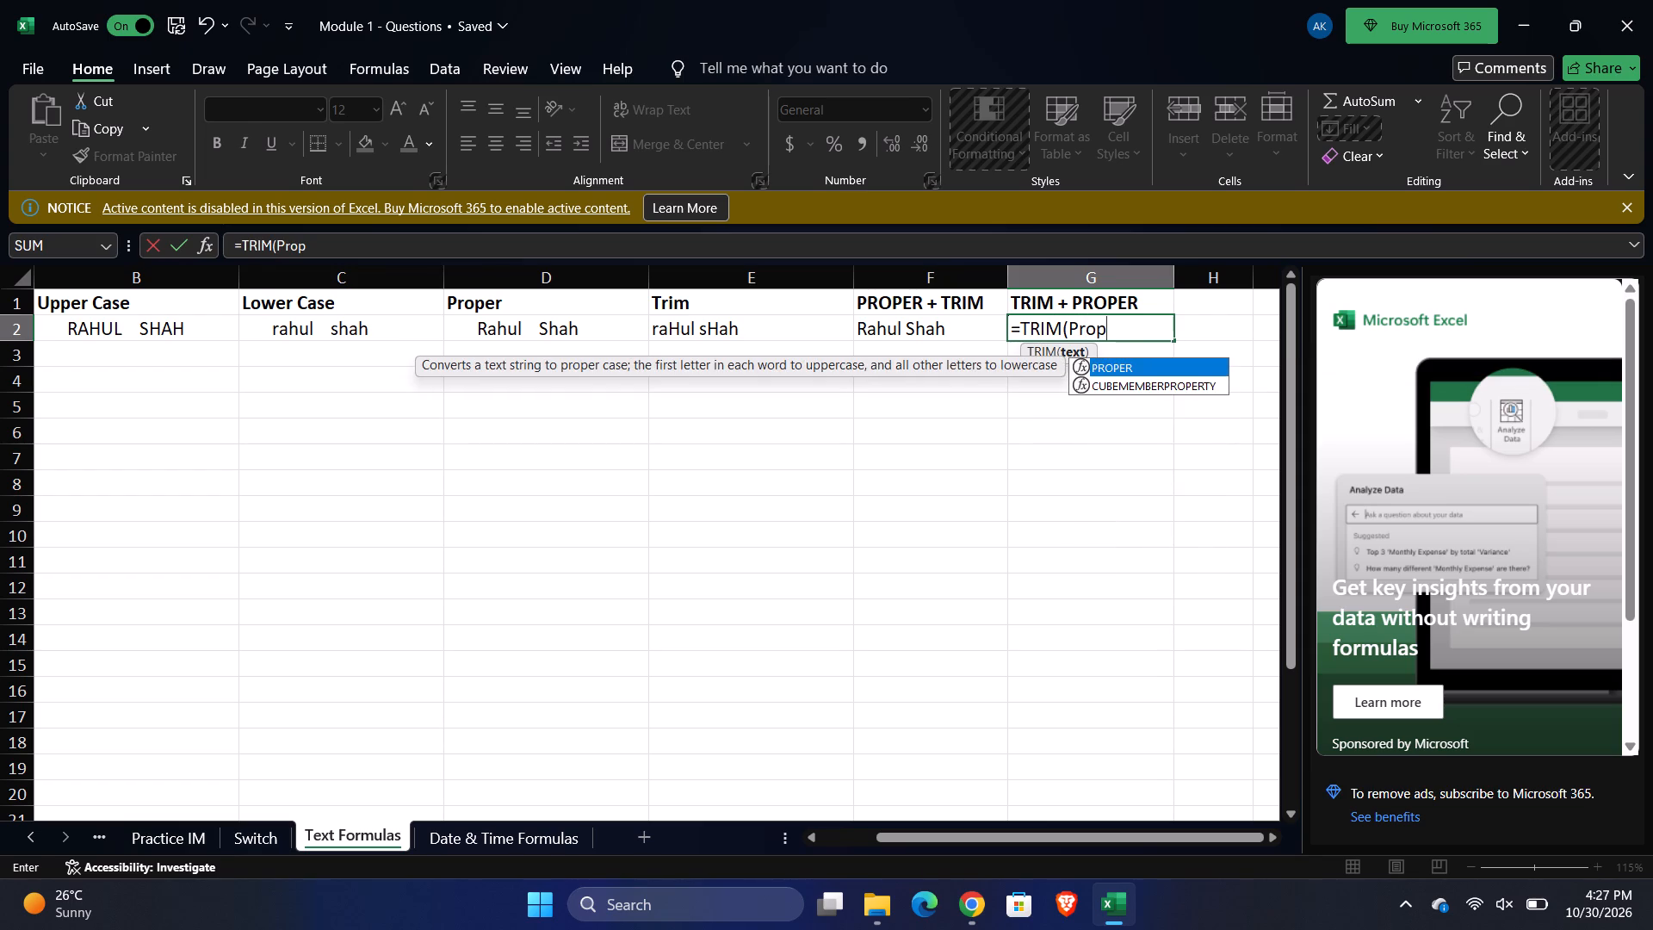
click(1124, 371)
key(Tab)
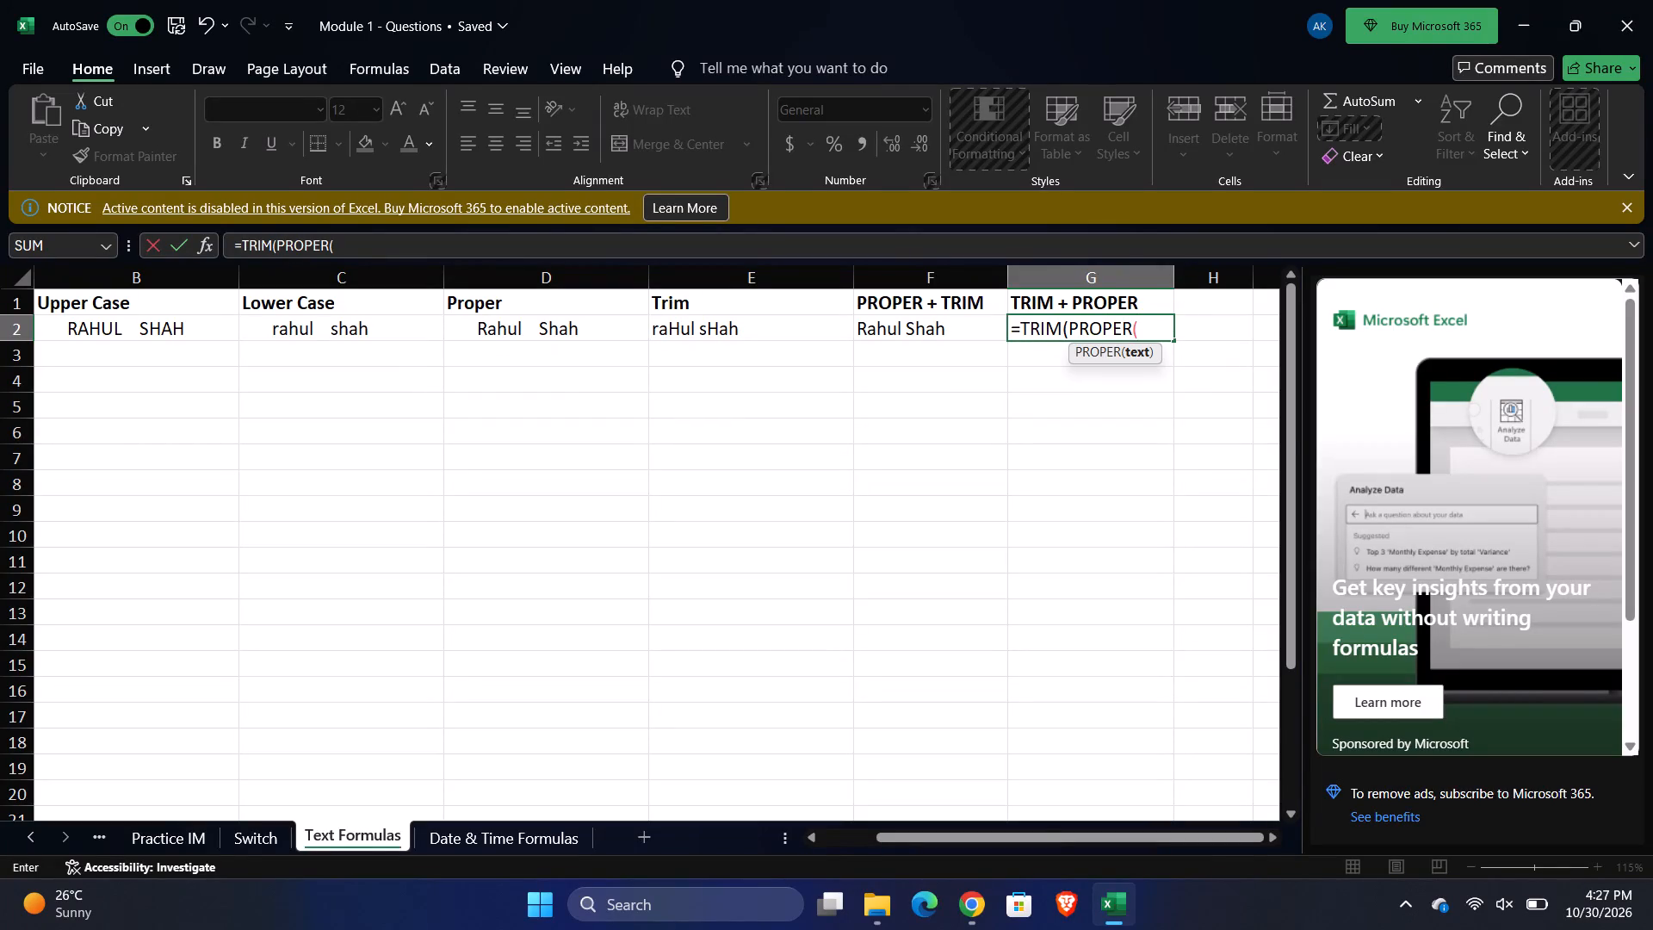
scroll(739, 363, right, 3)
click(125, 328)
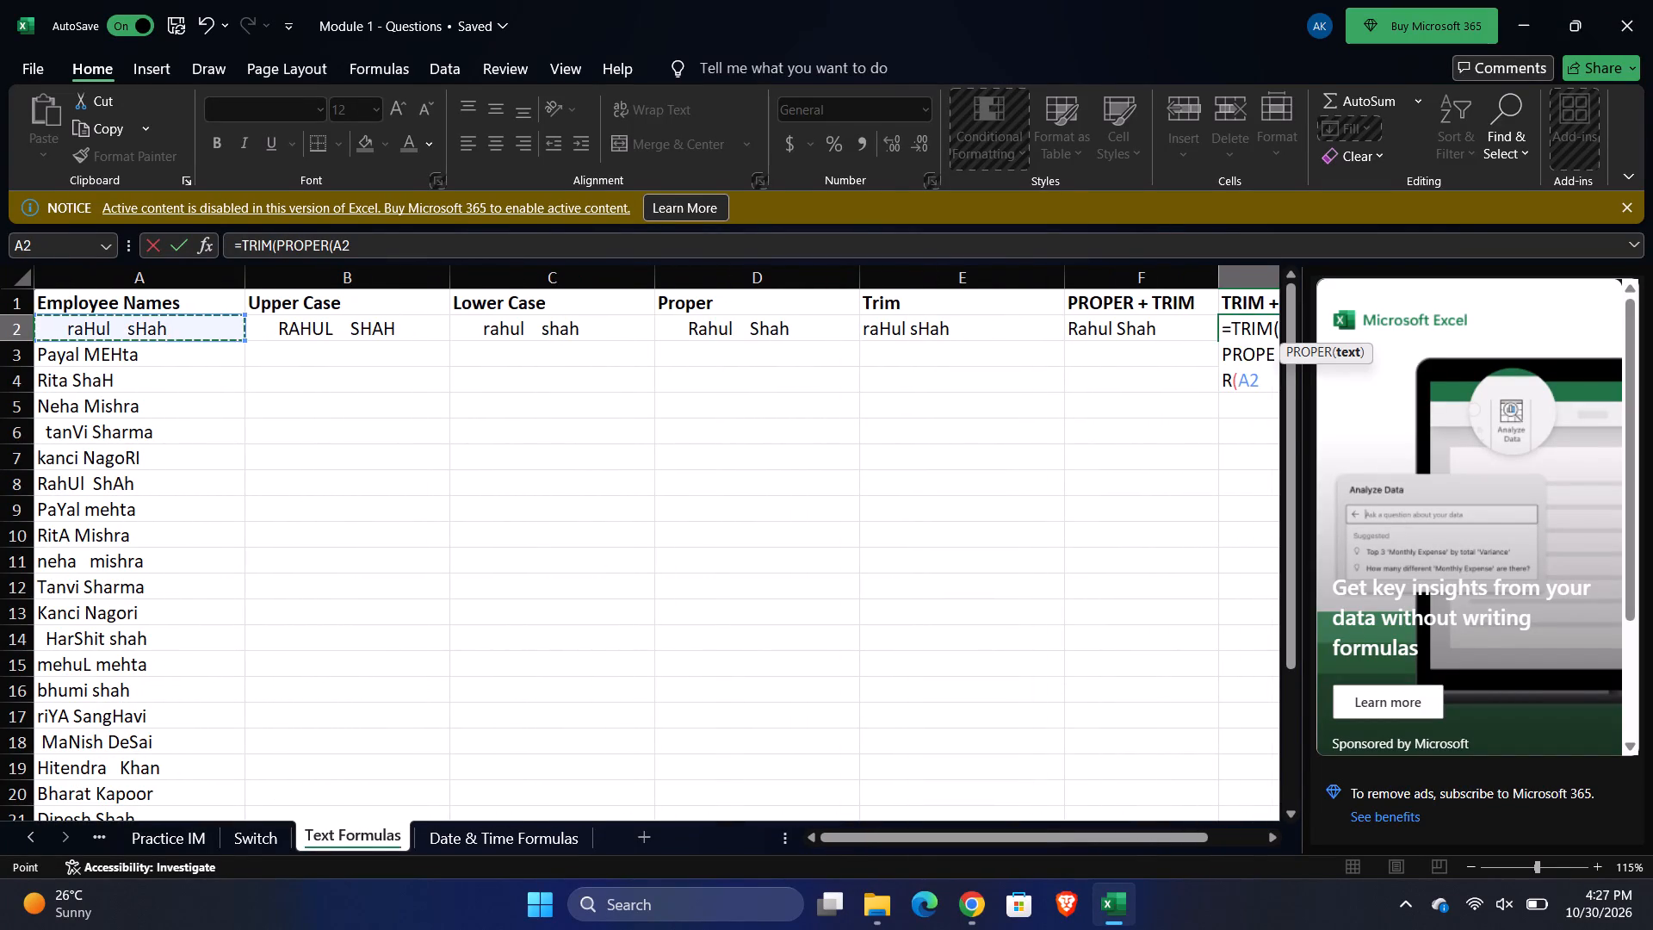
scroll(741, 409, left, 4)
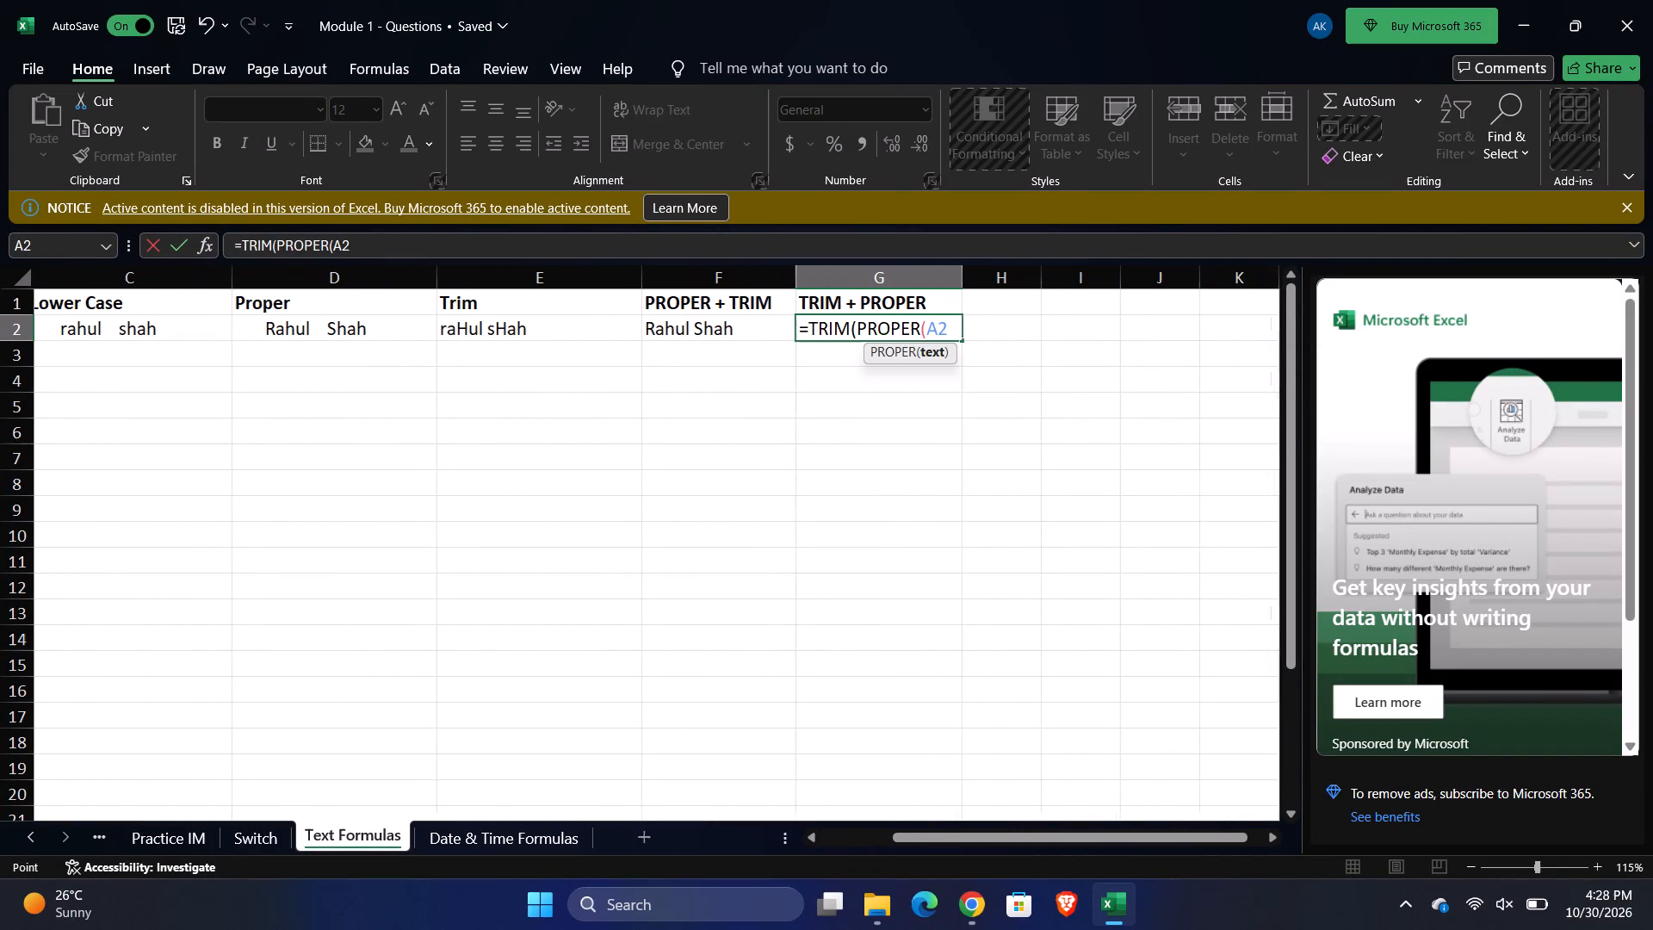
key(shift+parenright)
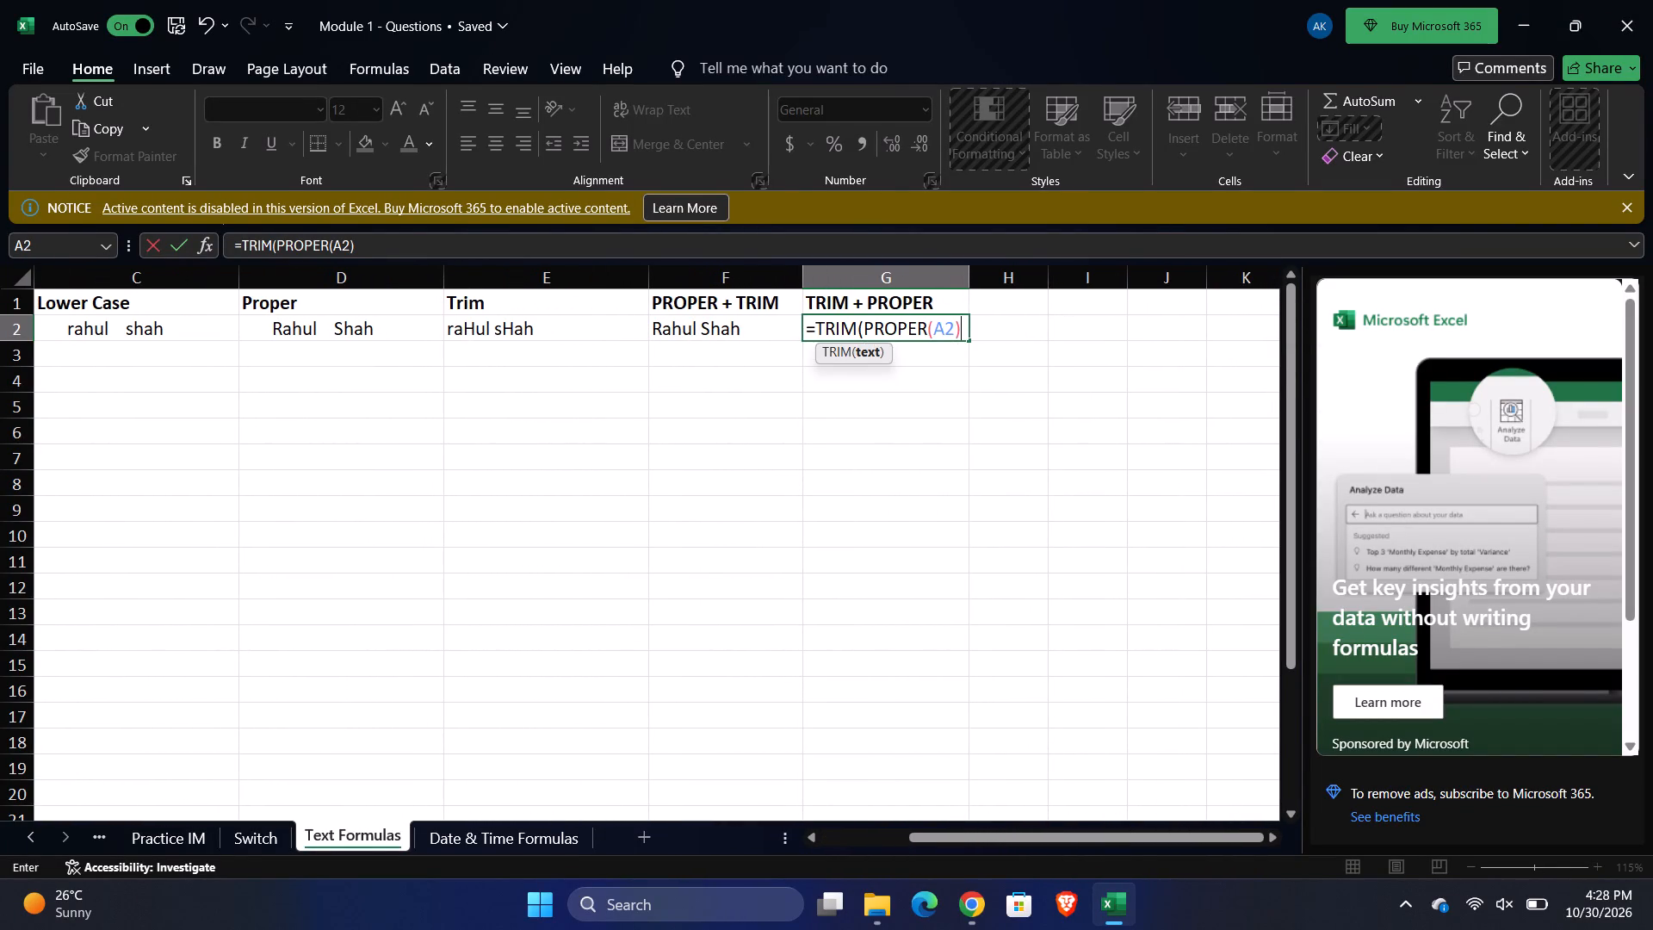
key(shift+parenright)
key(Return)
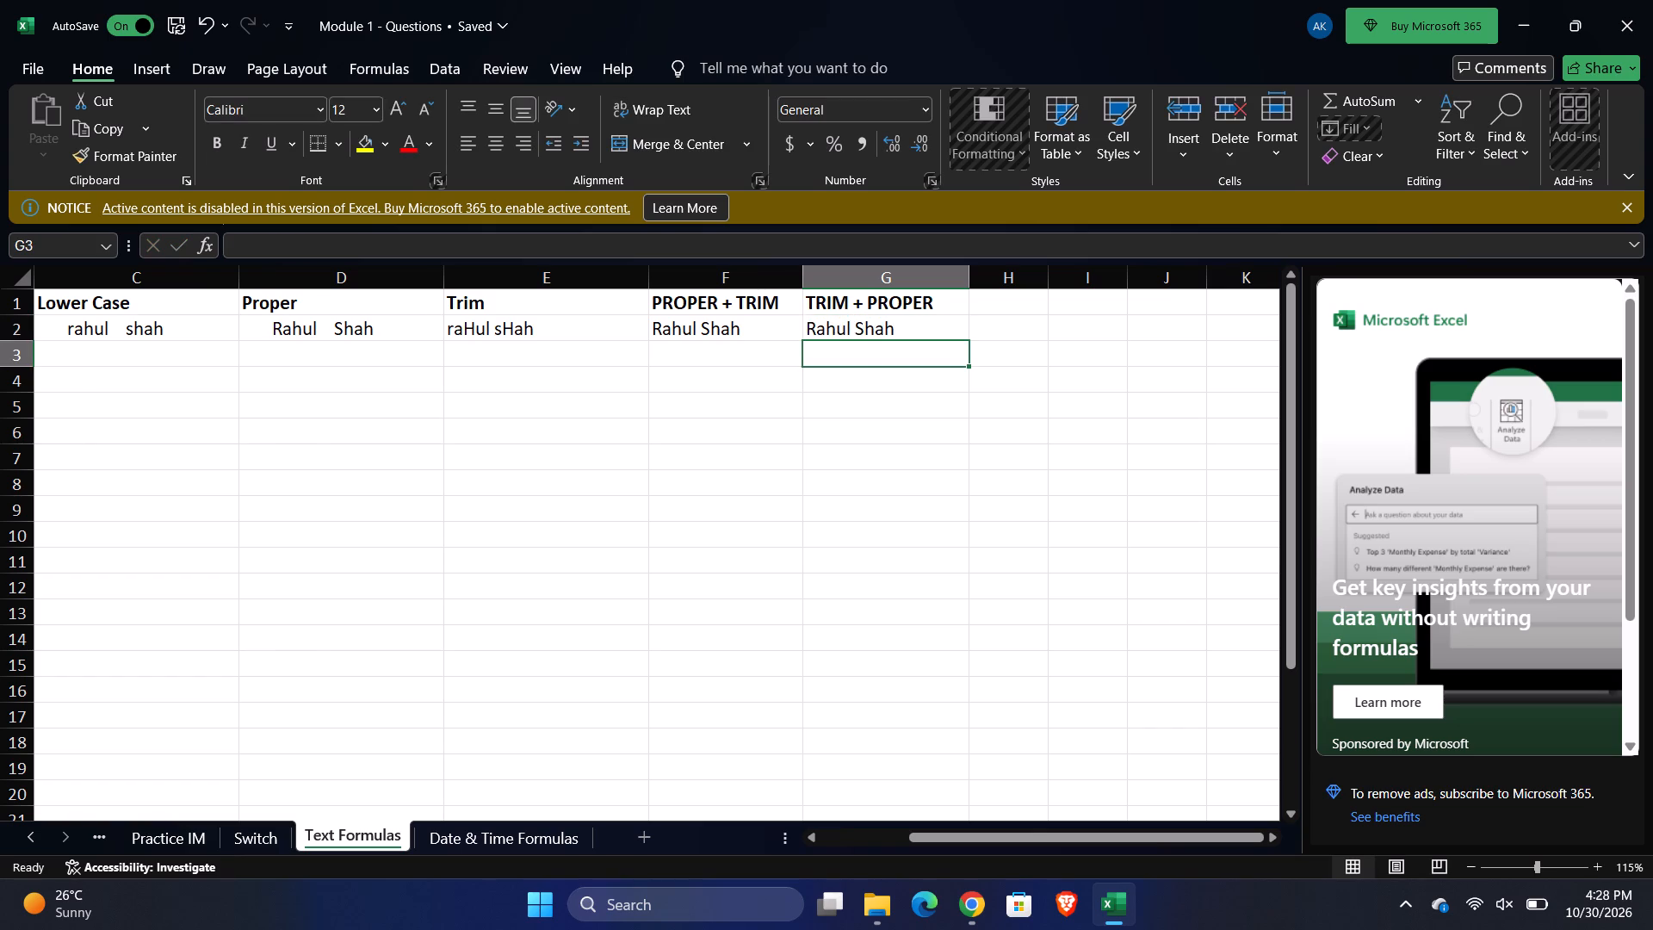
Fill the Upper Case formula from B2 down through B27, the last employee row.
scroll(742, 358, right, 3)
click(331, 332)
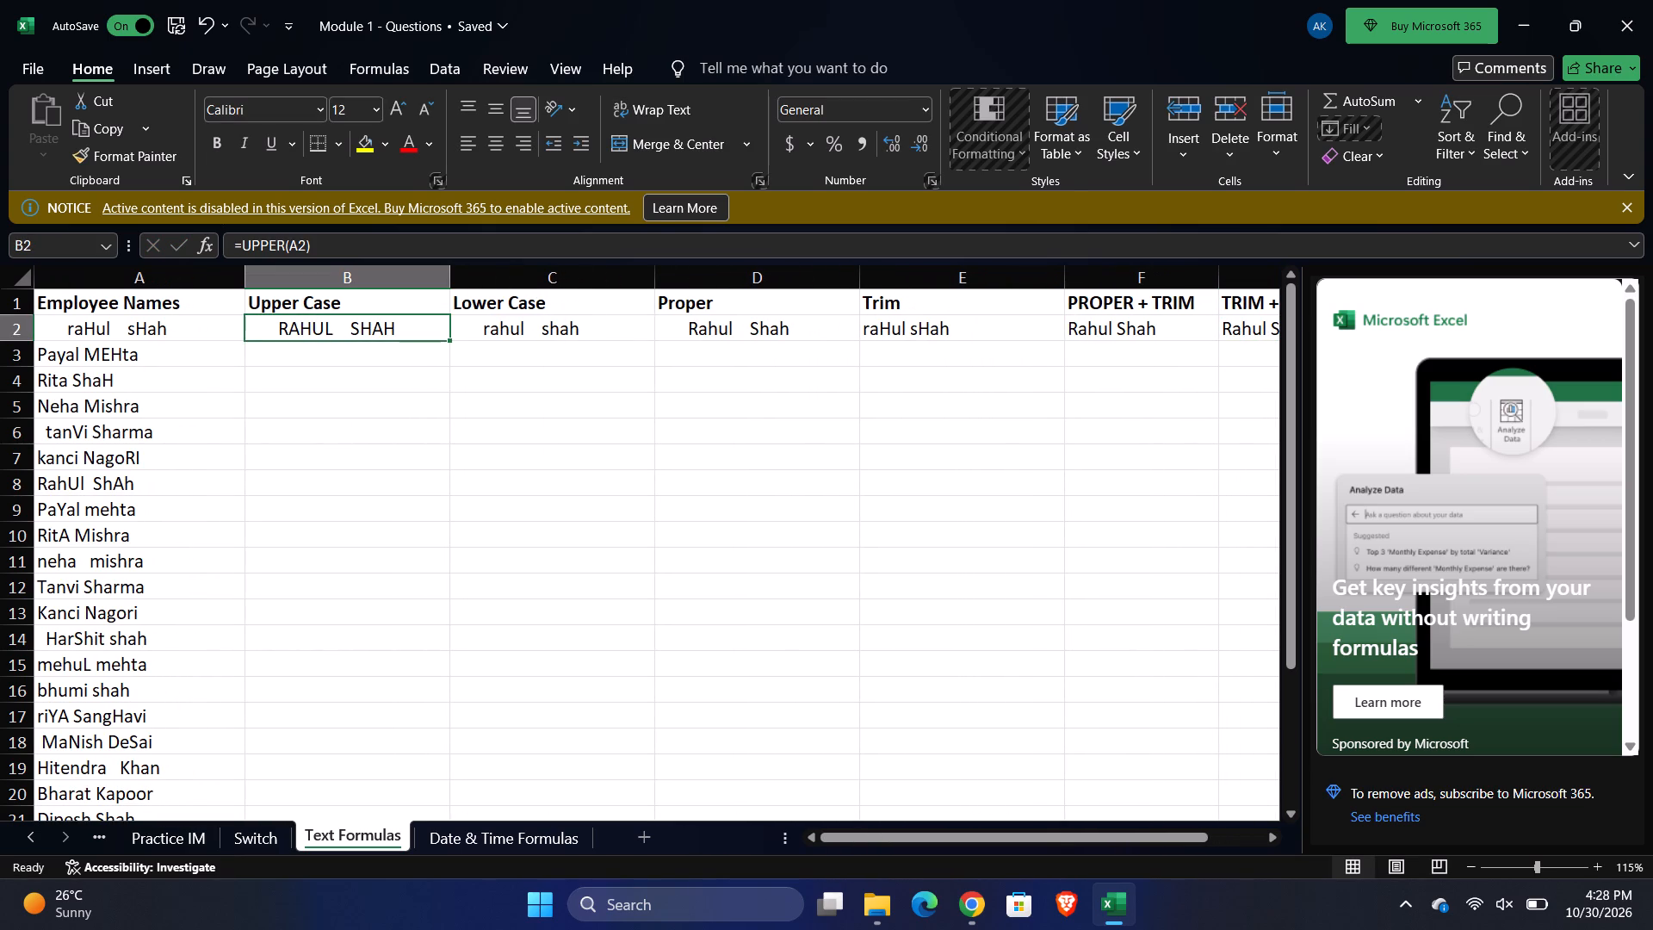
drag(448, 344, 374, 791)
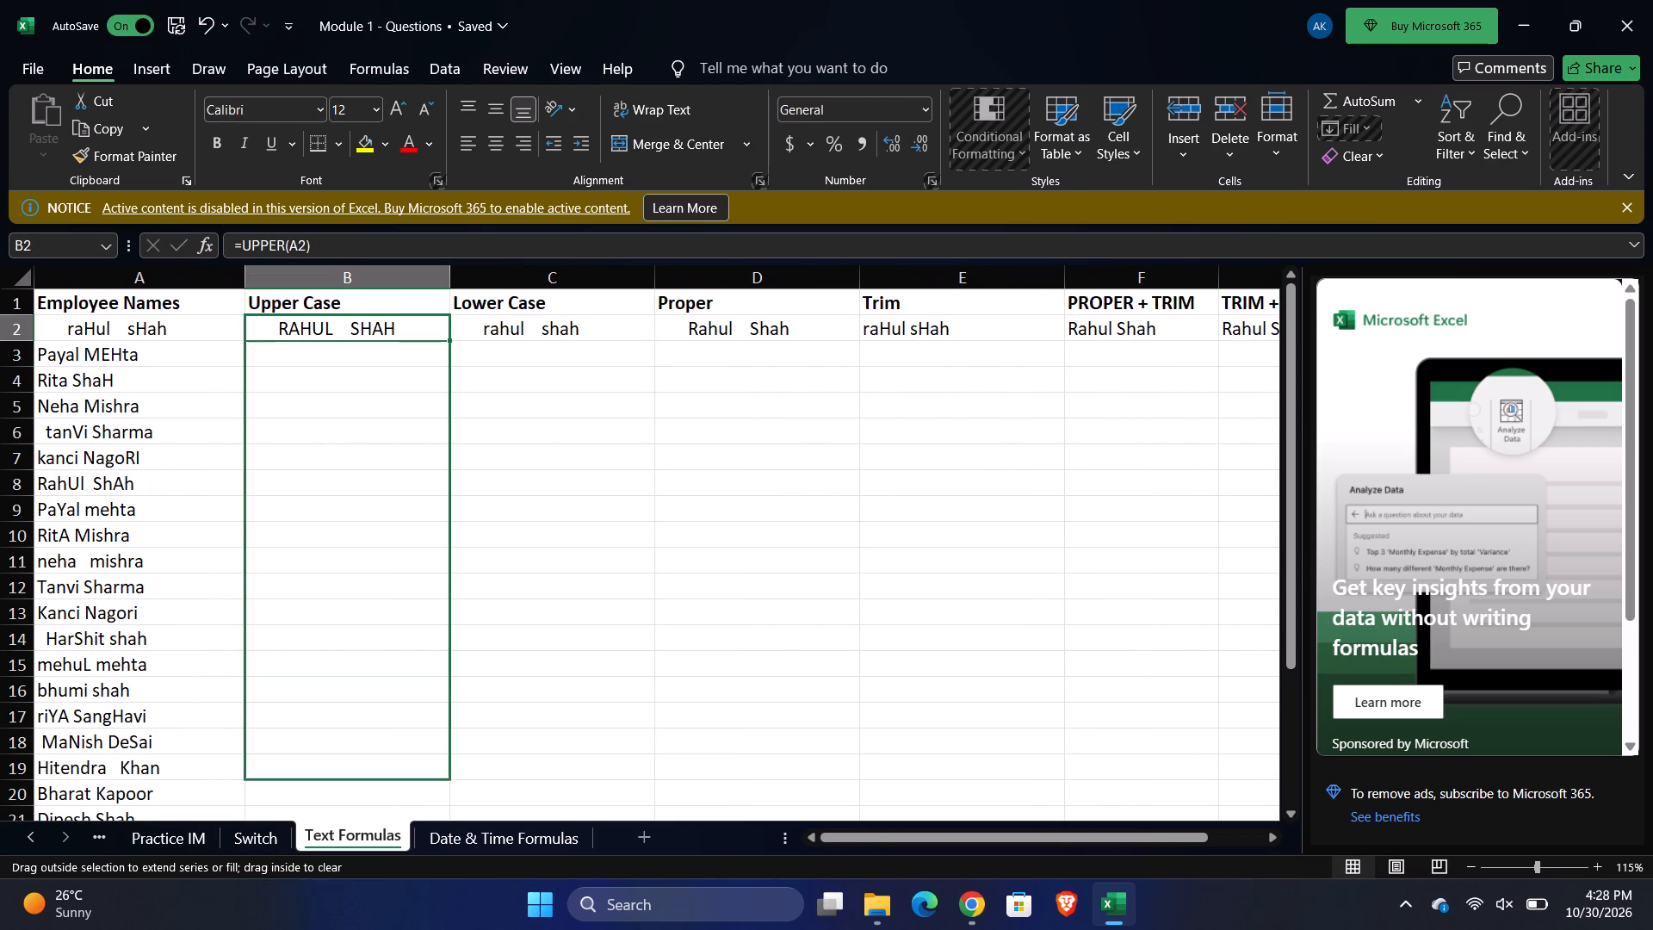
drag(374, 791, 362, 835)
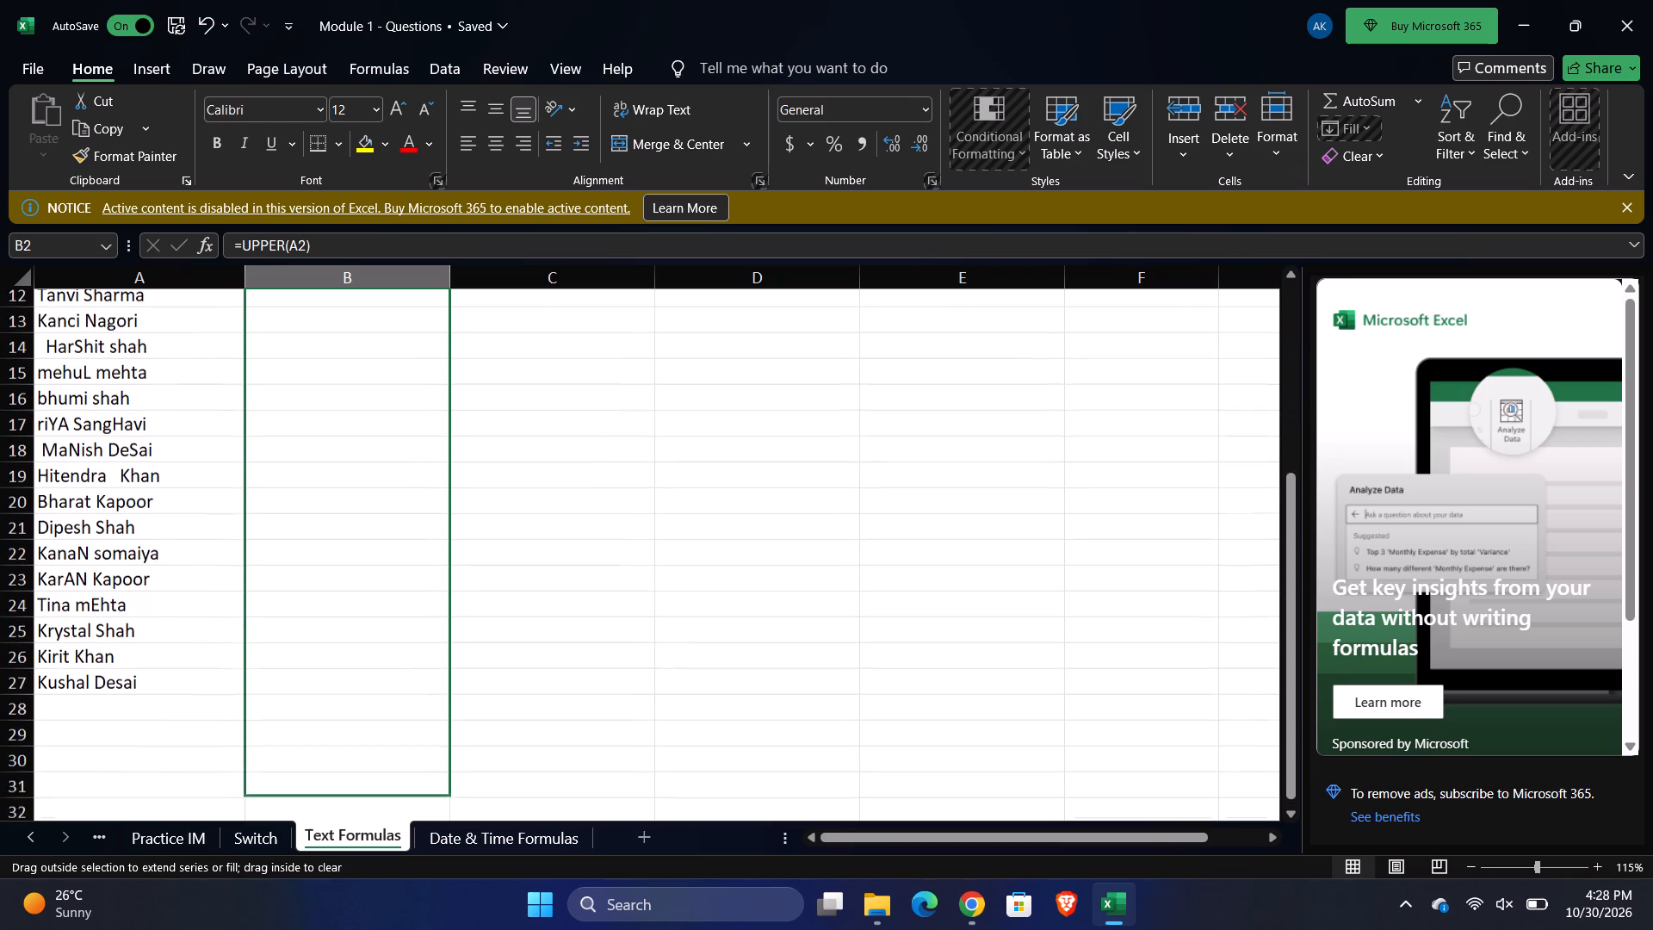
drag(362, 835, 351, 636)
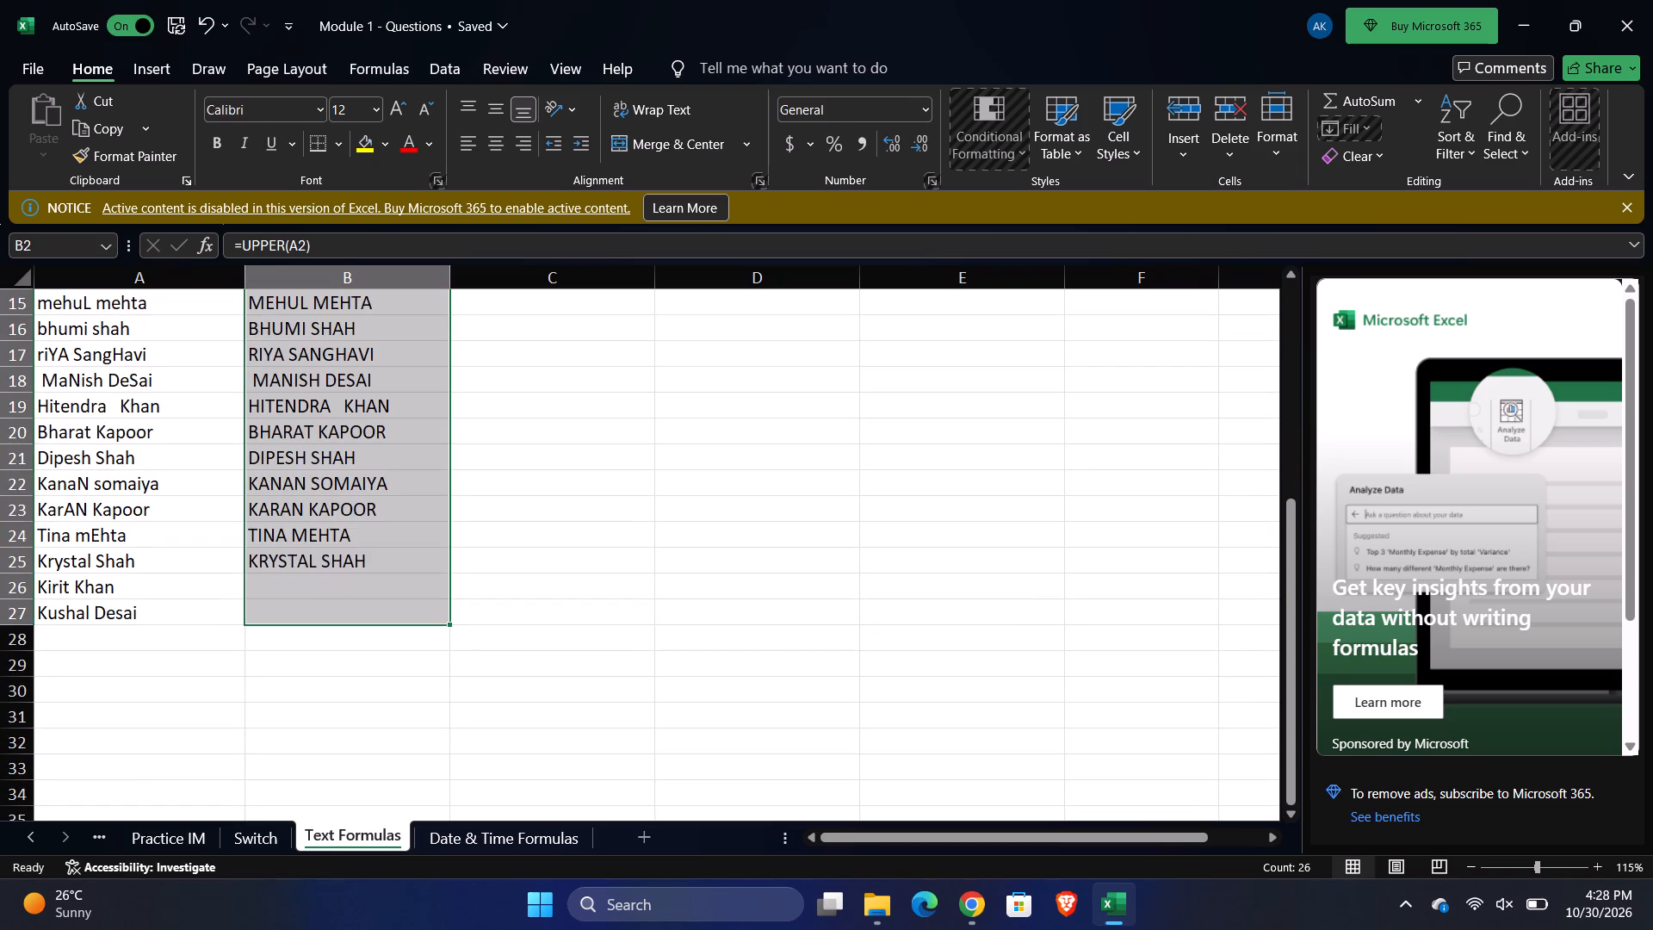
Fill the Lower Case formula from C2 down through C27.
scroll(597, 554, up, 4)
click(526, 342)
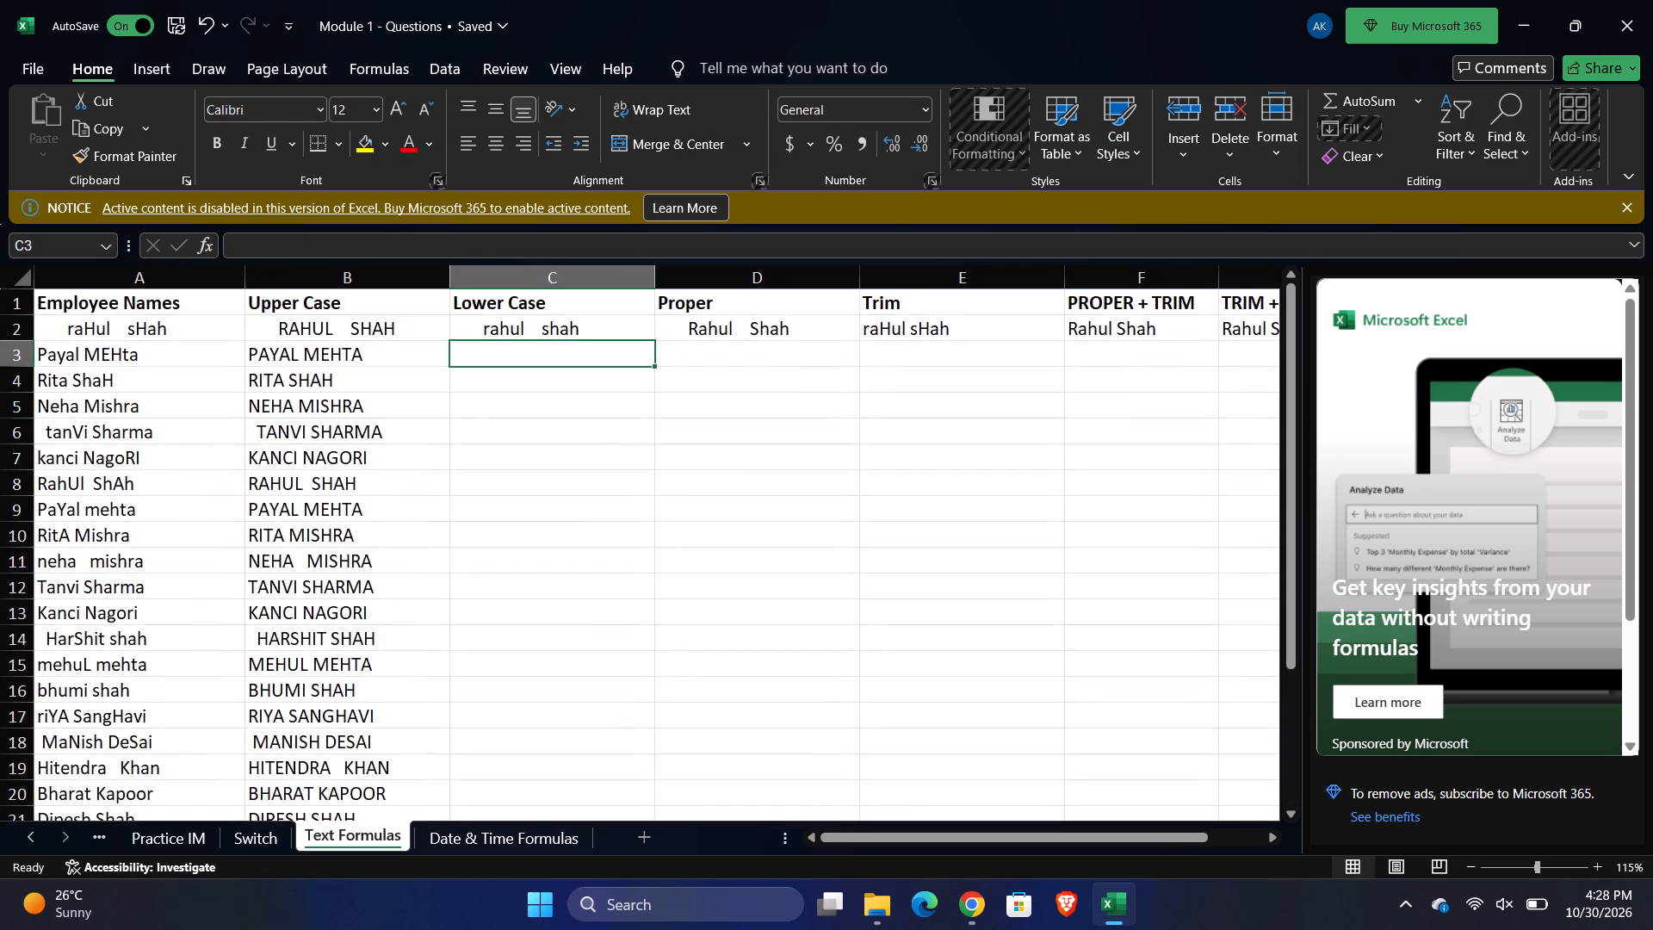
click(605, 331)
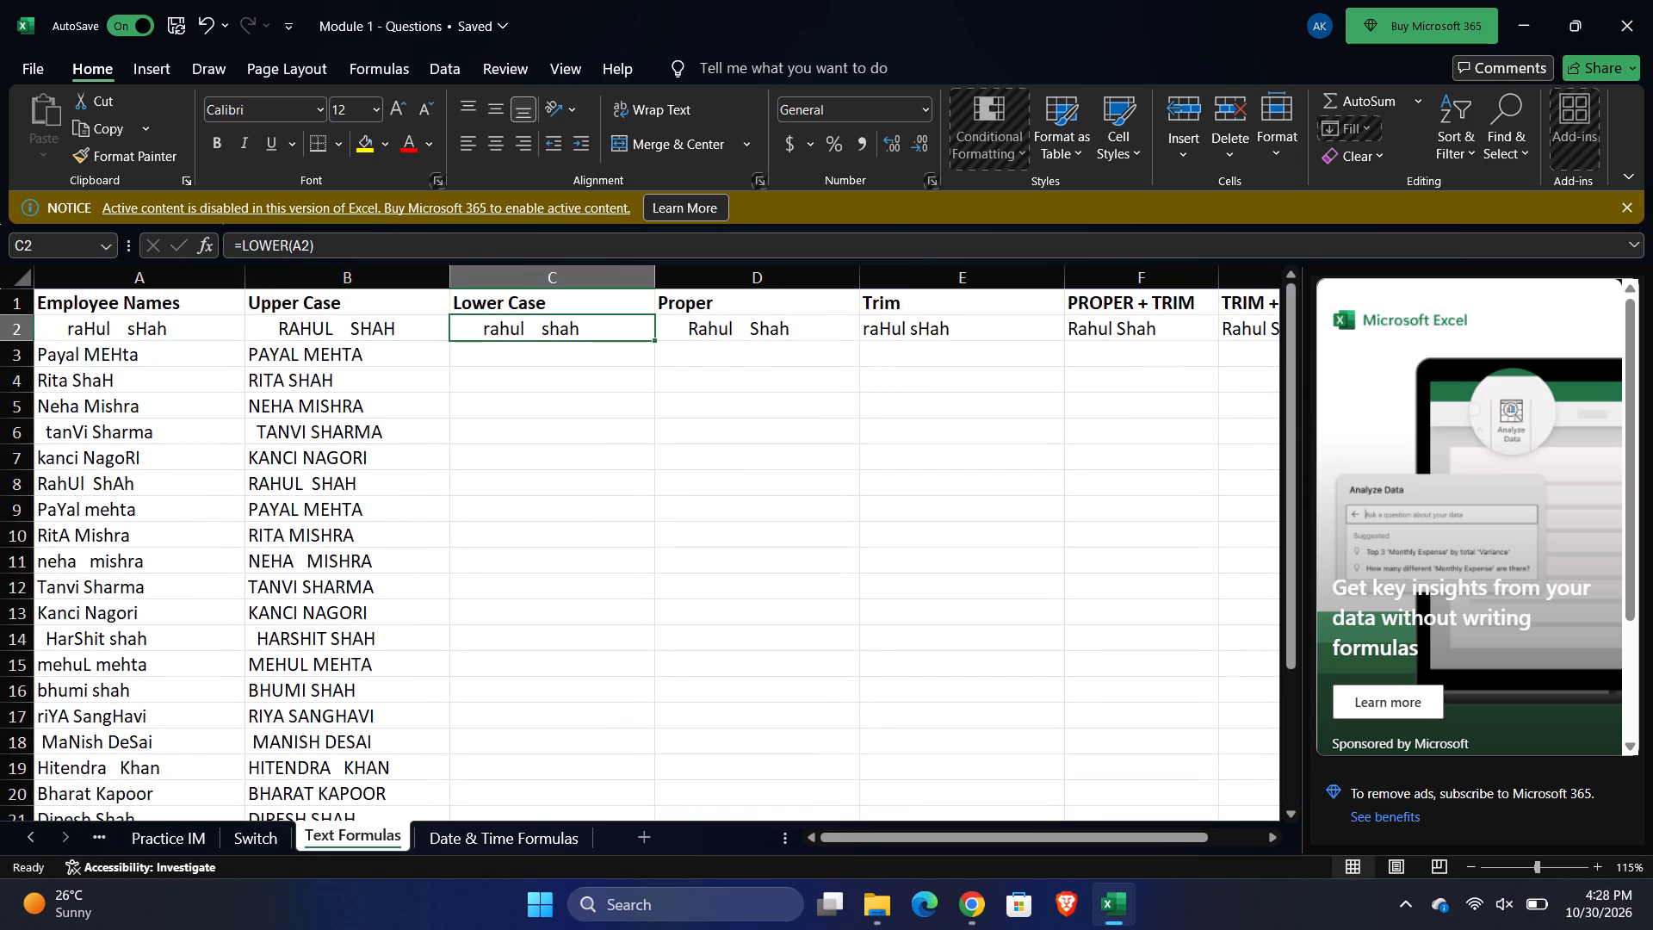
drag(654, 339, 622, 914)
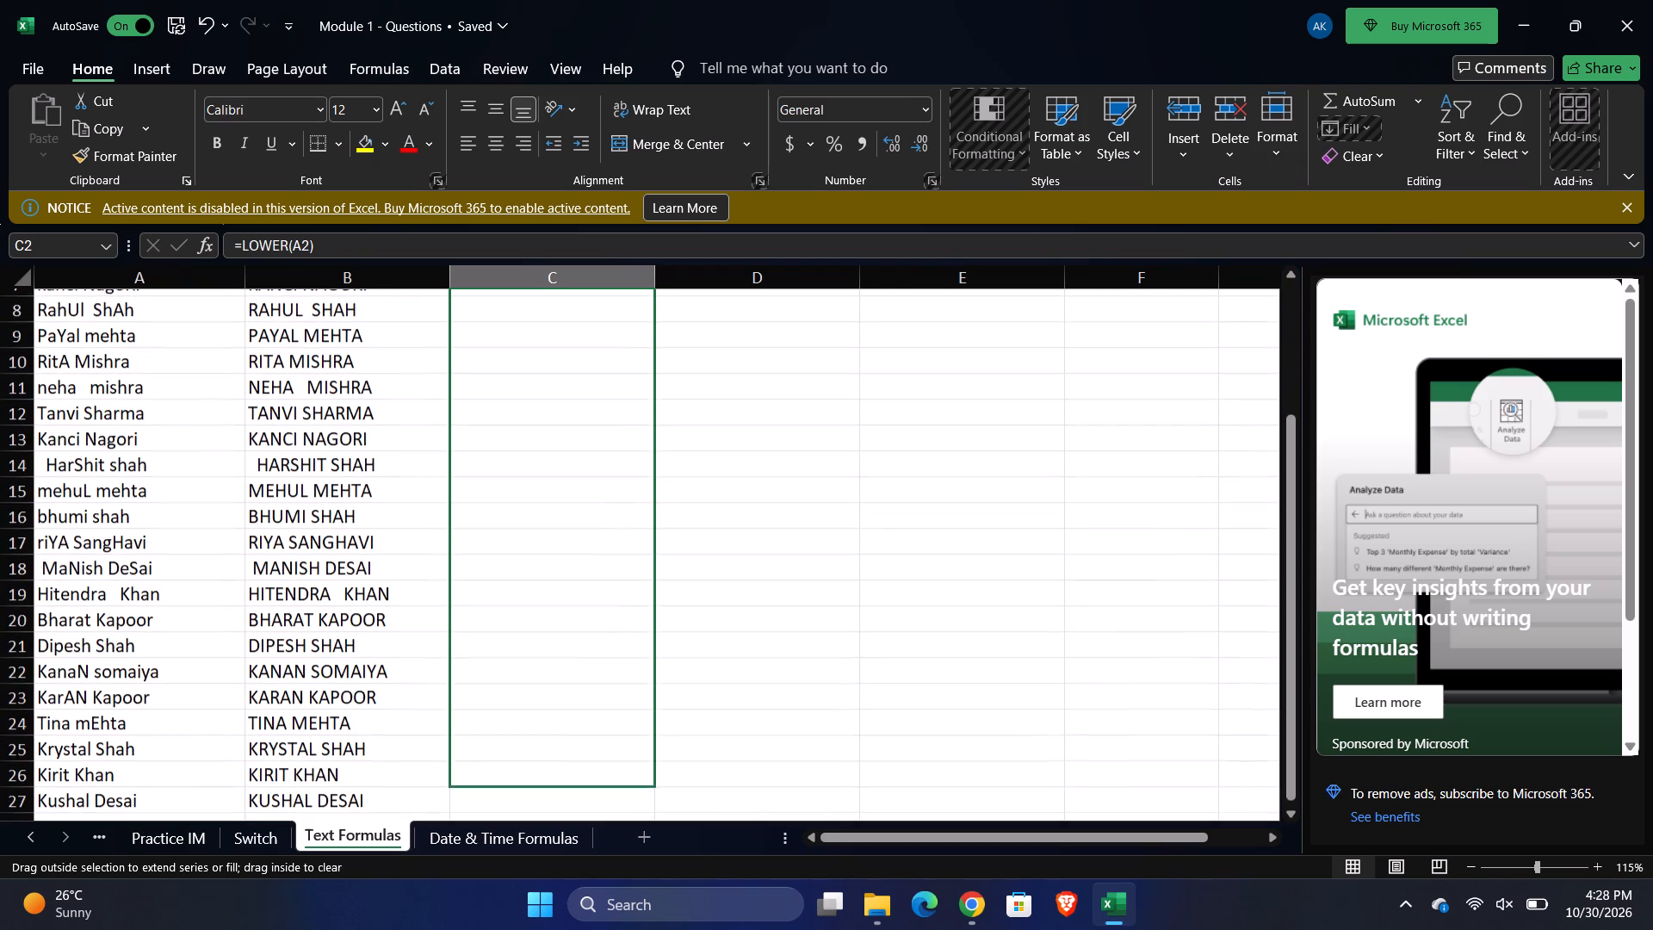
drag(622, 914, 620, 929)
Fill the Proper formula from D2 down through D27, returning to work once the interrupting sponsored video ends.
scroll(876, 648, up, 4)
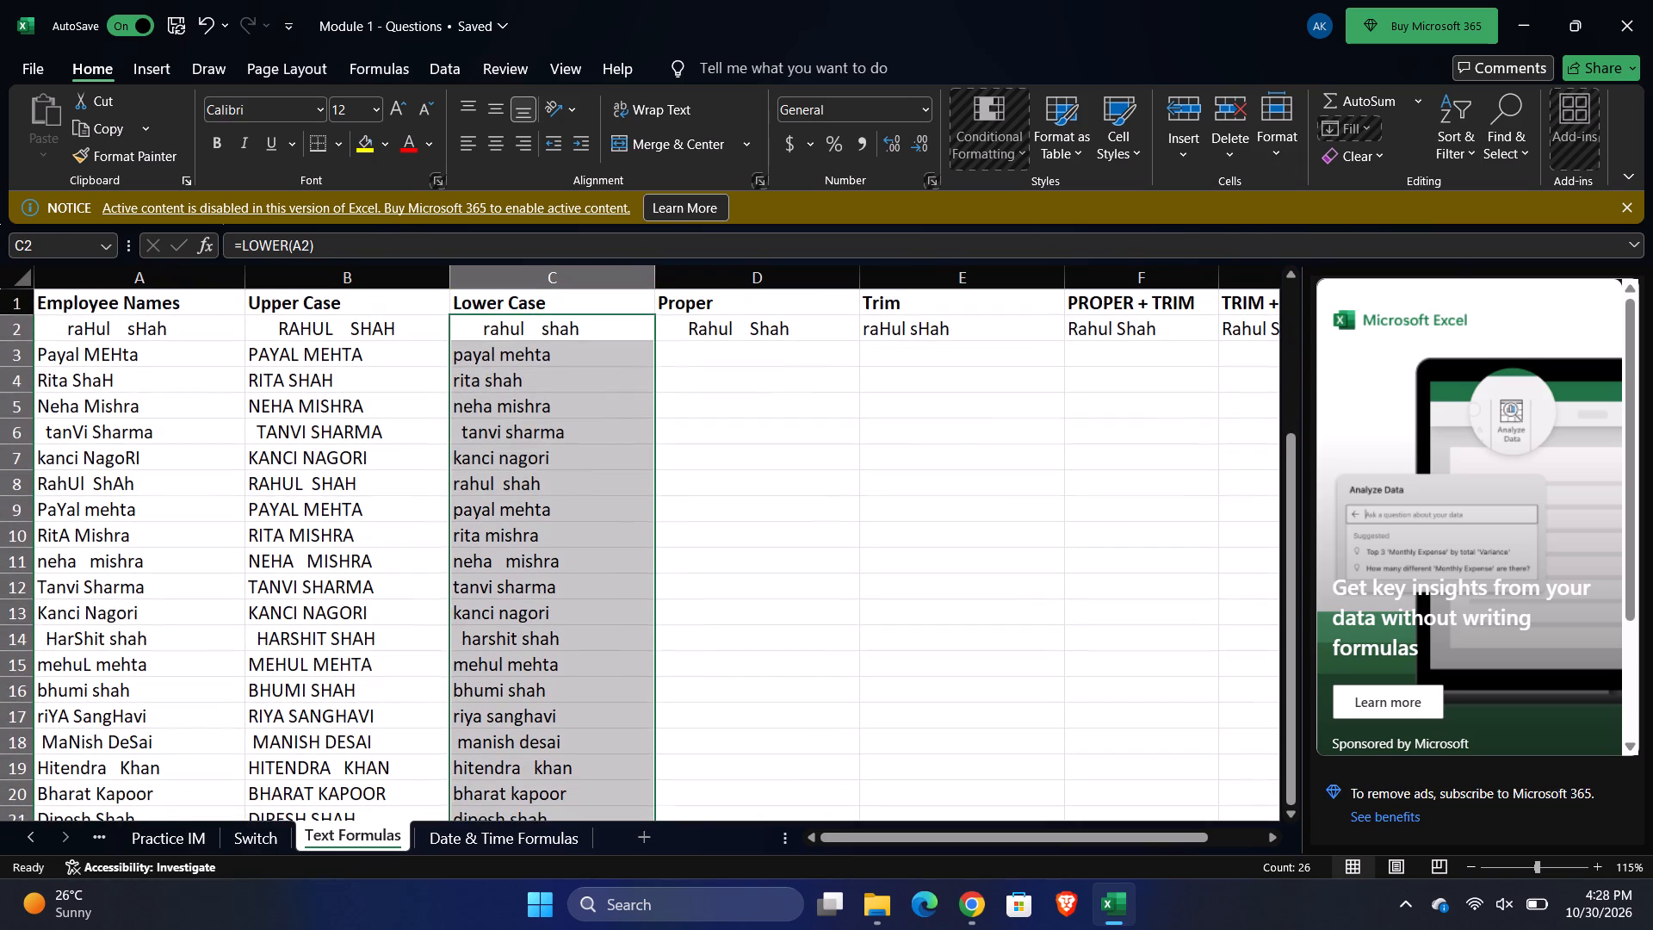
click(759, 328)
drag(857, 339, 817, 861)
click(817, 861)
scroll(829, 735, down, 1)
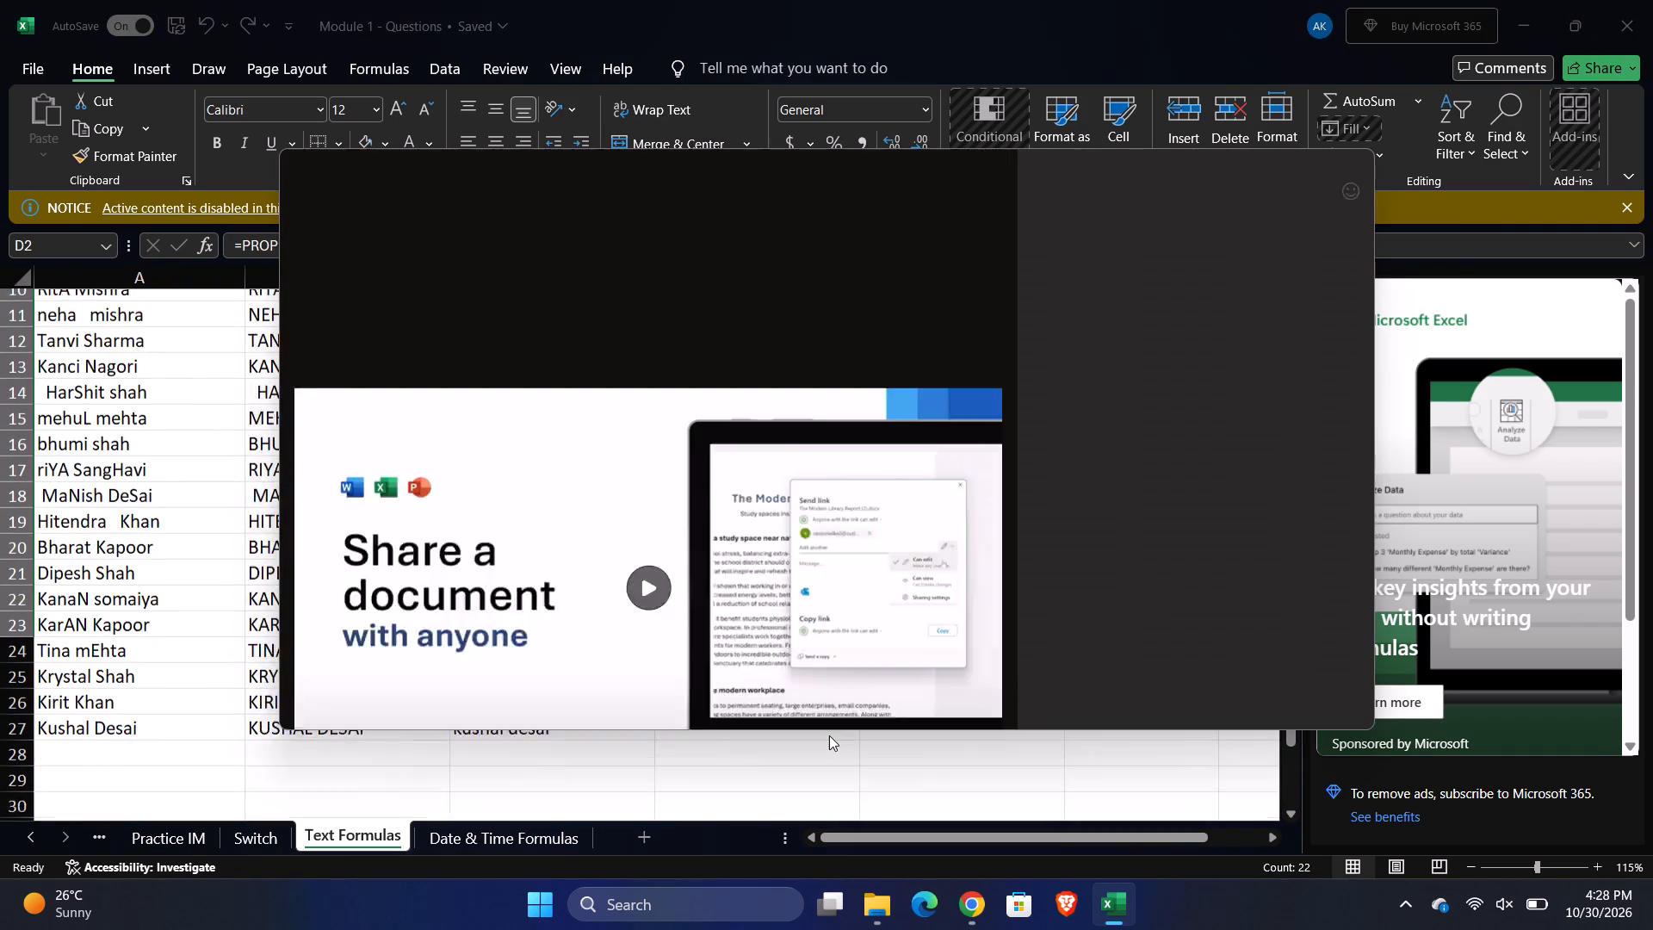
scroll(829, 735, down, 1)
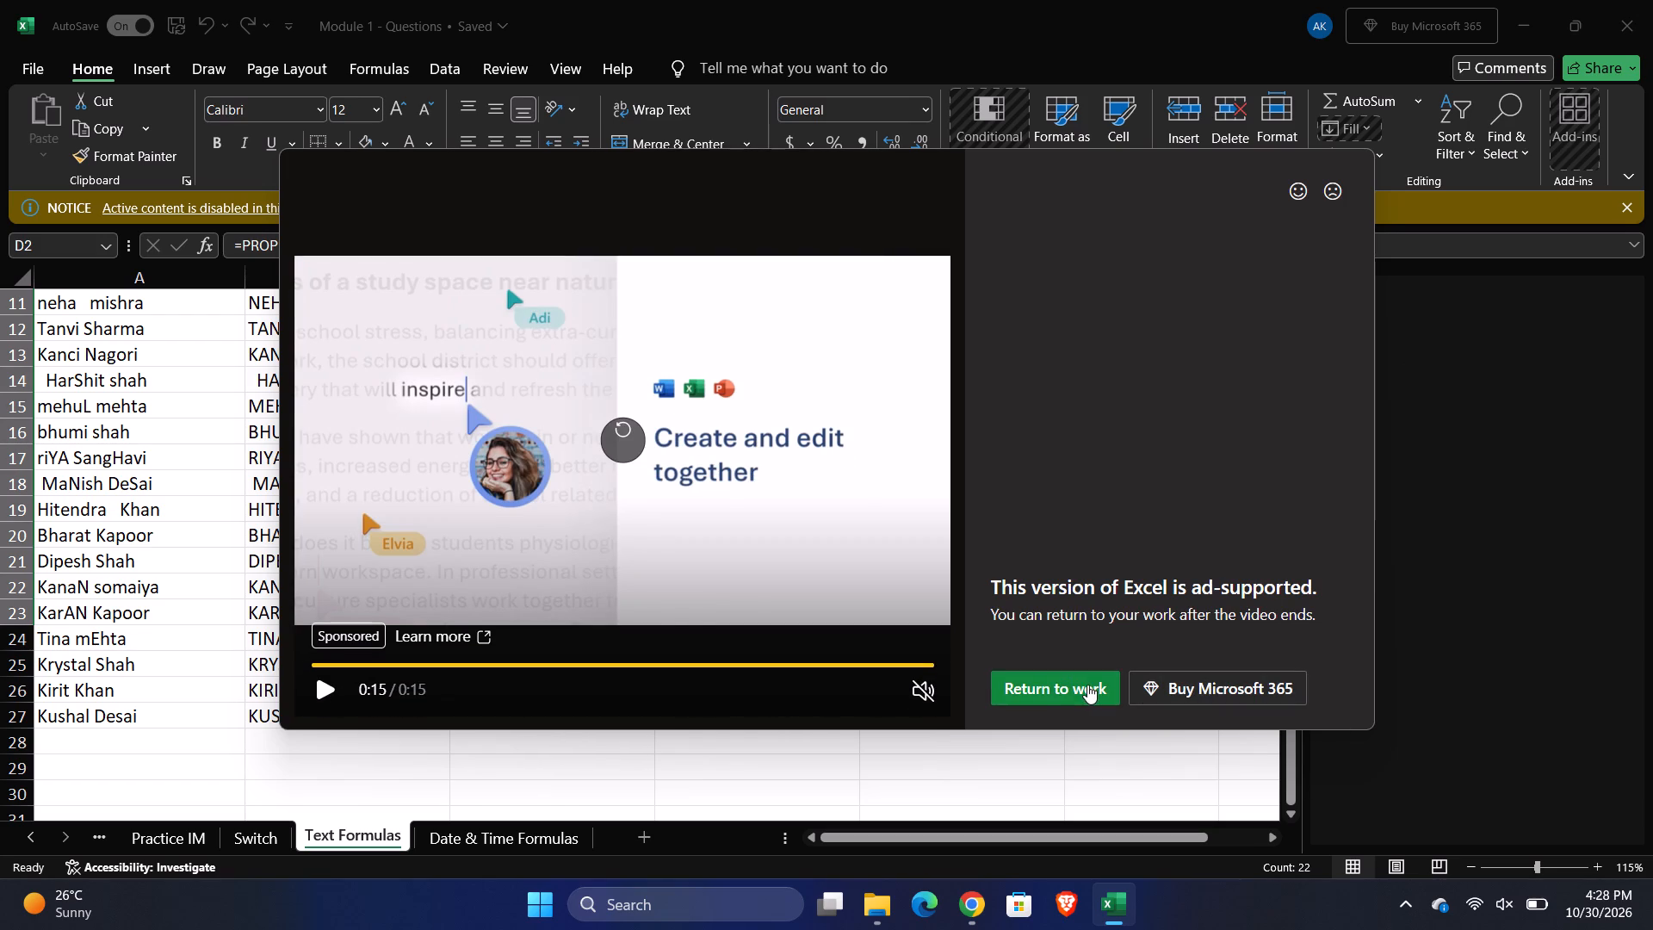
click(1087, 685)
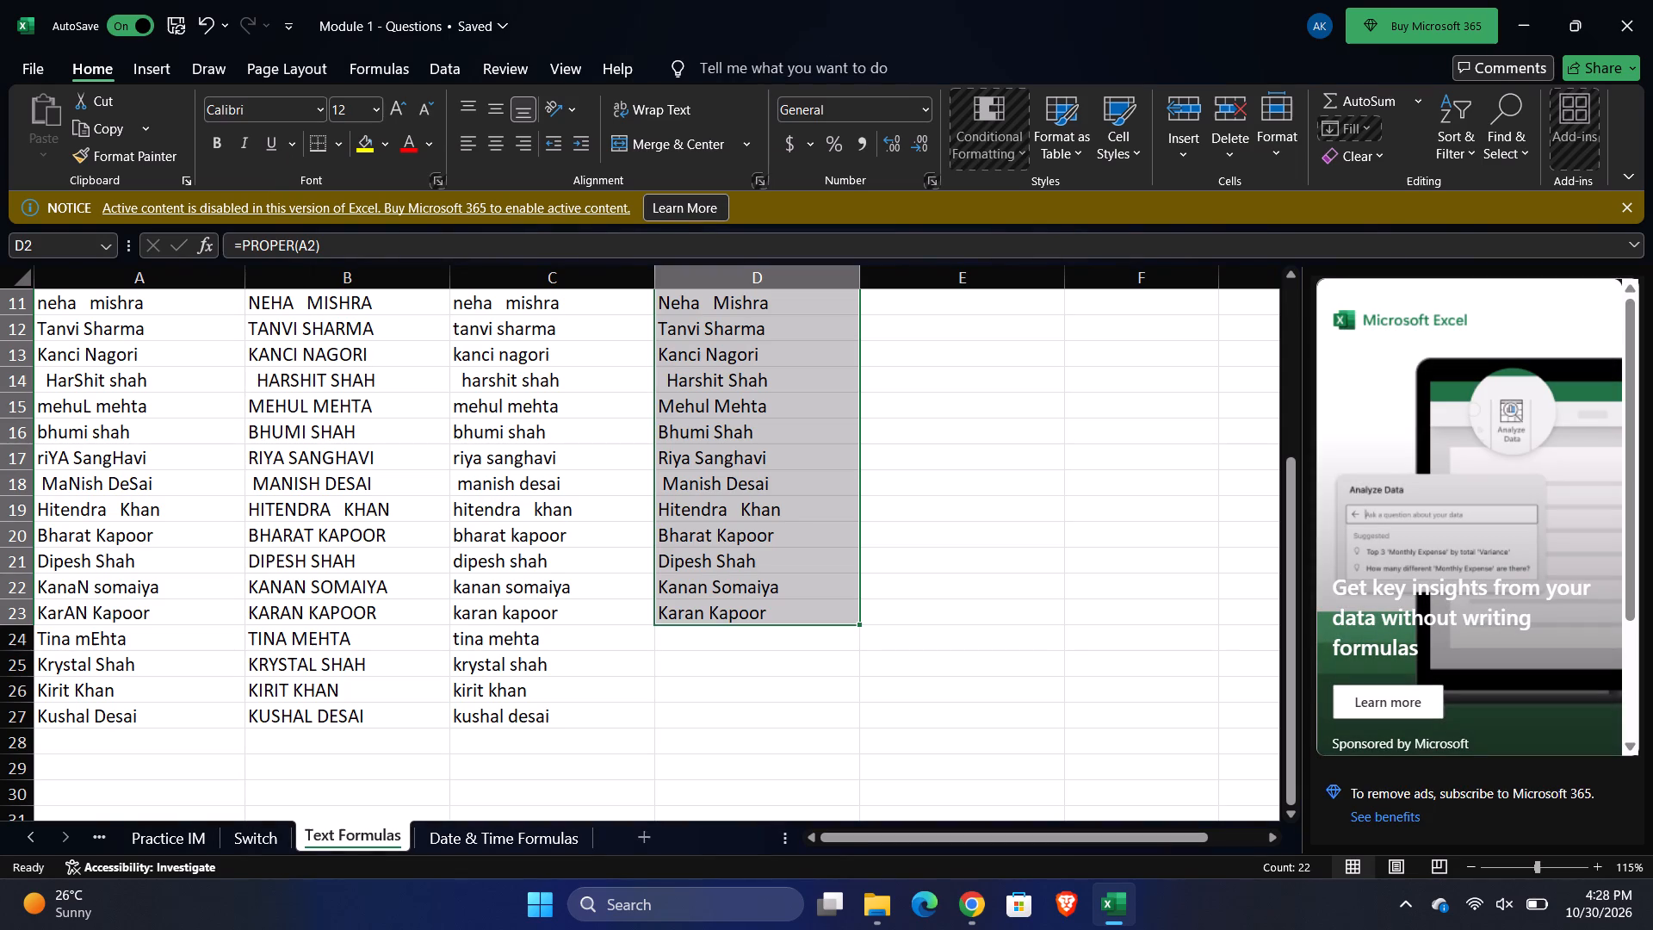
drag(859, 623, 833, 728)
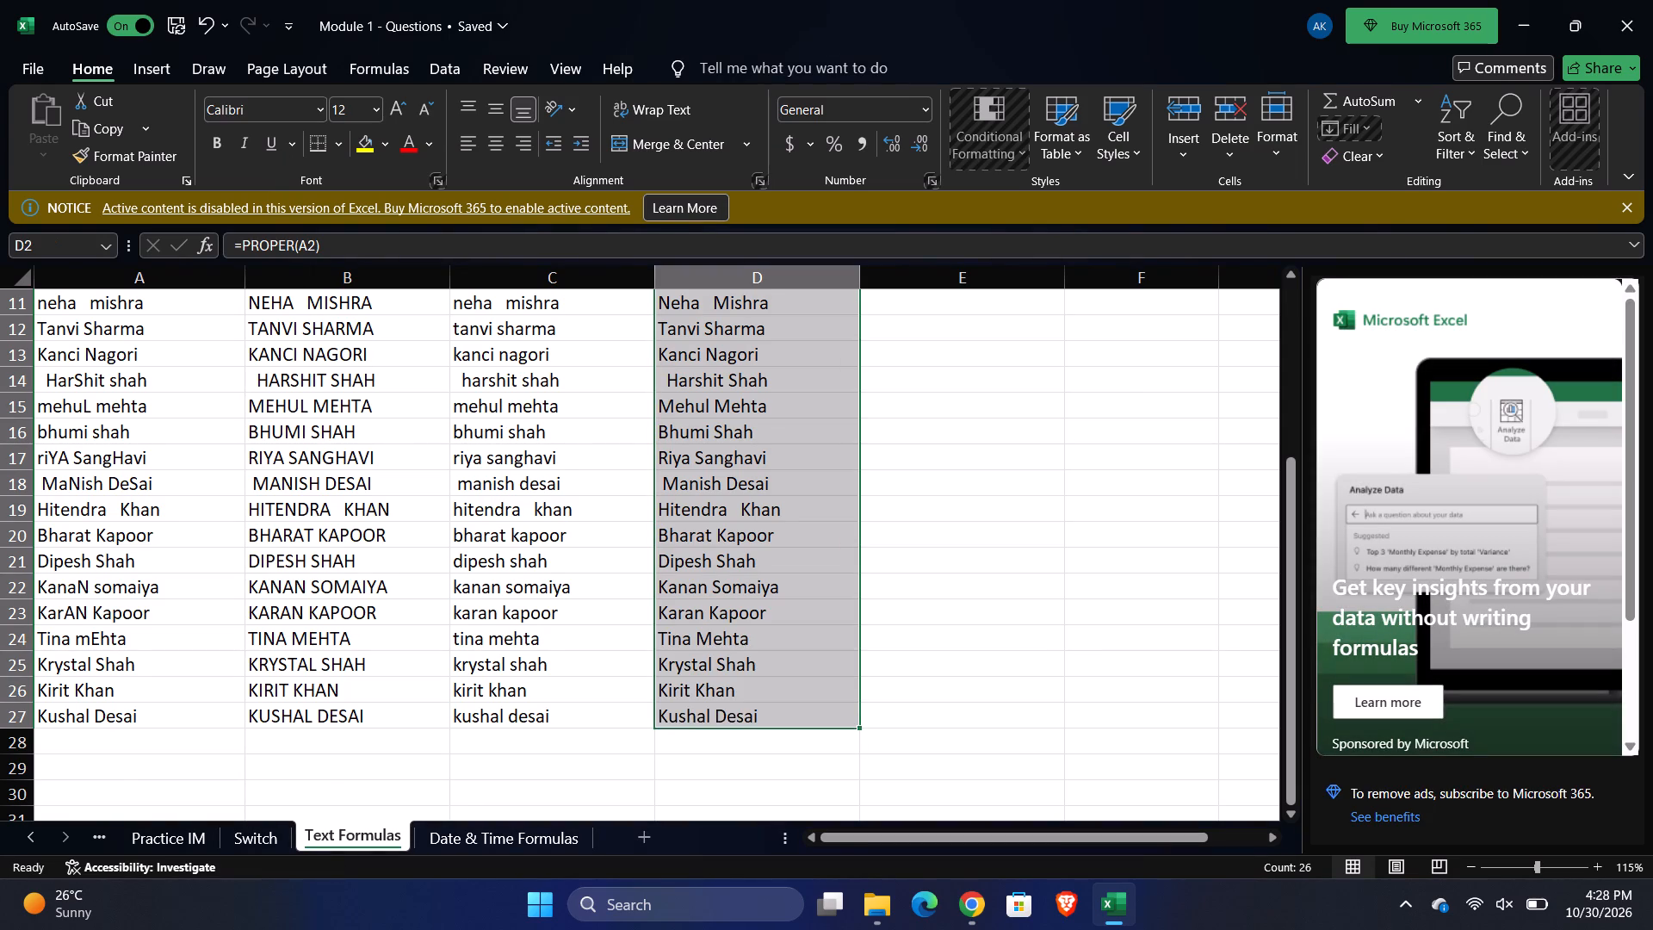
Fill the Trim formula from E2 down through E27.
scroll(957, 596, up, 8)
click(913, 337)
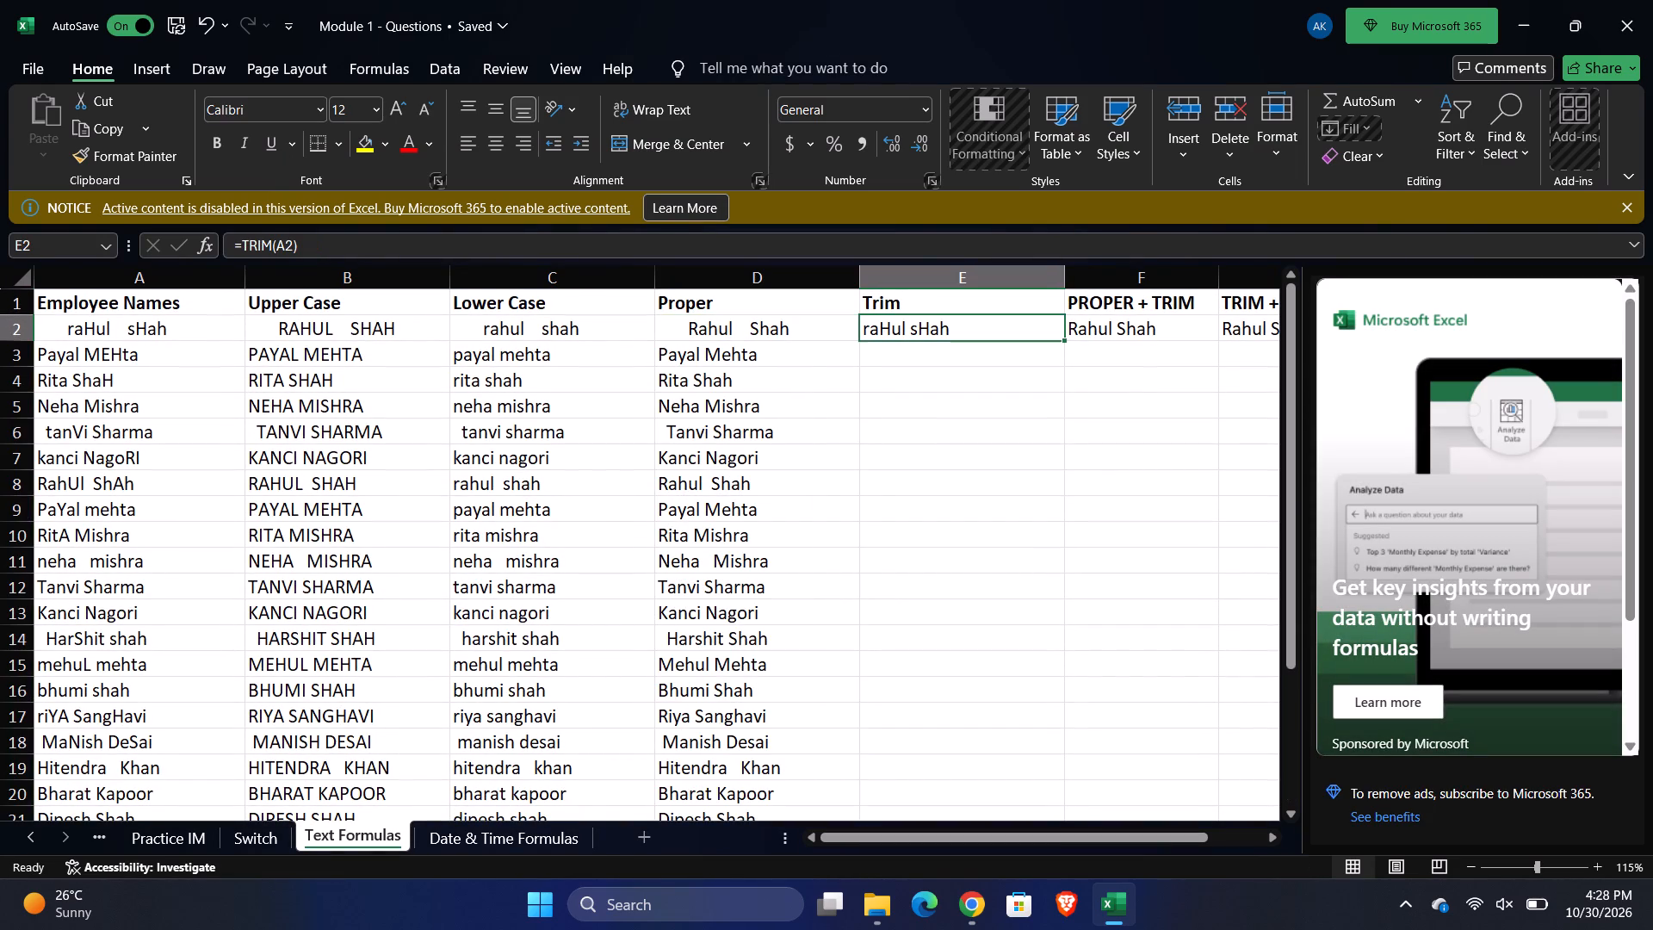
drag(1064, 339, 1046, 735)
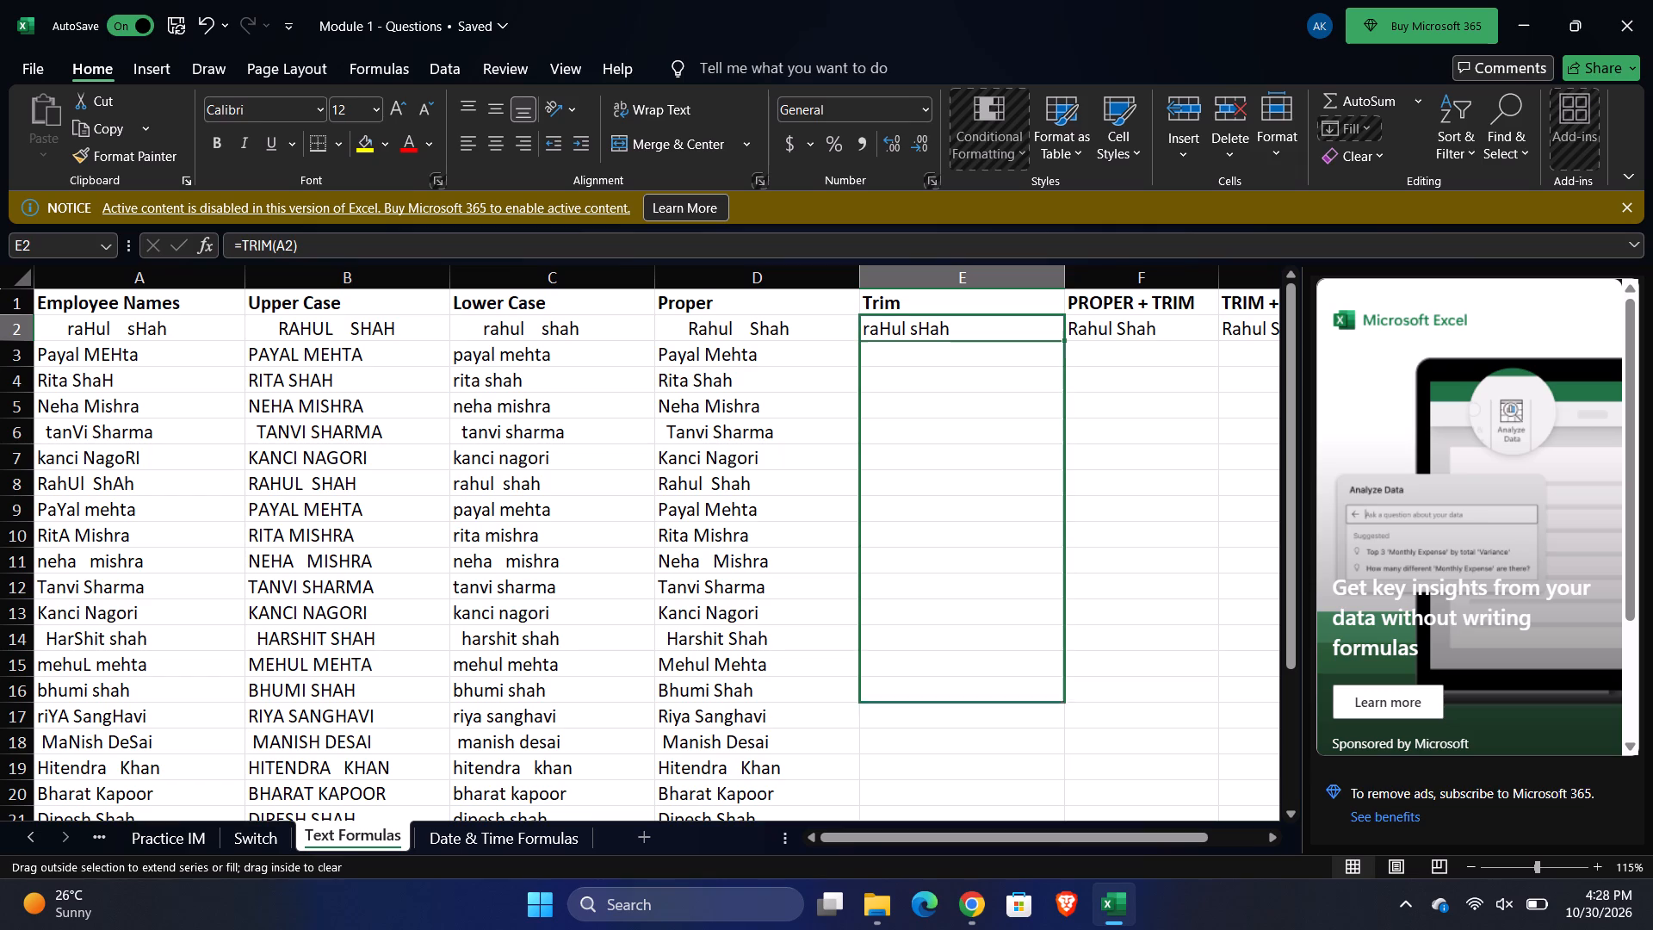
drag(1046, 735, 1039, 896)
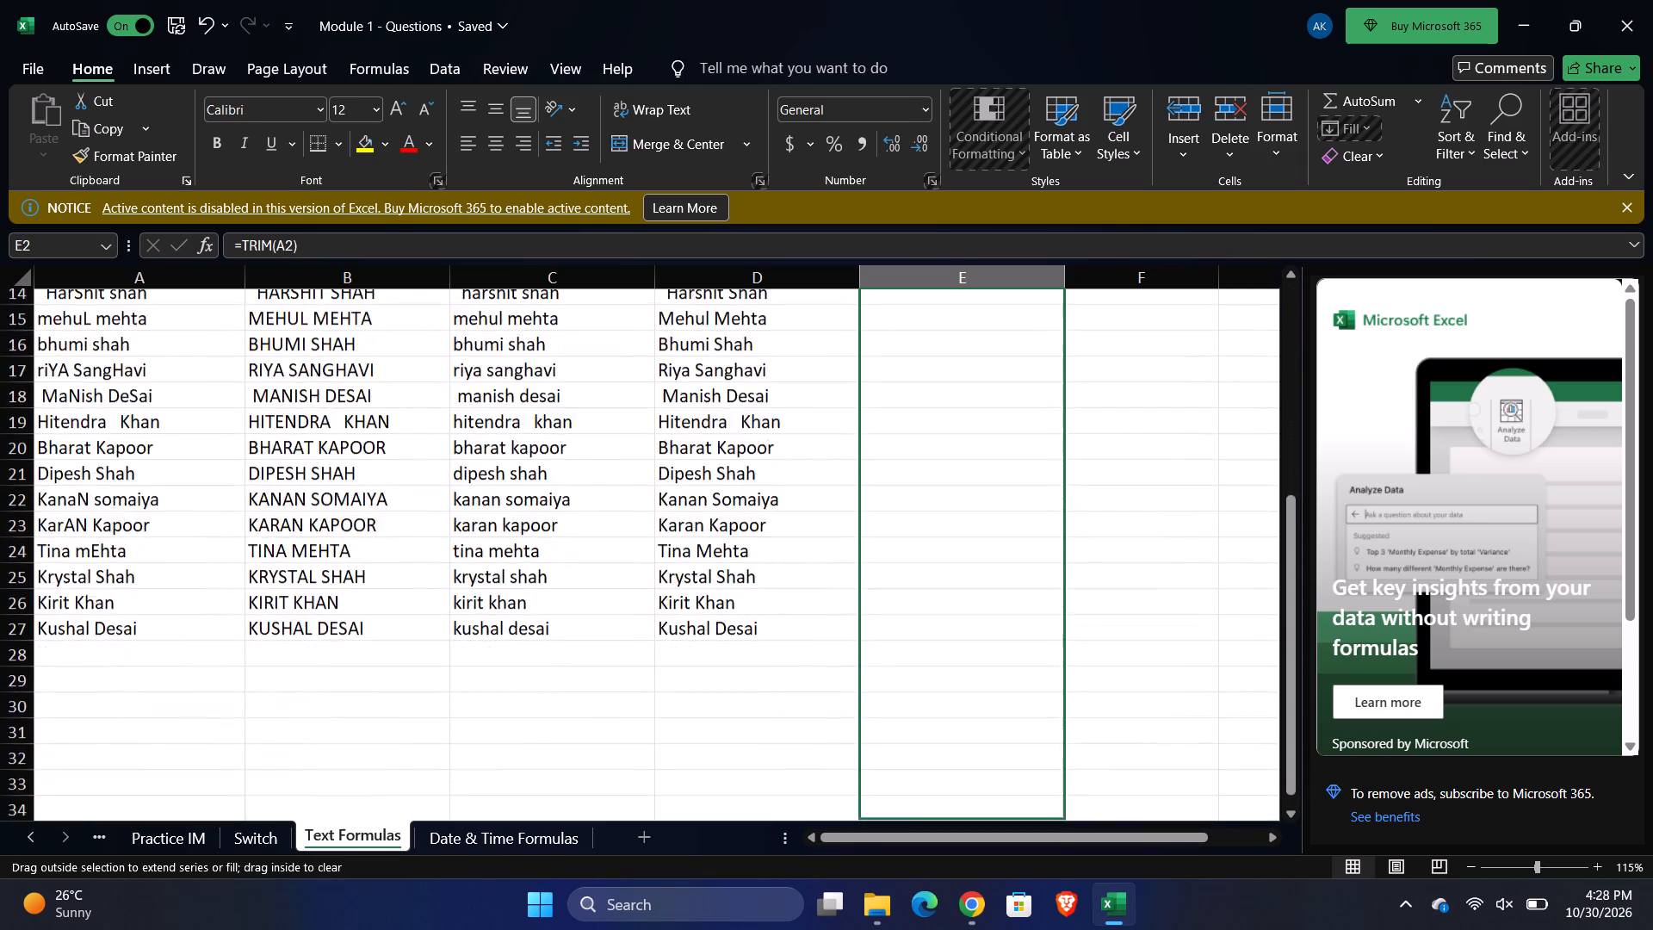
drag(1039, 896, 932, 283)
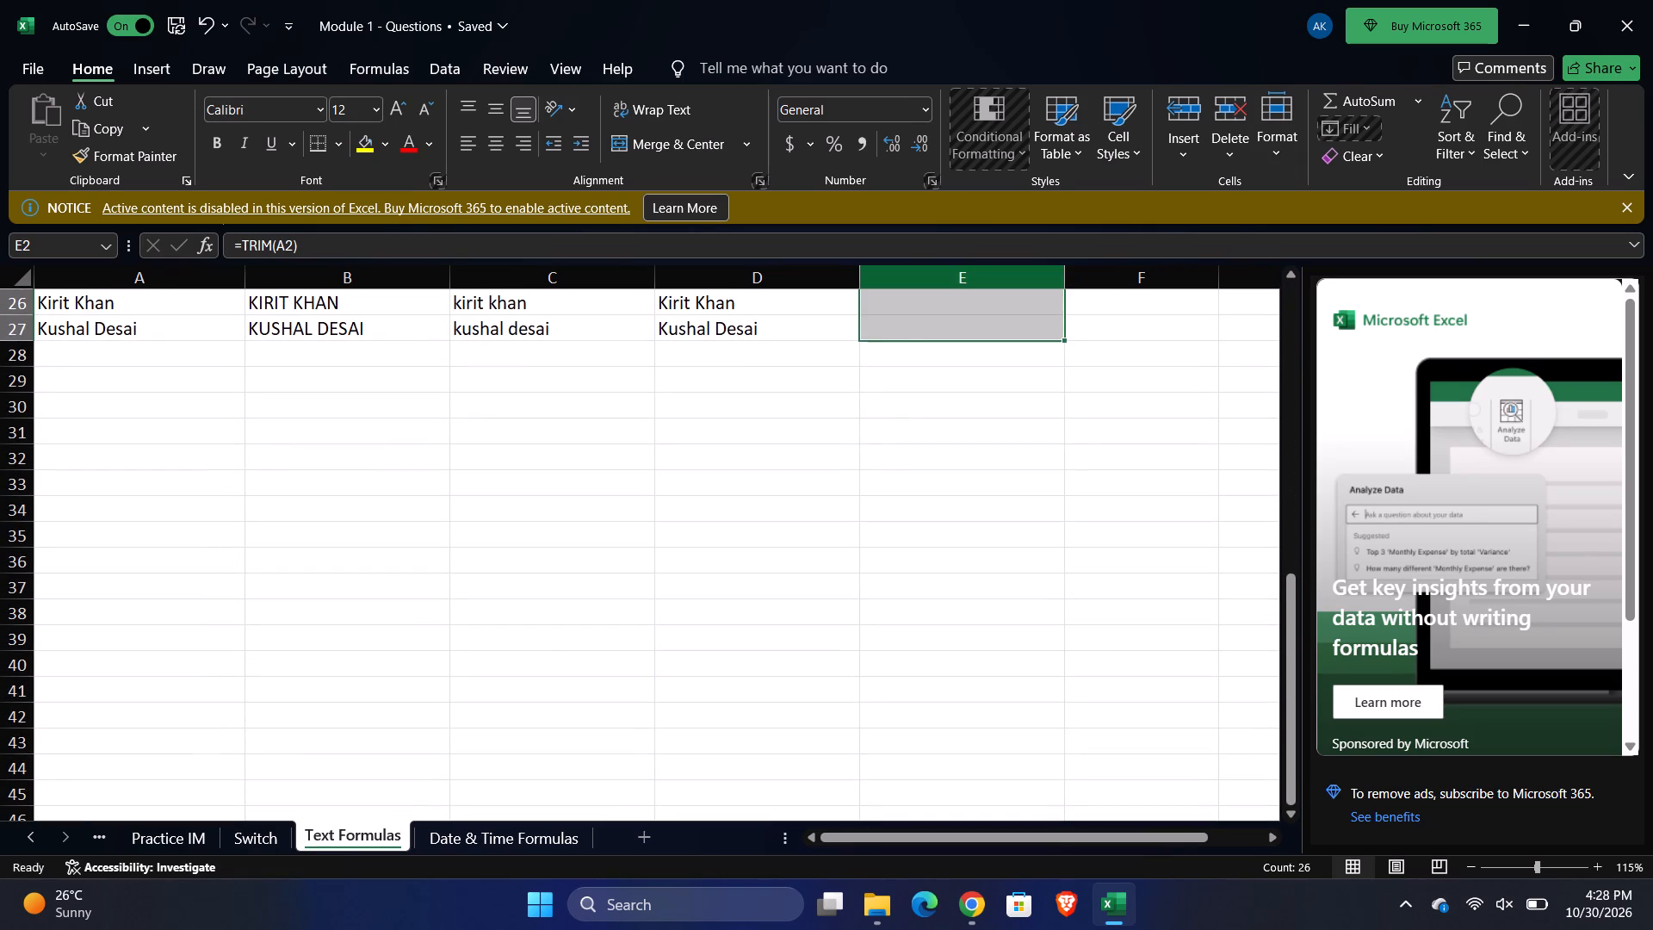
Fill the PROPER + TRIM formula from F2 down through F28.
scroll(951, 477, up, 9)
click(1117, 328)
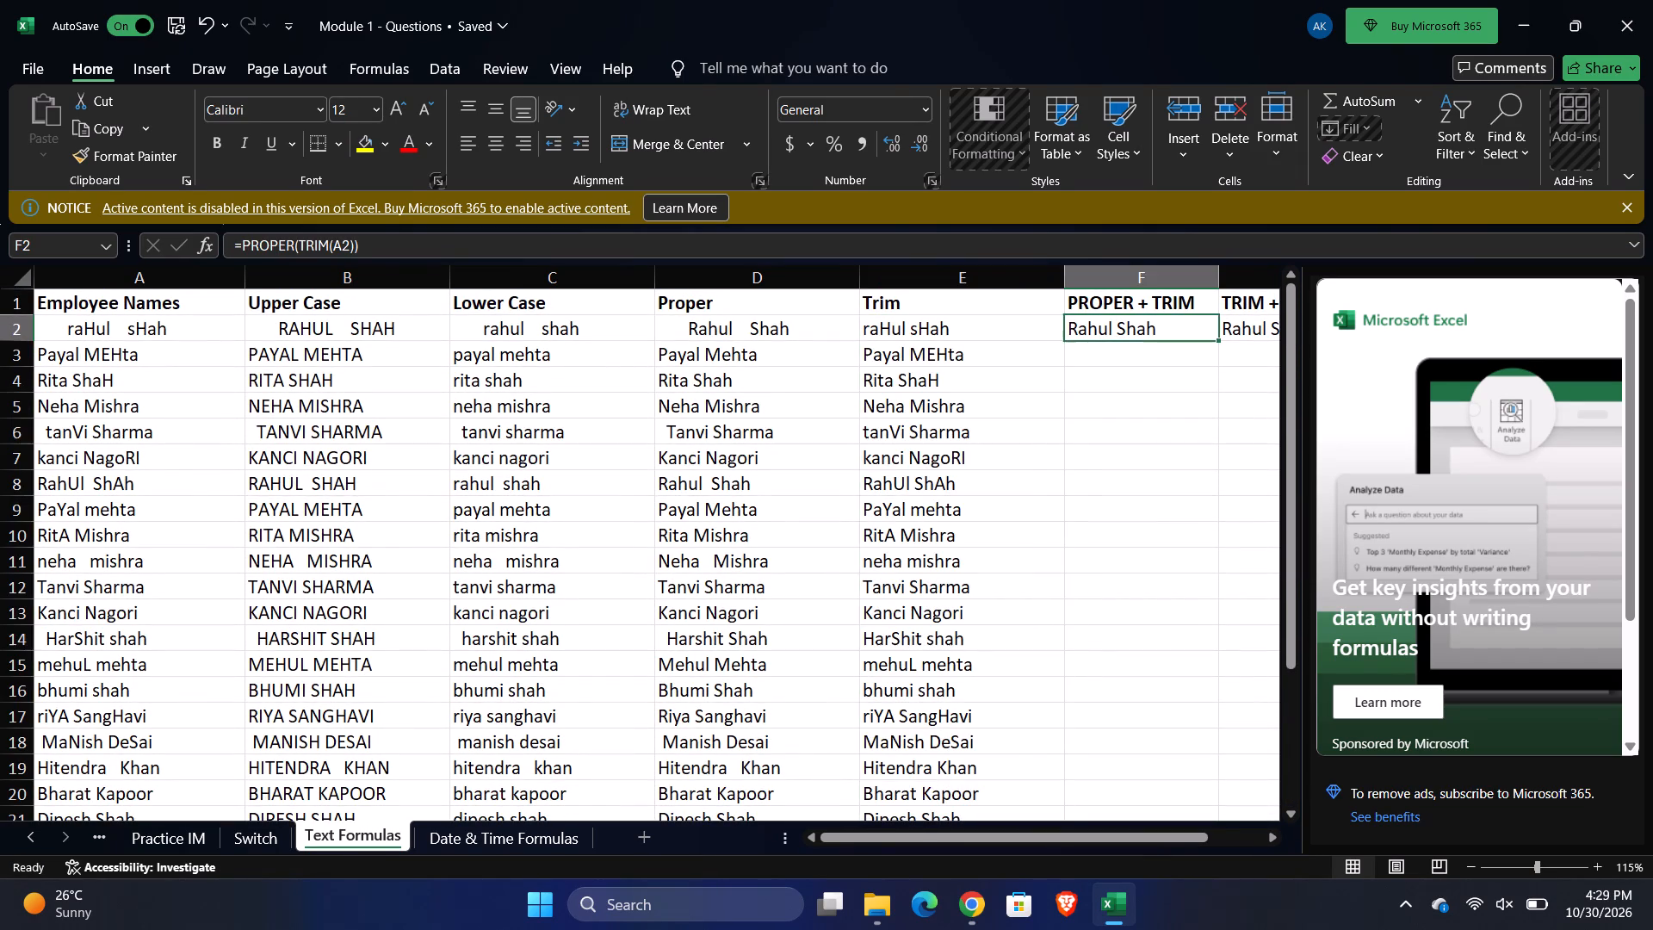
drag(1218, 339, 1241, 871)
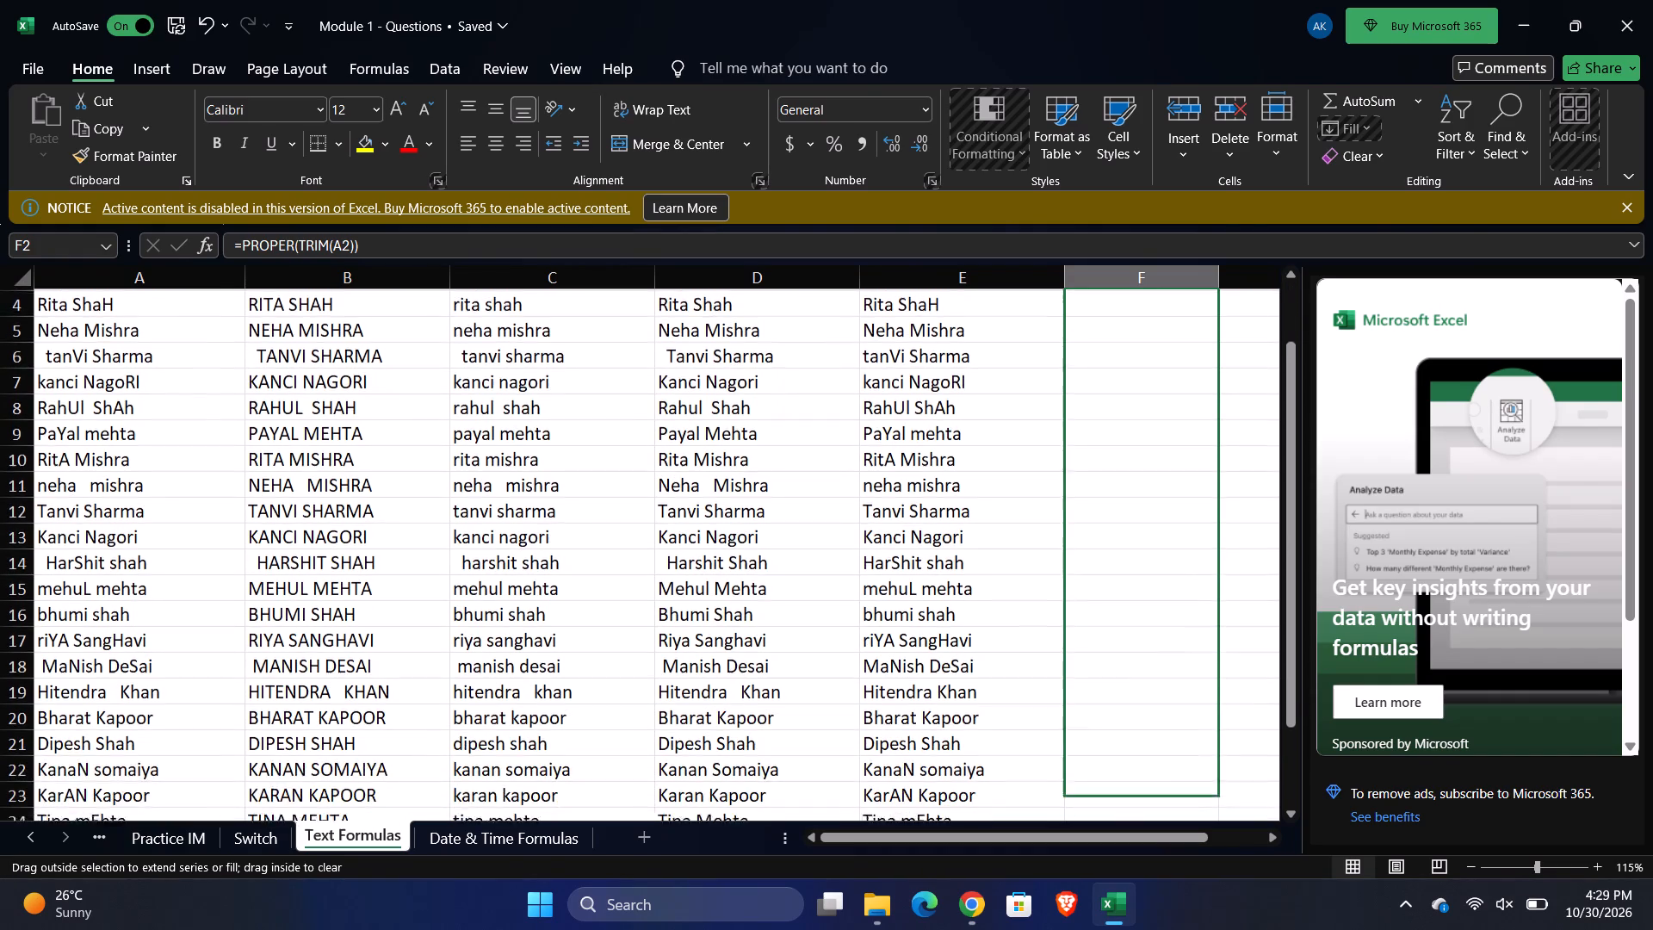
drag(1241, 871, 1237, 902)
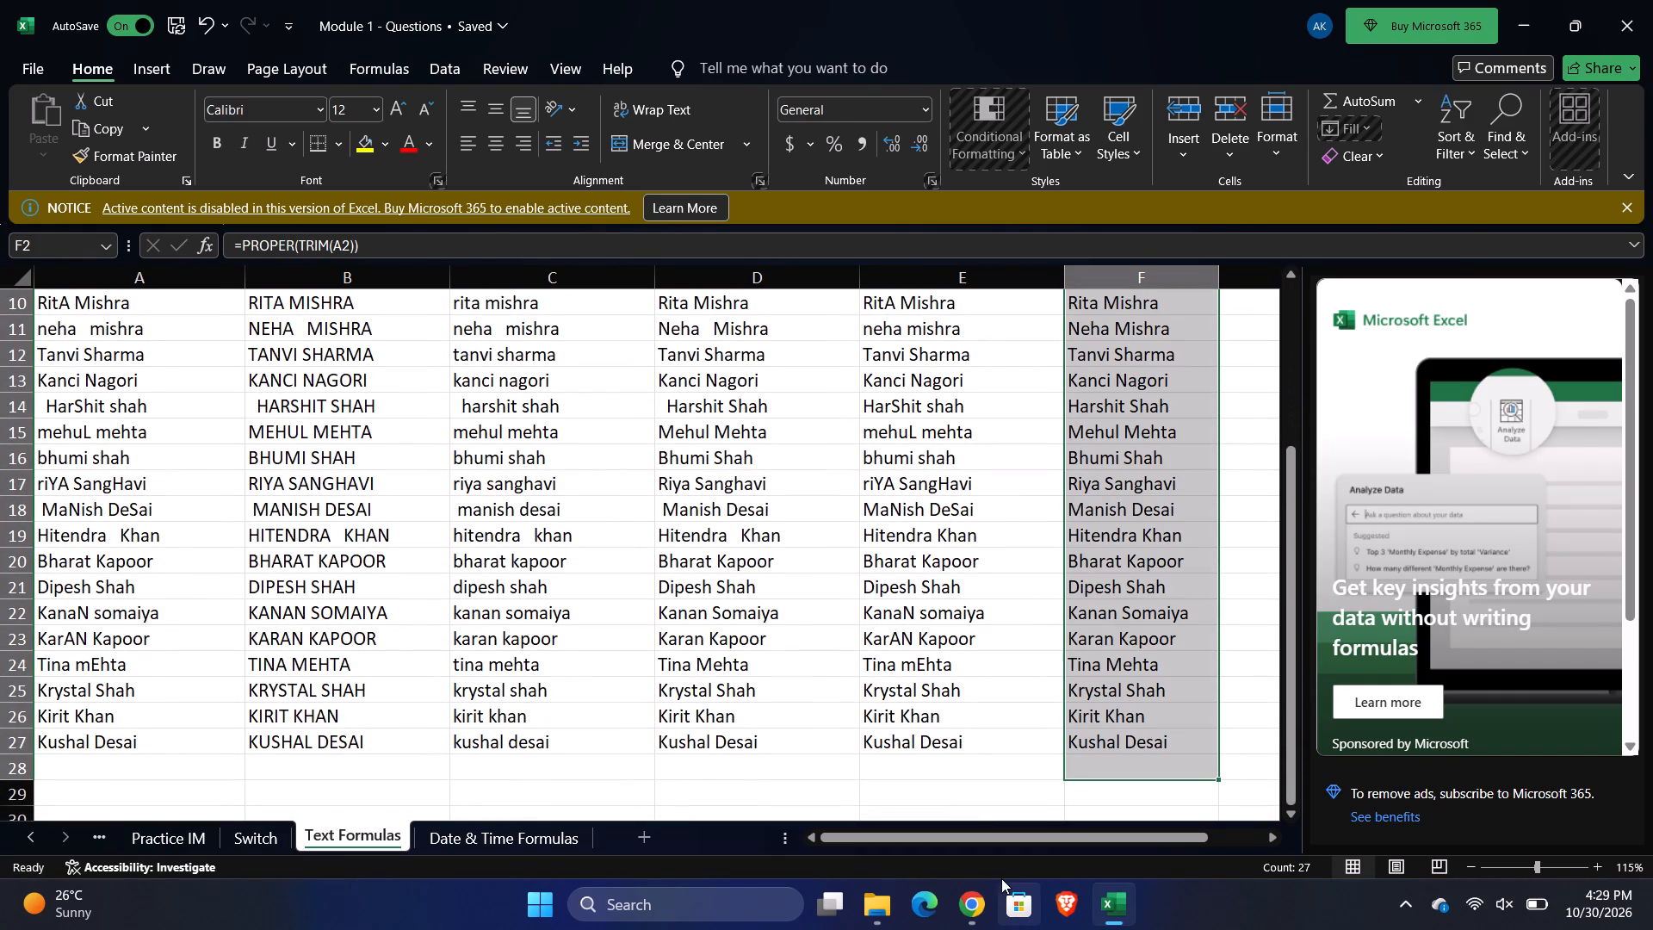
Fill the TRIM + PROPER formula from G2 down through G27.
scroll(1126, 652, left, 2)
scroll(1126, 652, up, 5)
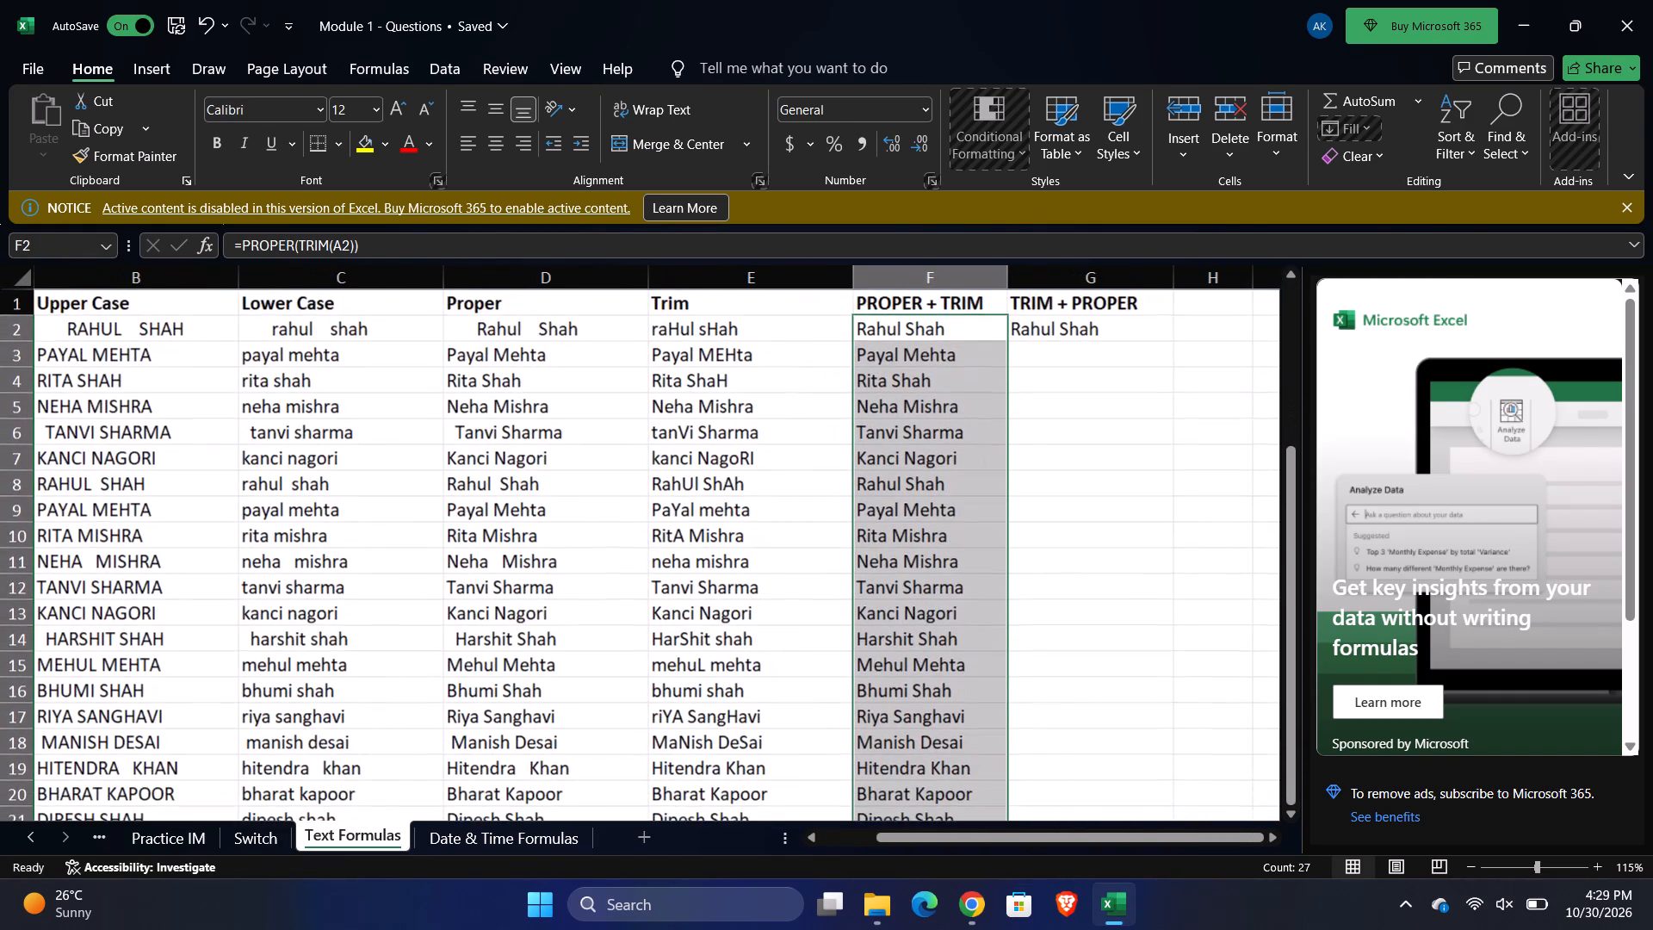
click(1066, 335)
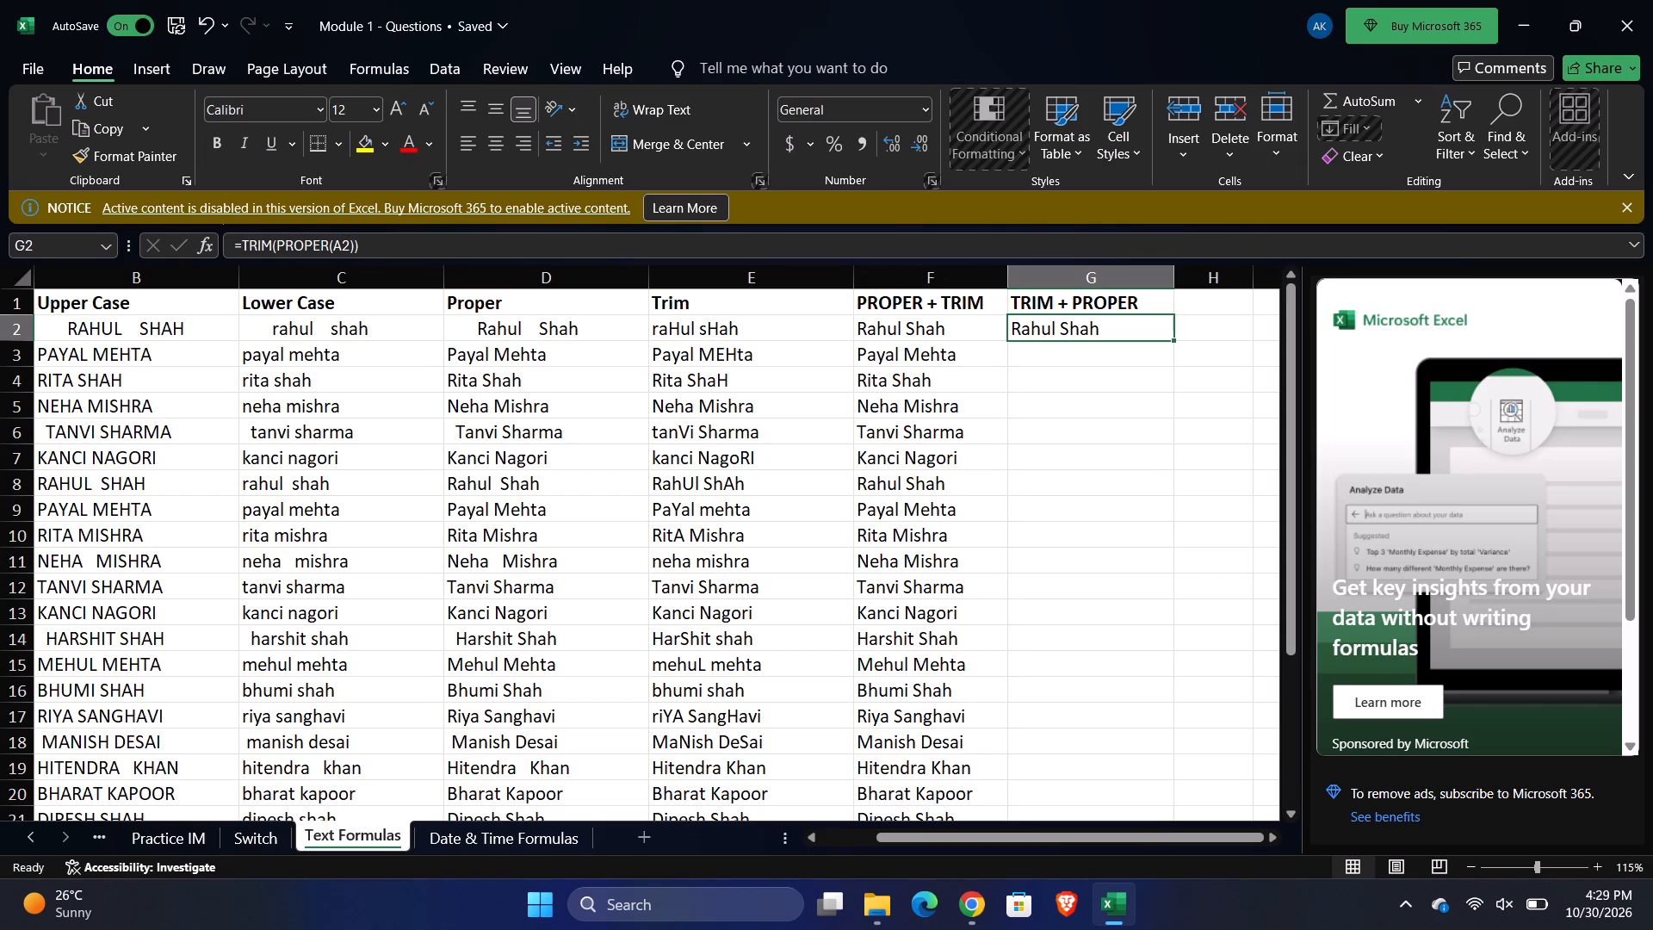
drag(1172, 341, 1179, 828)
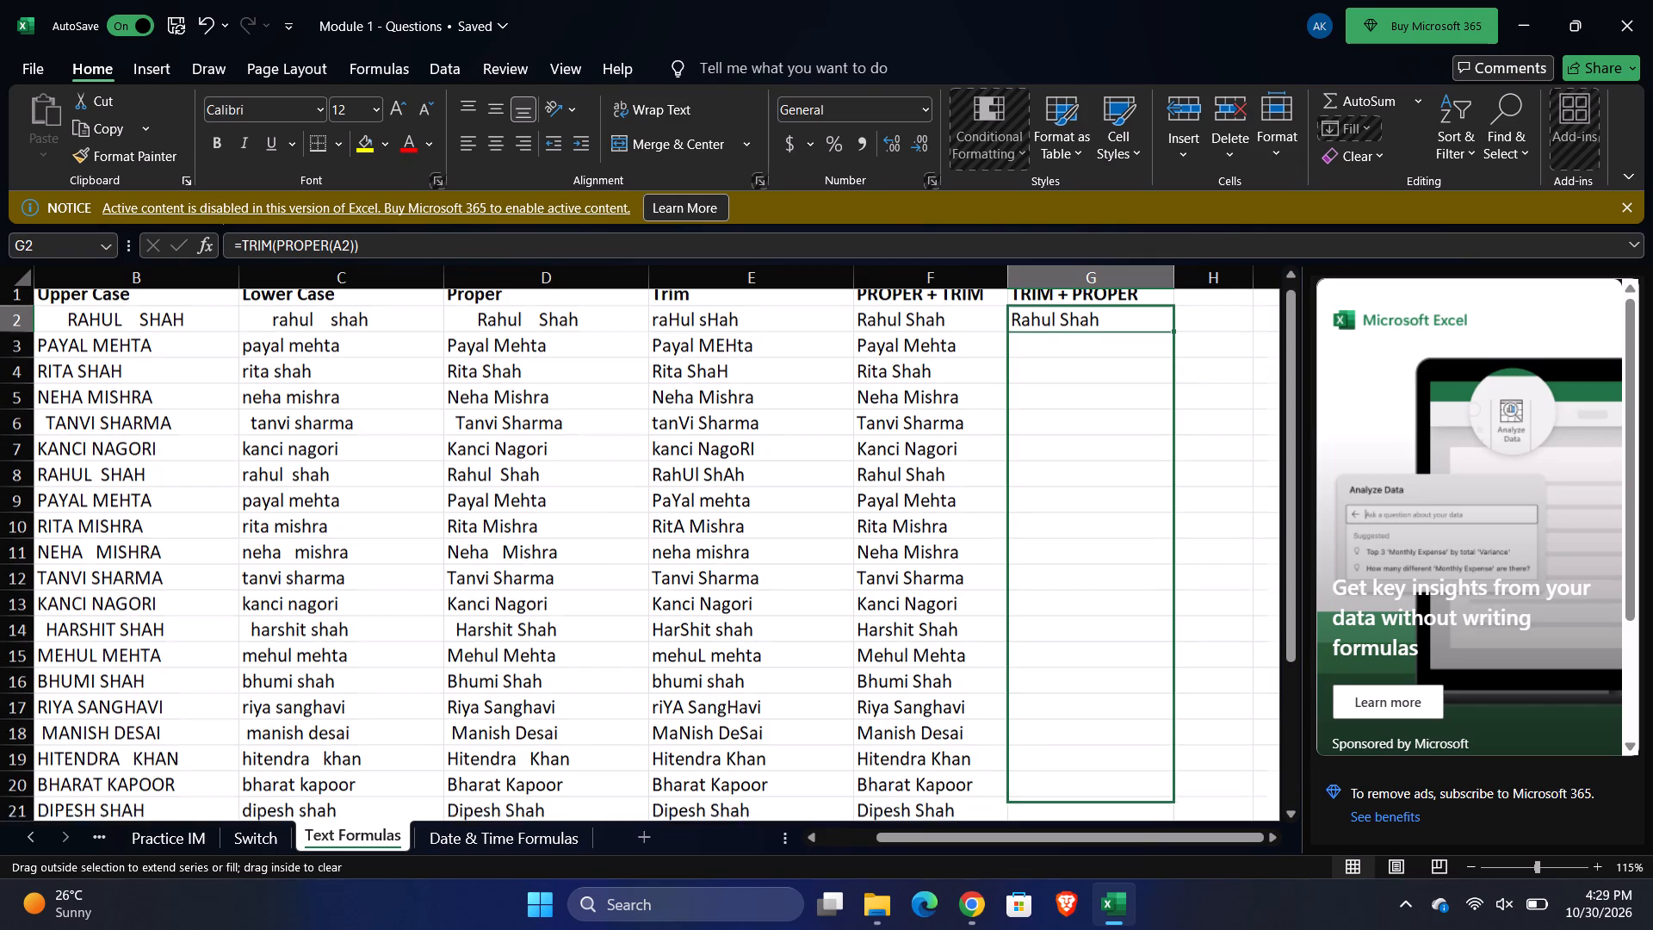
drag(1179, 828, 1138, 739)
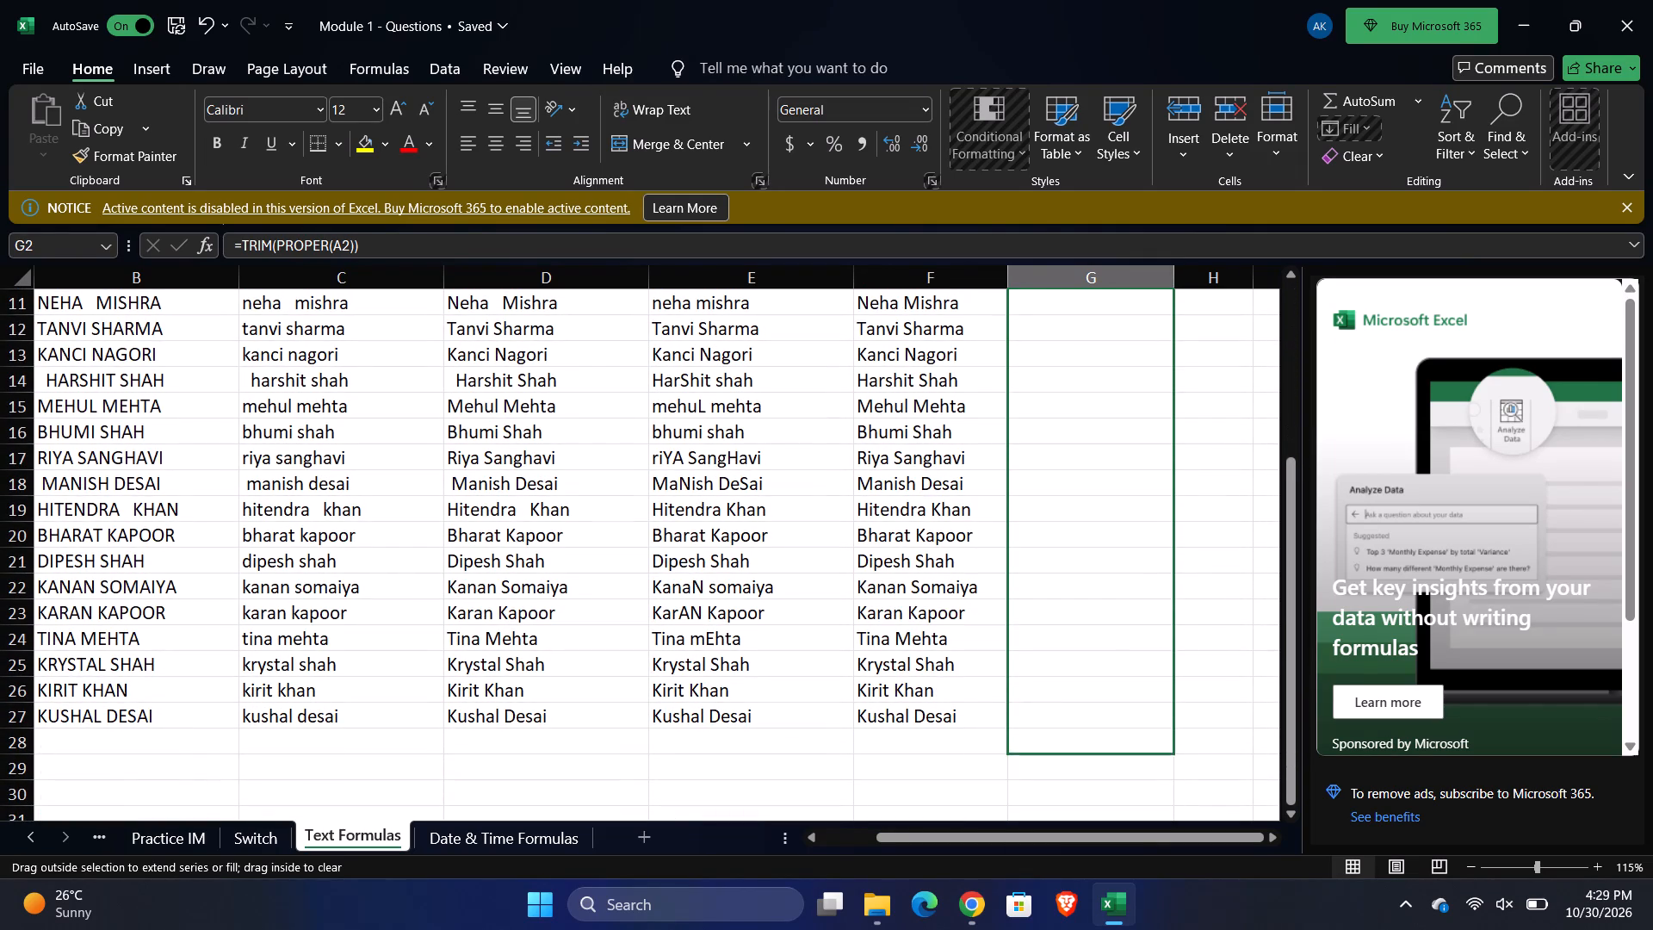
drag(1138, 739, 1135, 736)
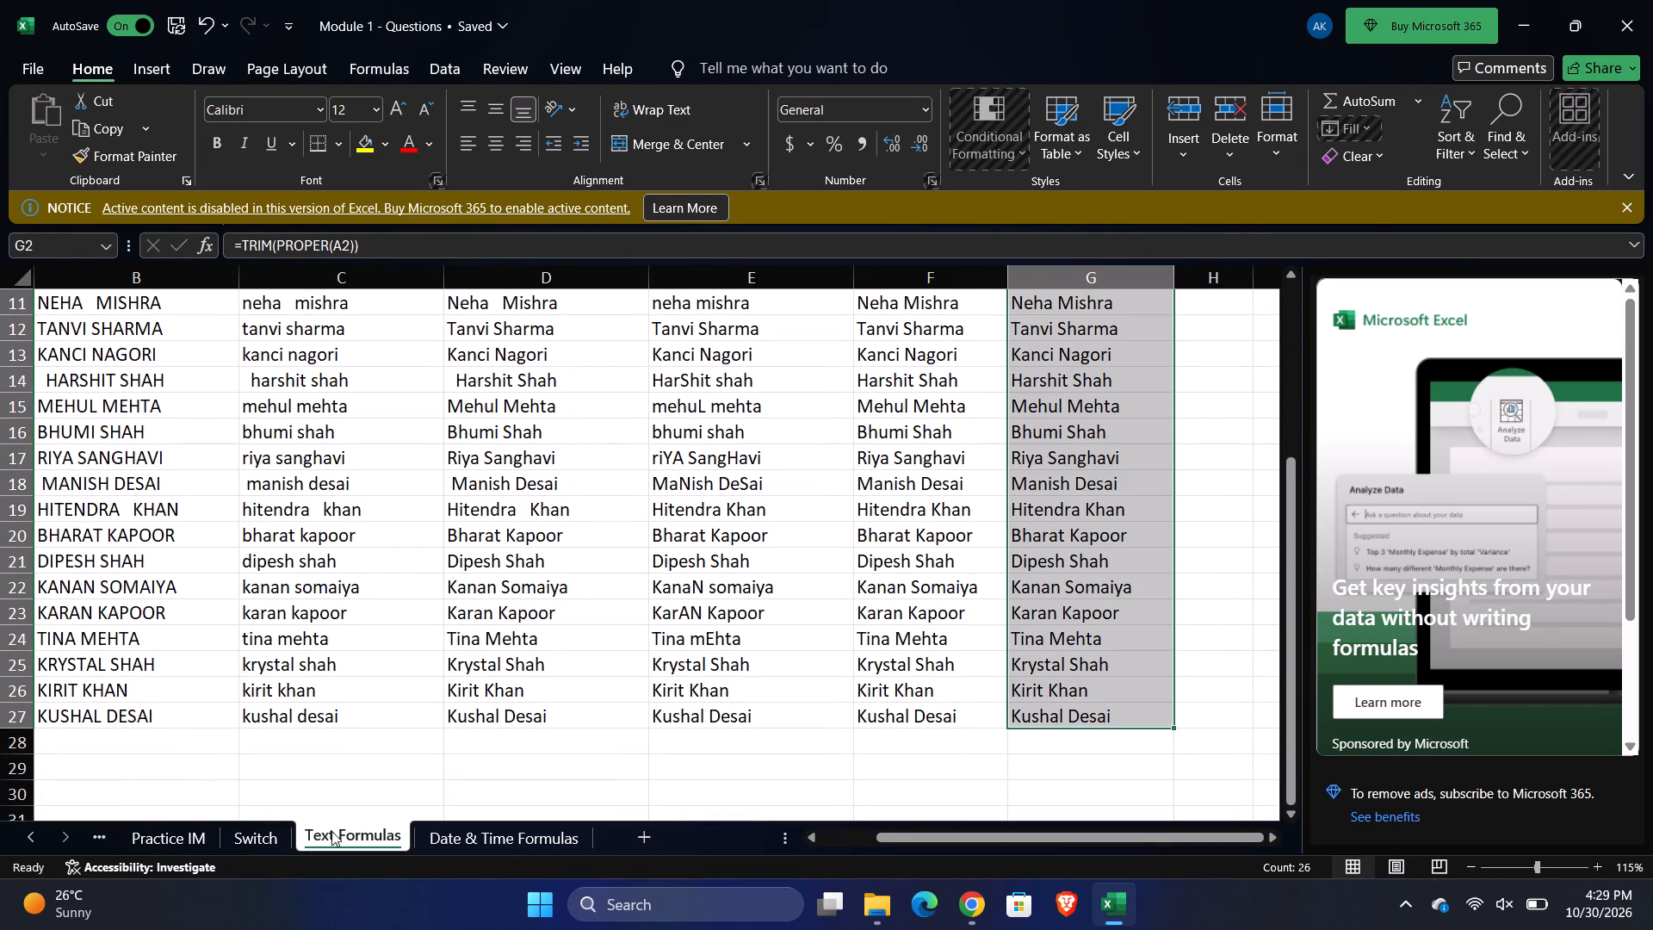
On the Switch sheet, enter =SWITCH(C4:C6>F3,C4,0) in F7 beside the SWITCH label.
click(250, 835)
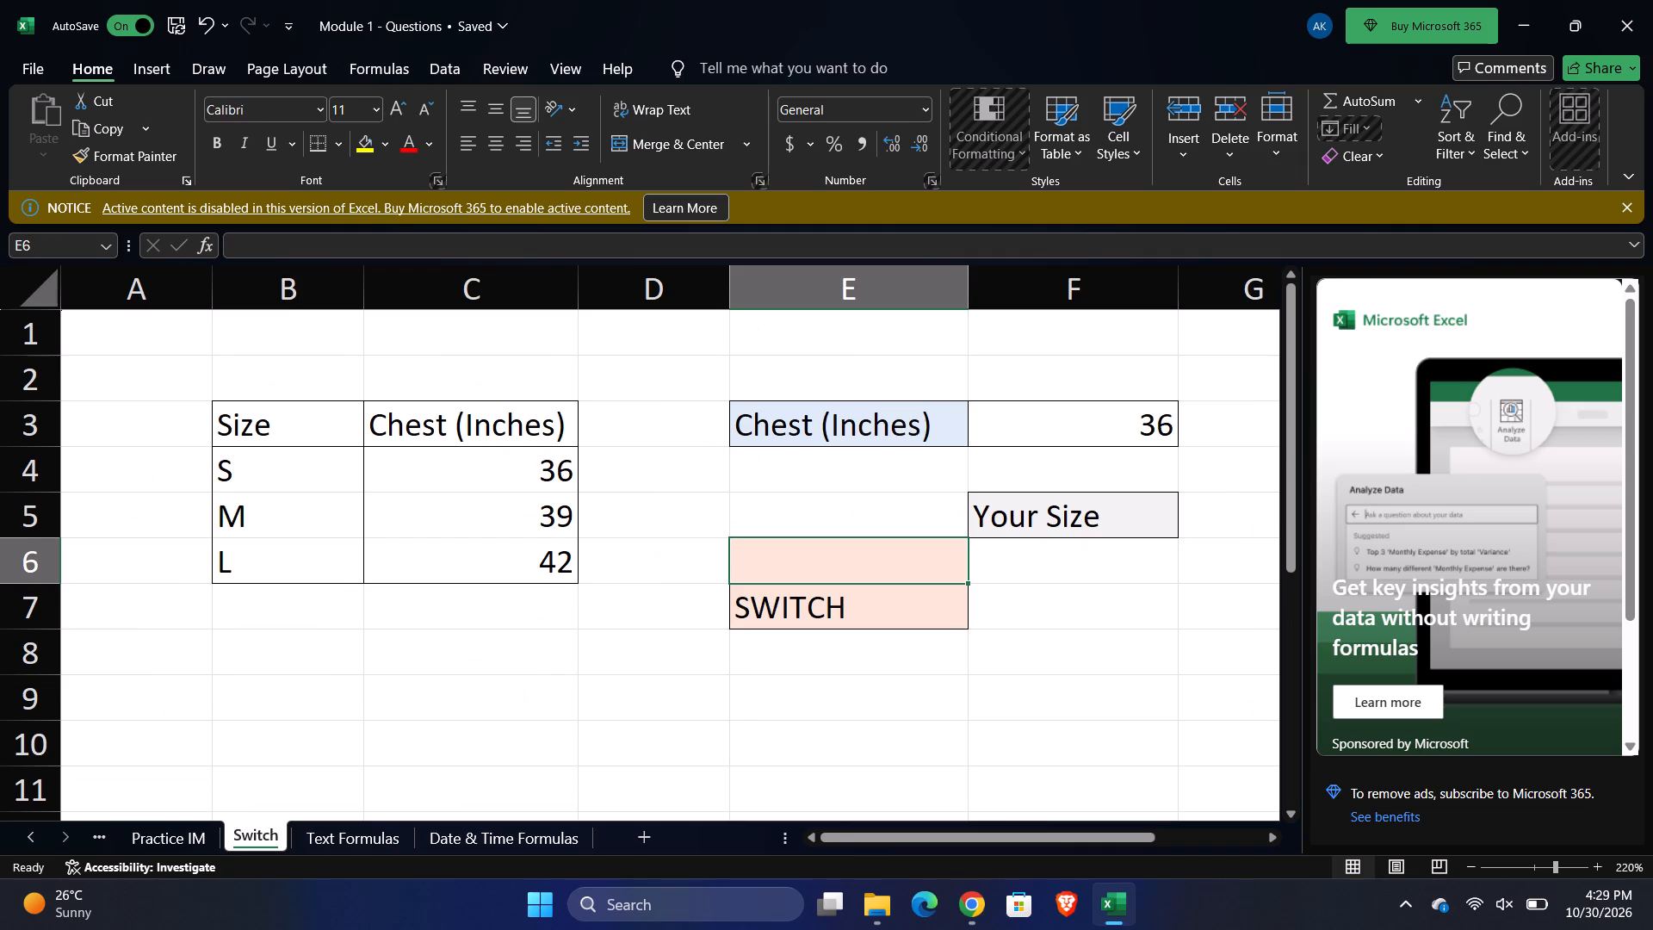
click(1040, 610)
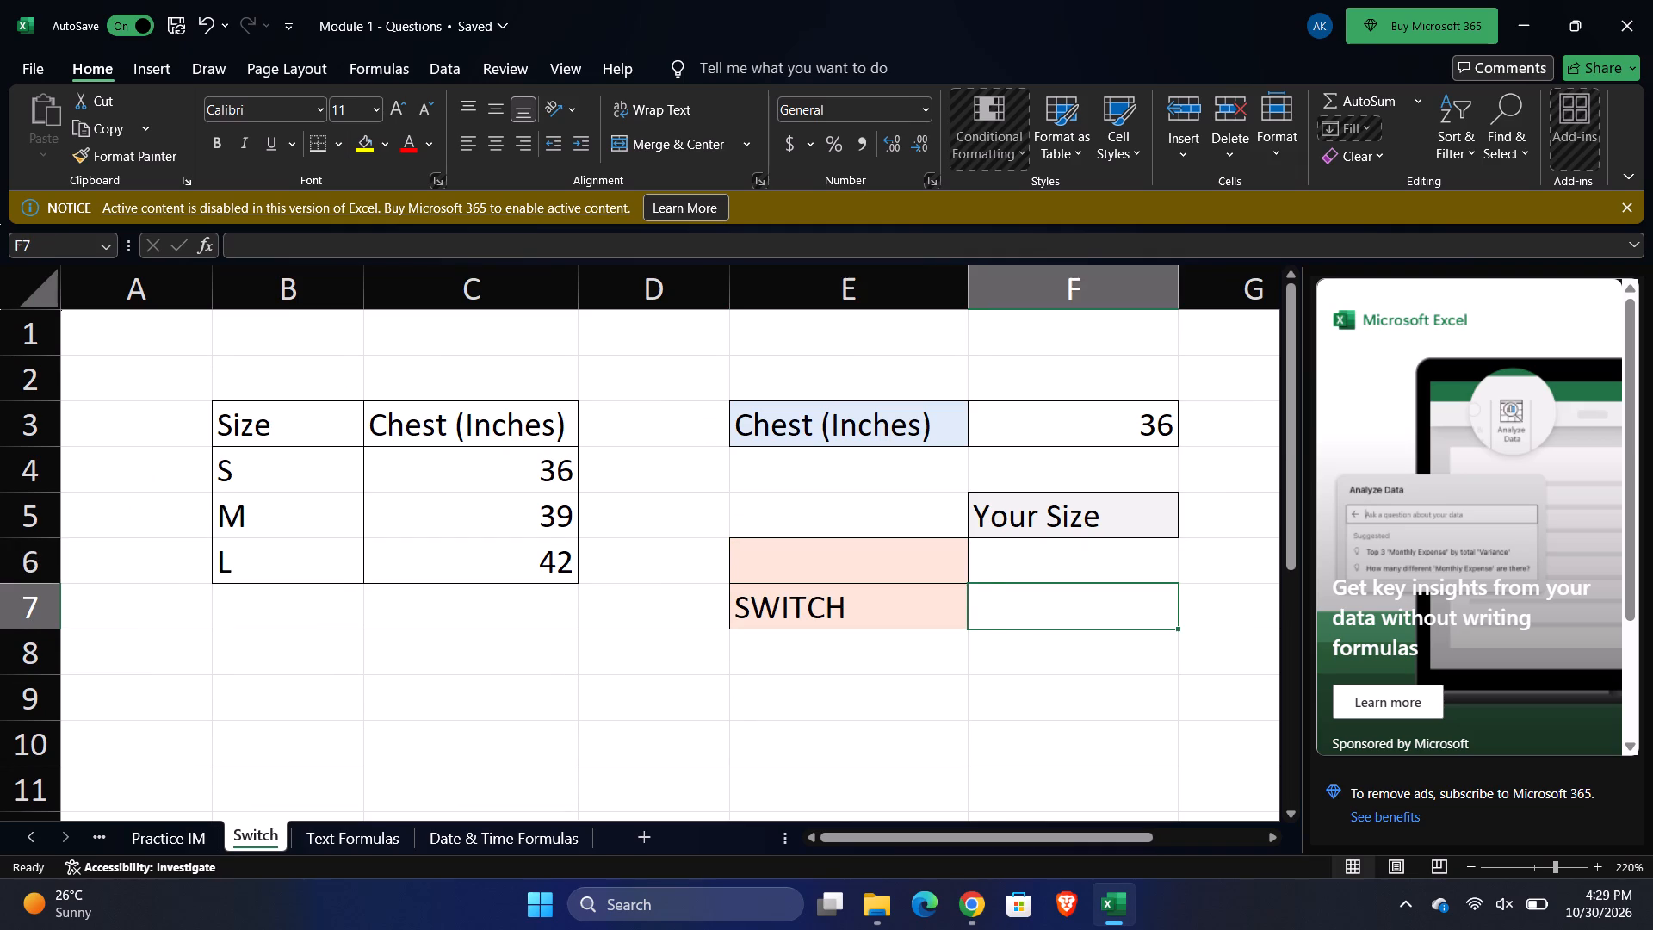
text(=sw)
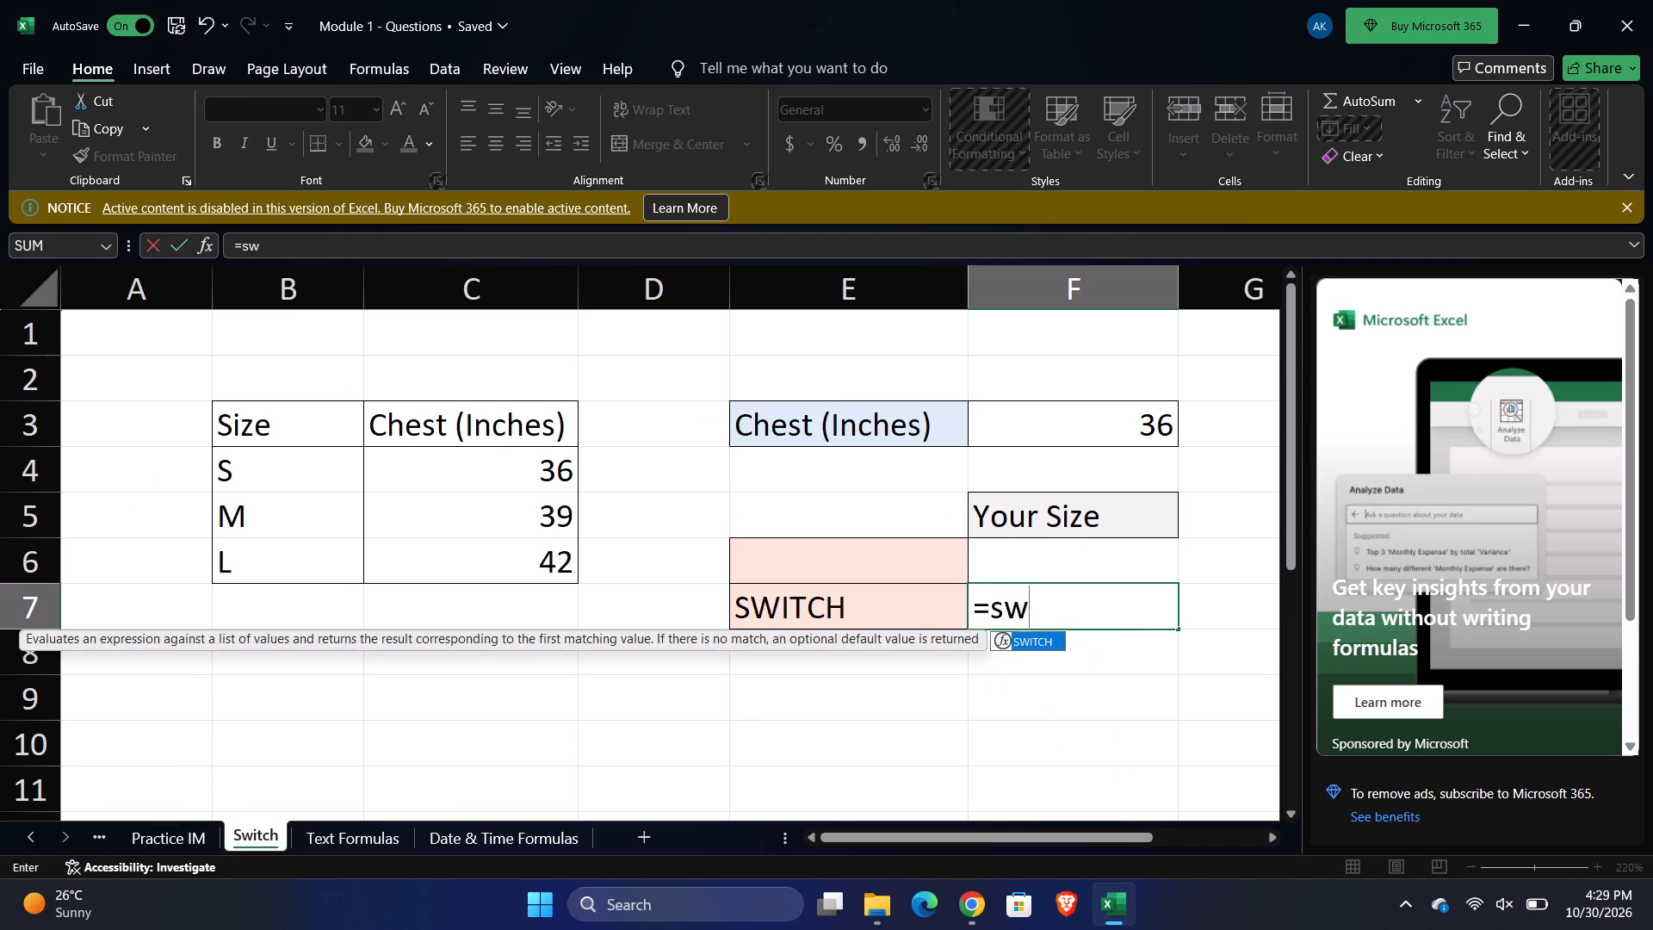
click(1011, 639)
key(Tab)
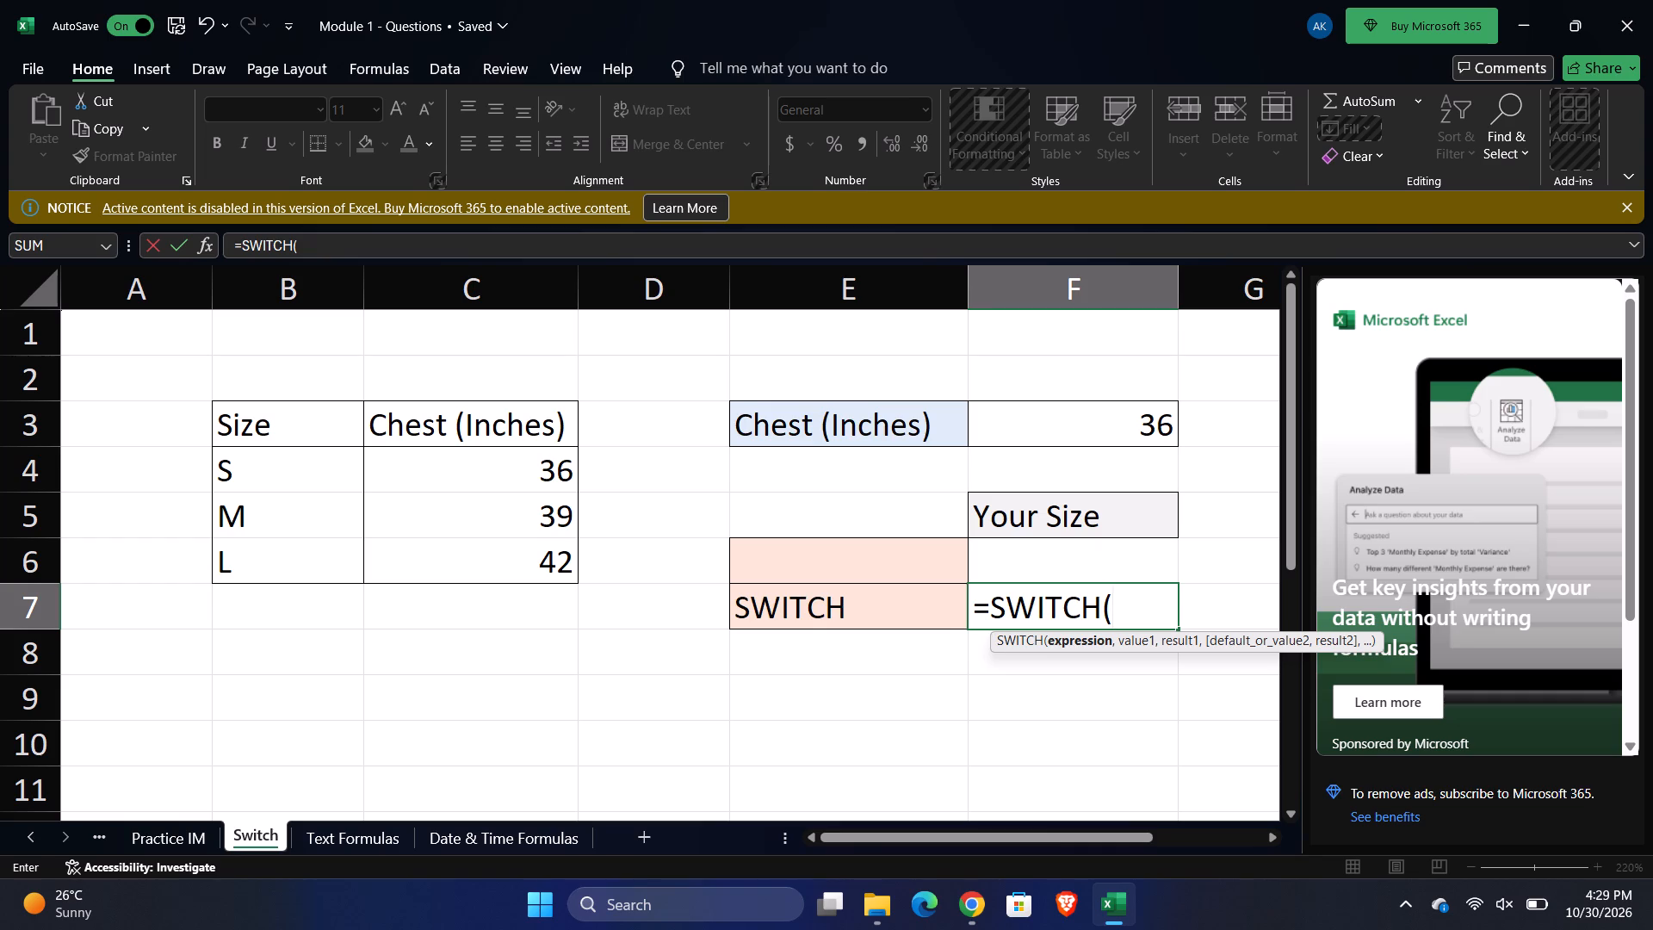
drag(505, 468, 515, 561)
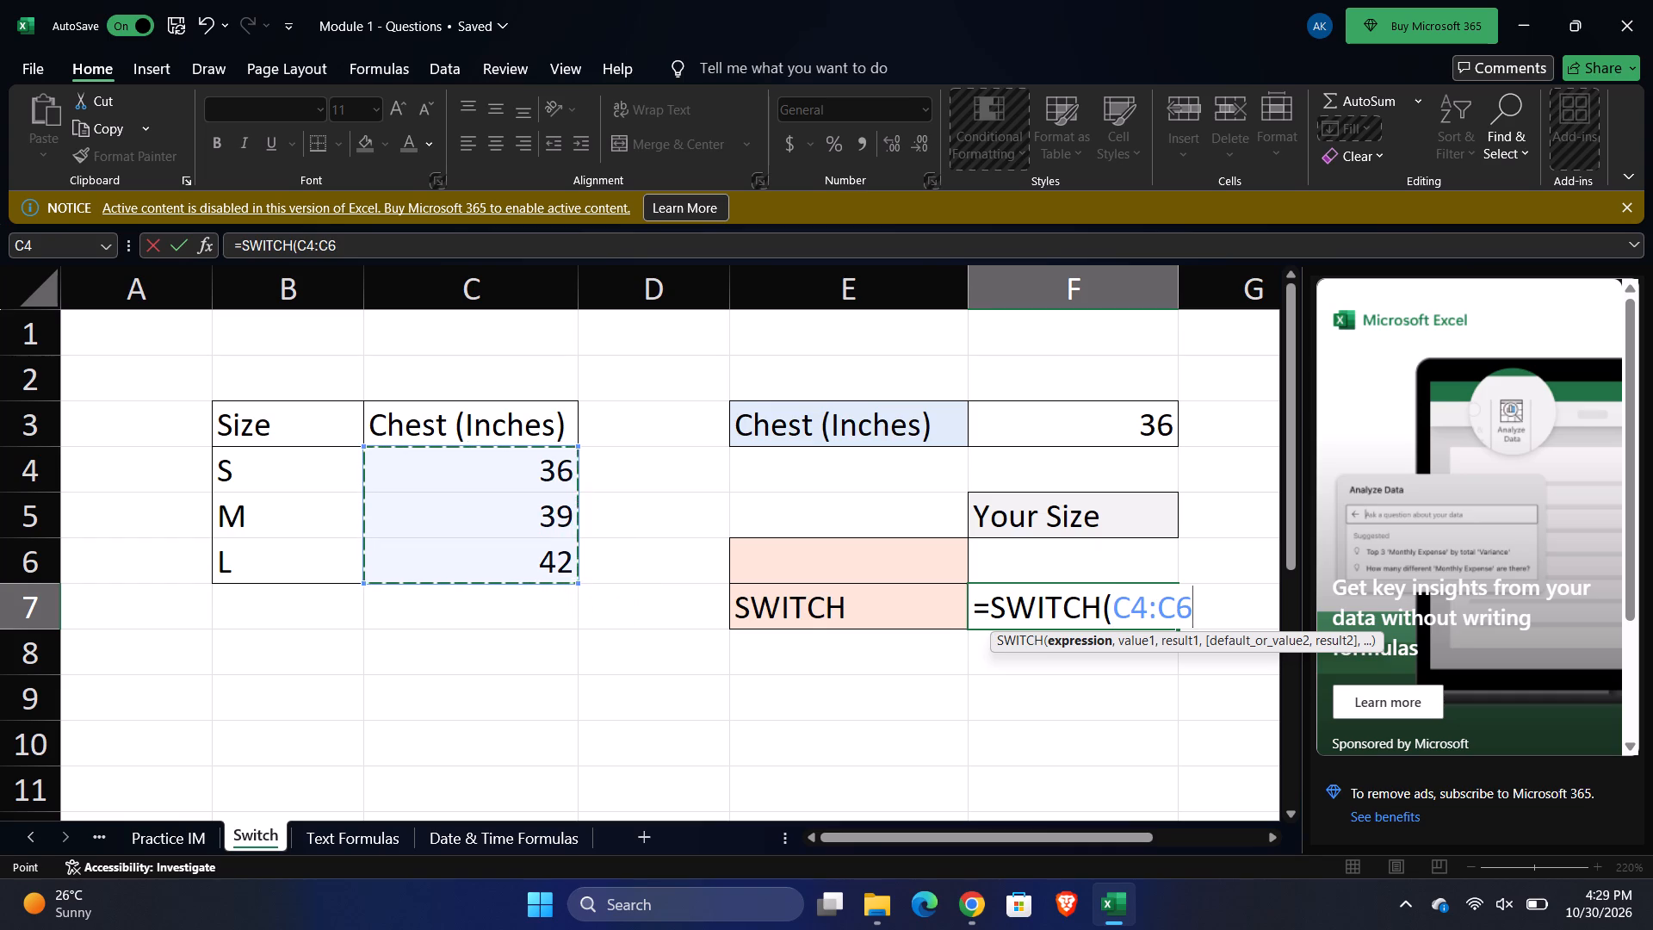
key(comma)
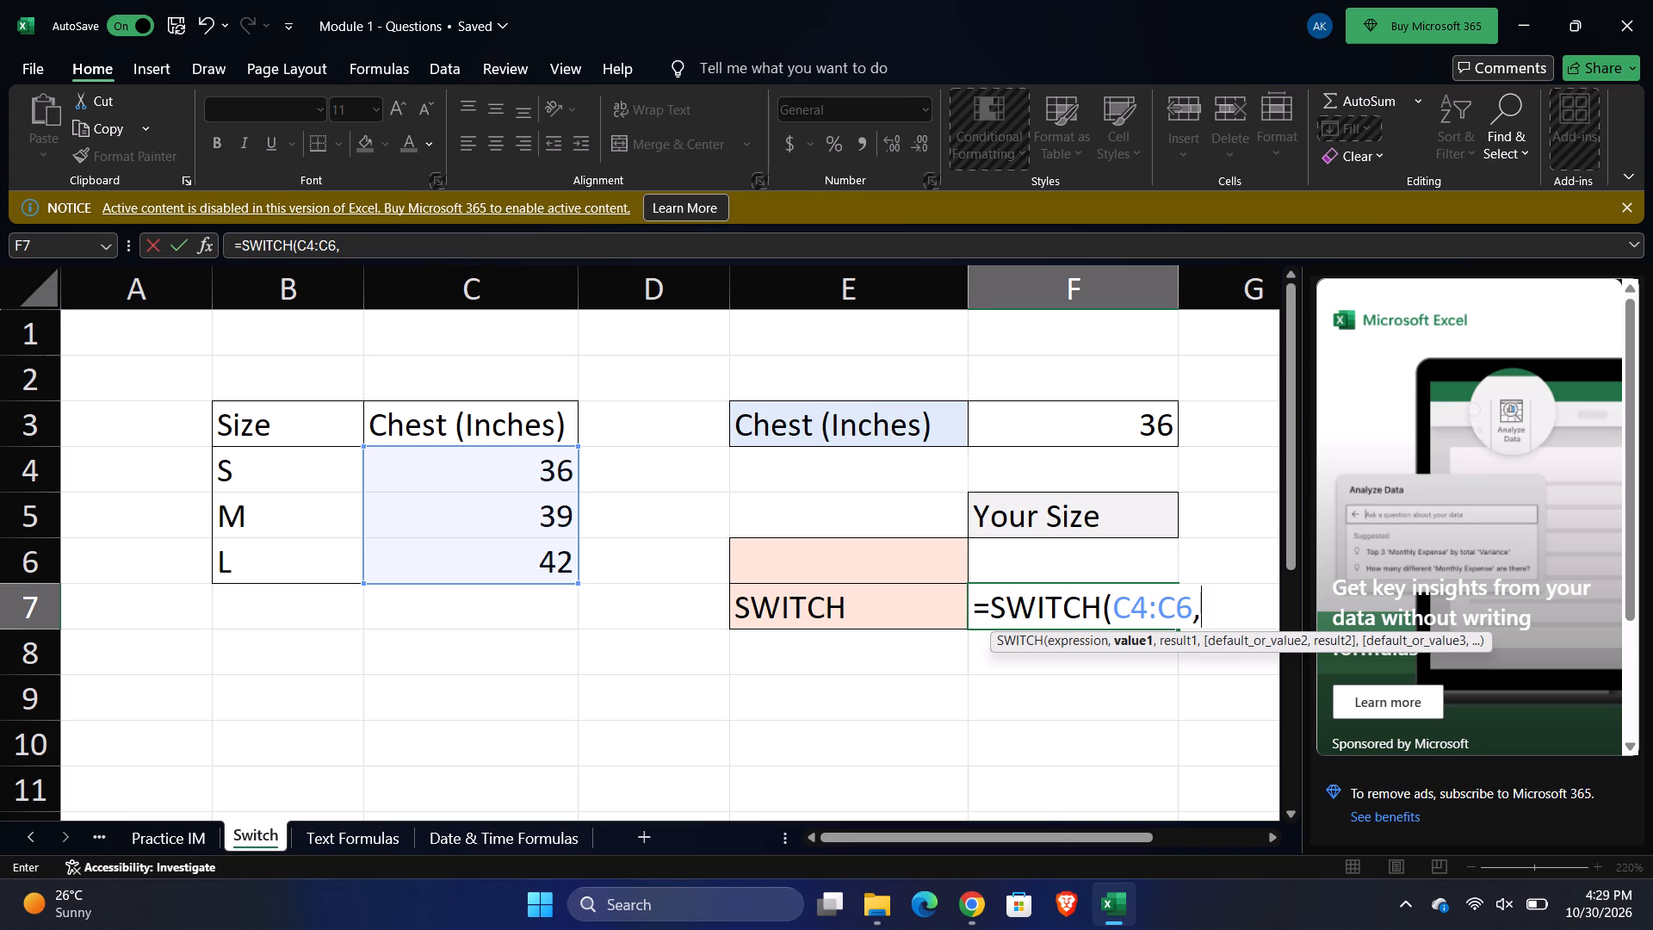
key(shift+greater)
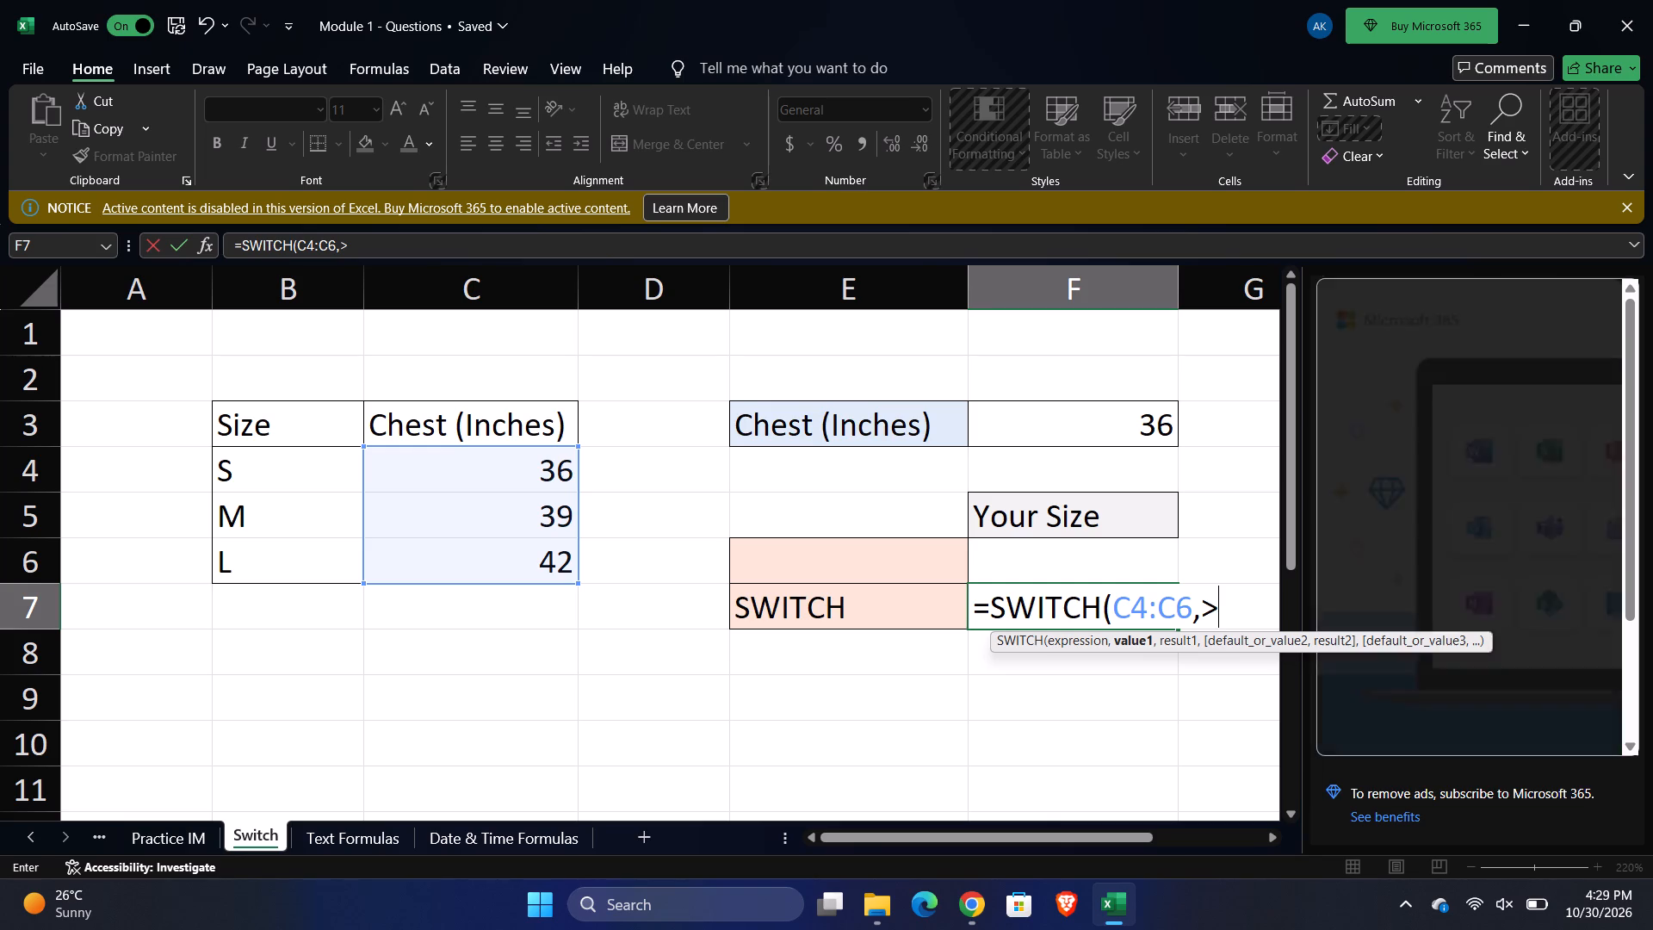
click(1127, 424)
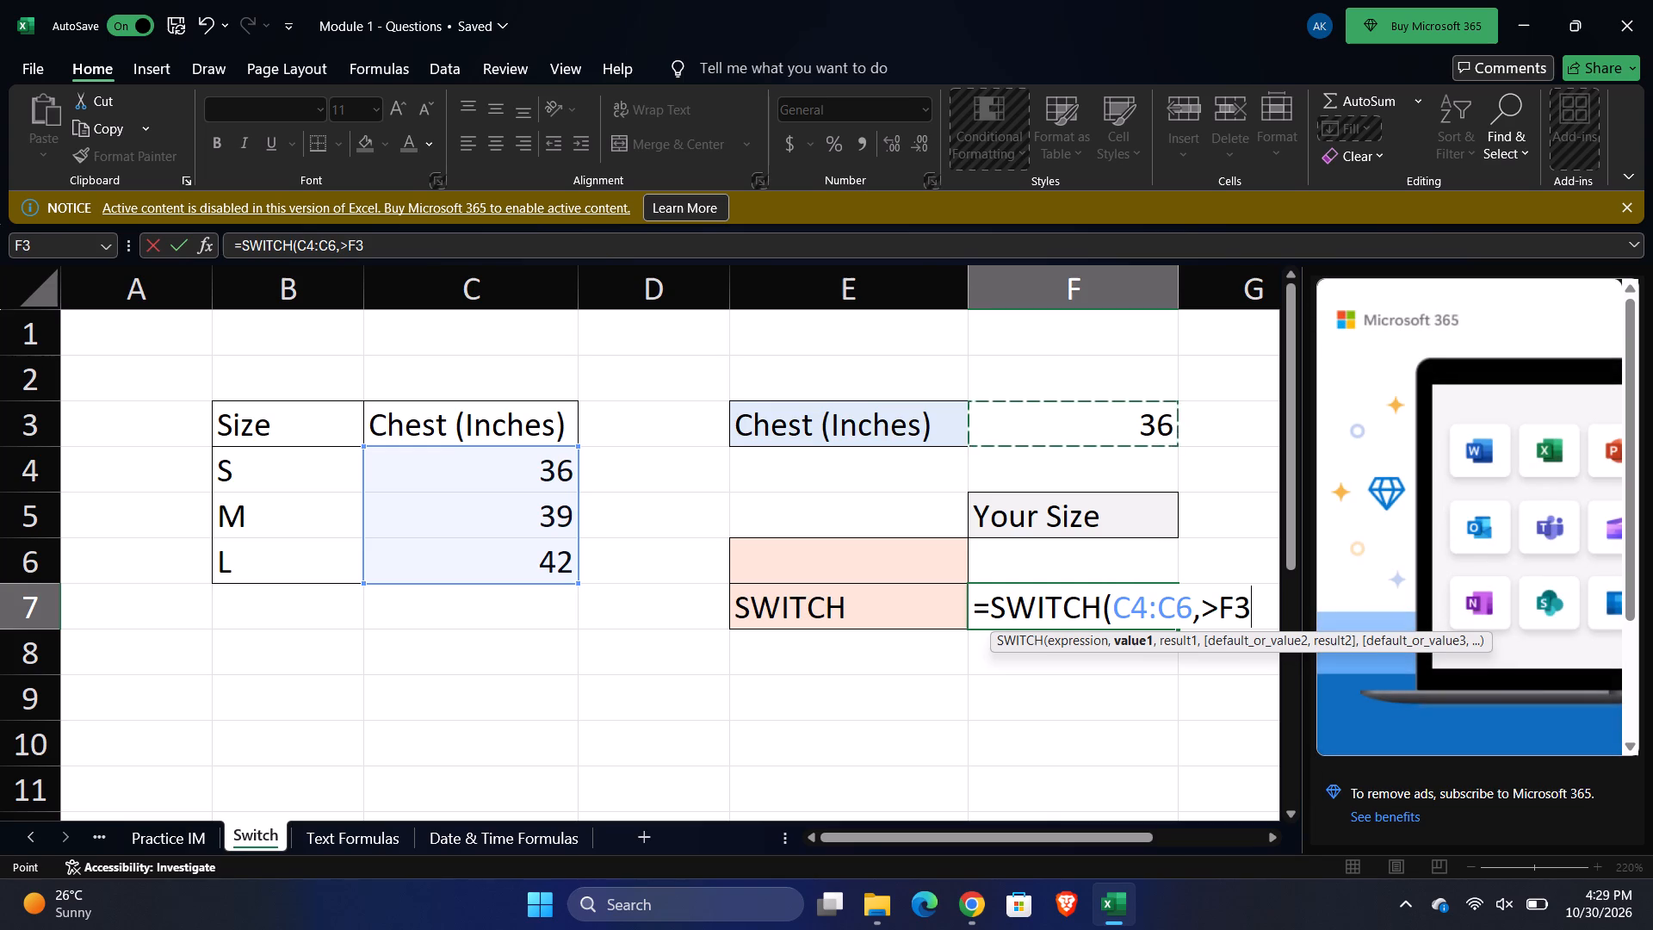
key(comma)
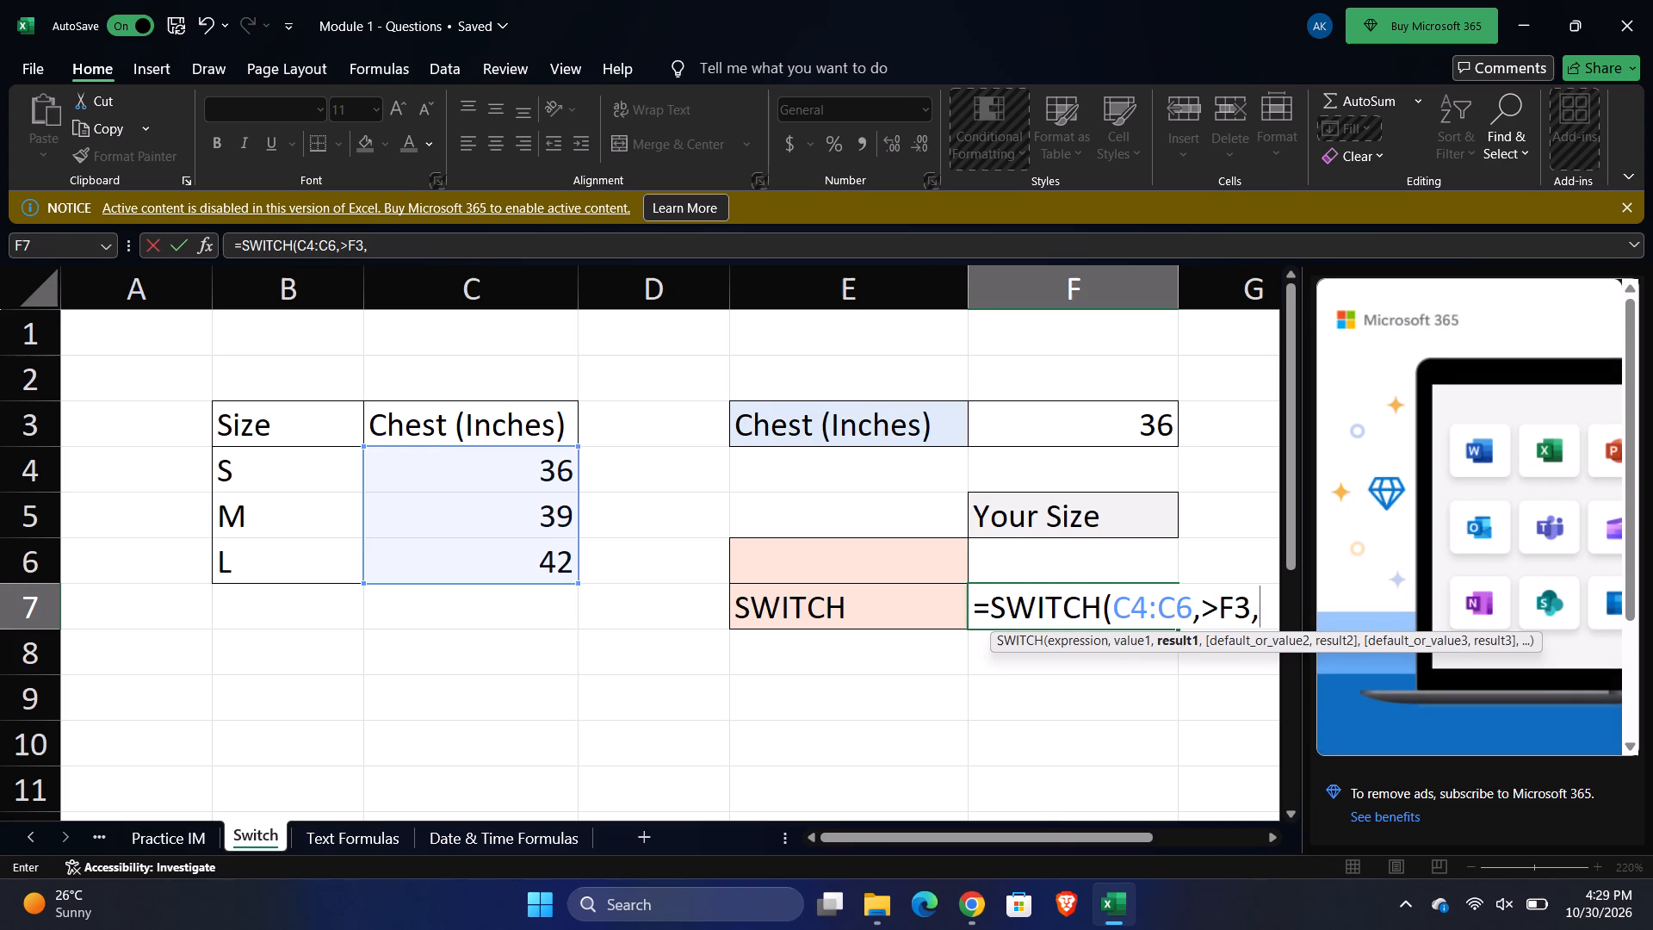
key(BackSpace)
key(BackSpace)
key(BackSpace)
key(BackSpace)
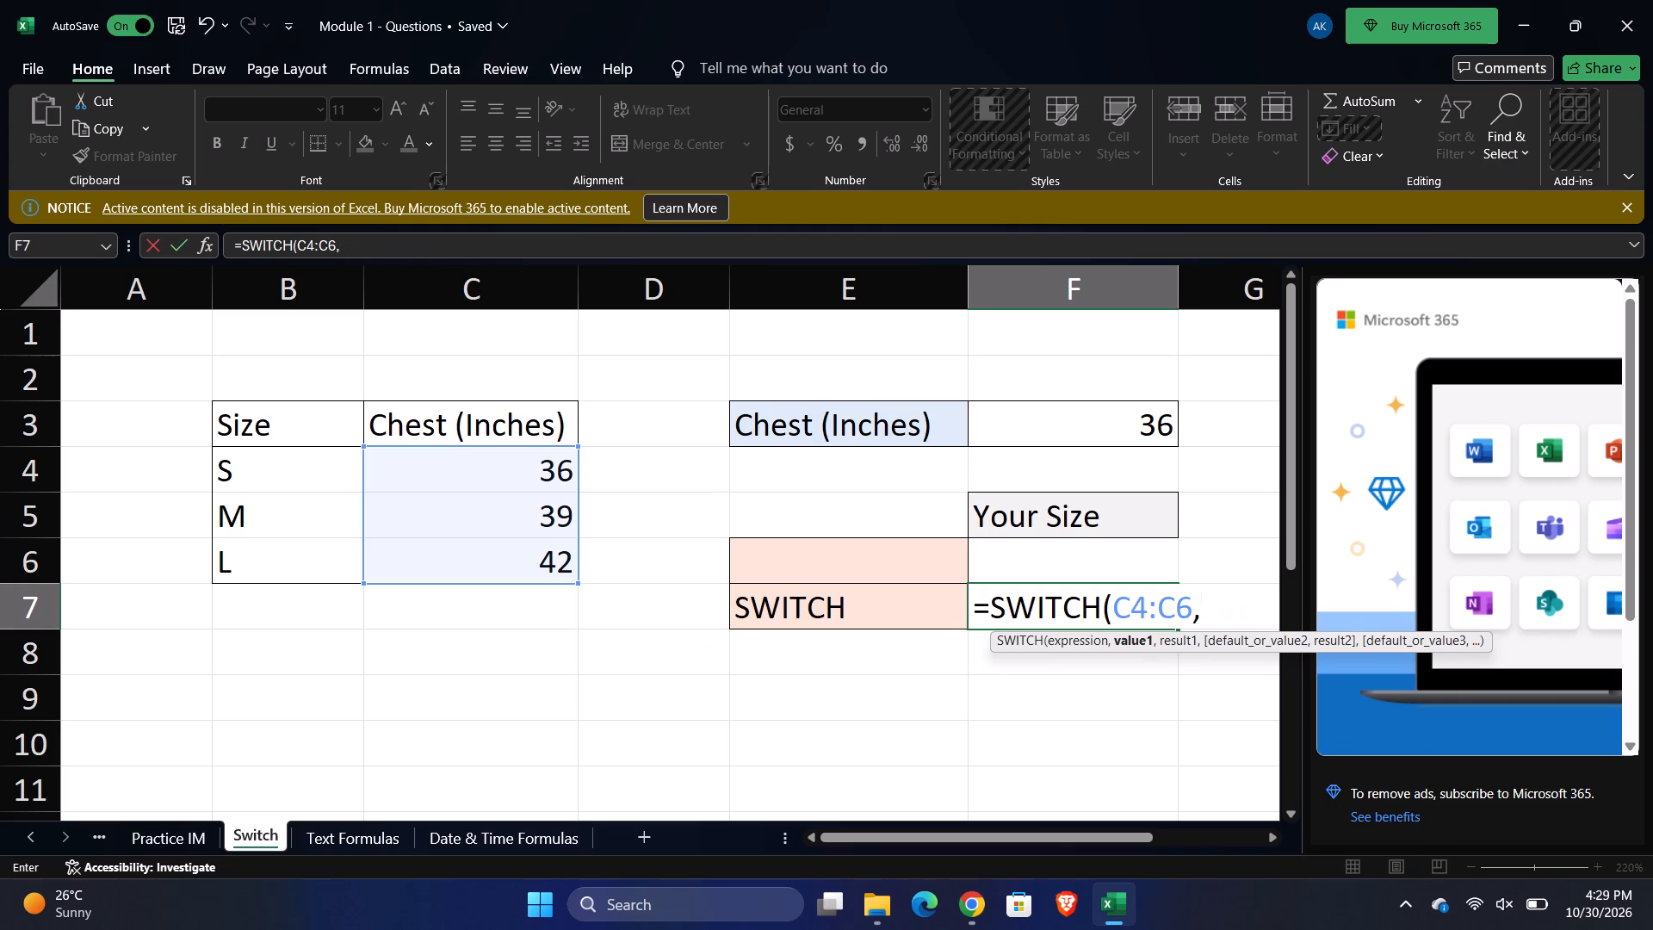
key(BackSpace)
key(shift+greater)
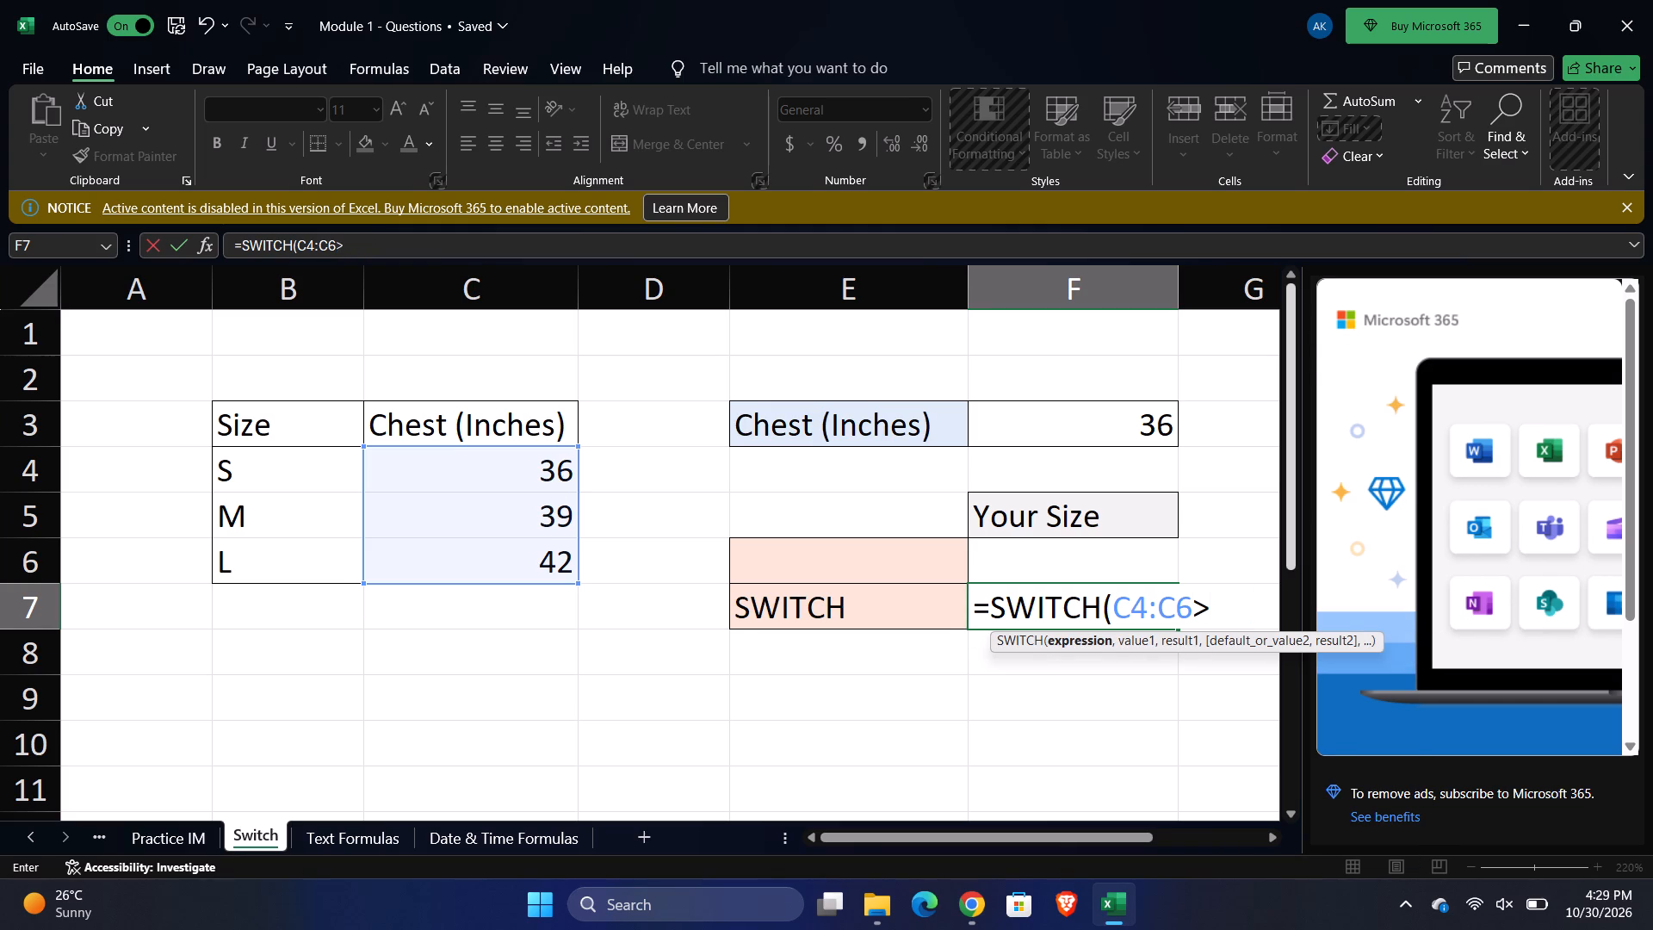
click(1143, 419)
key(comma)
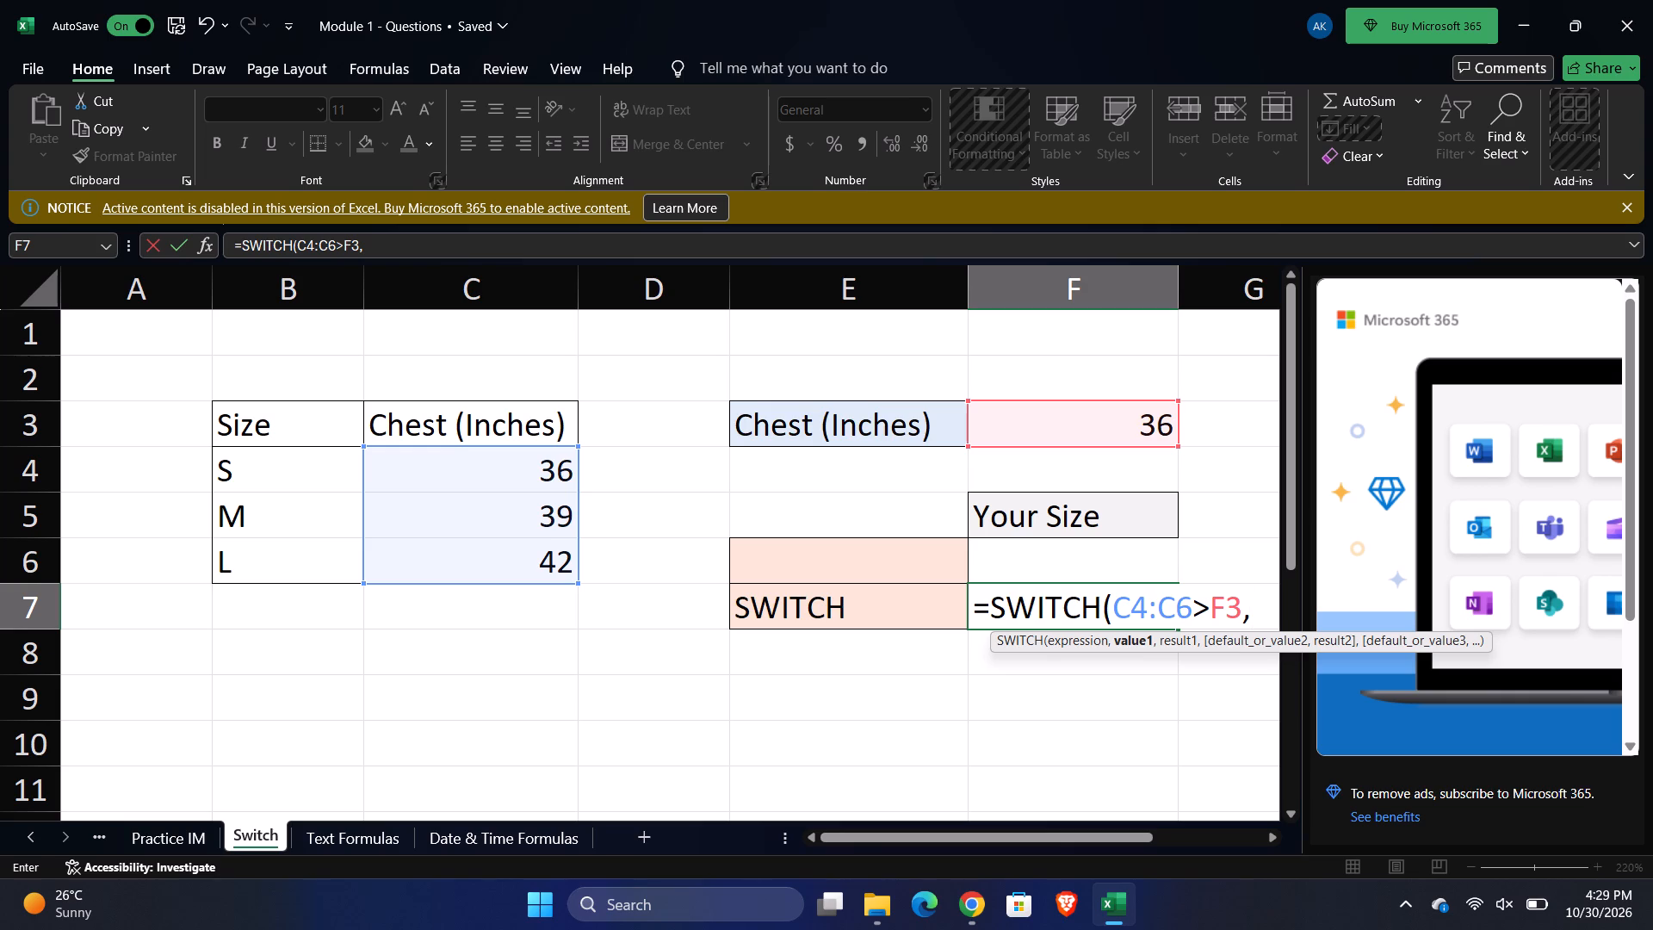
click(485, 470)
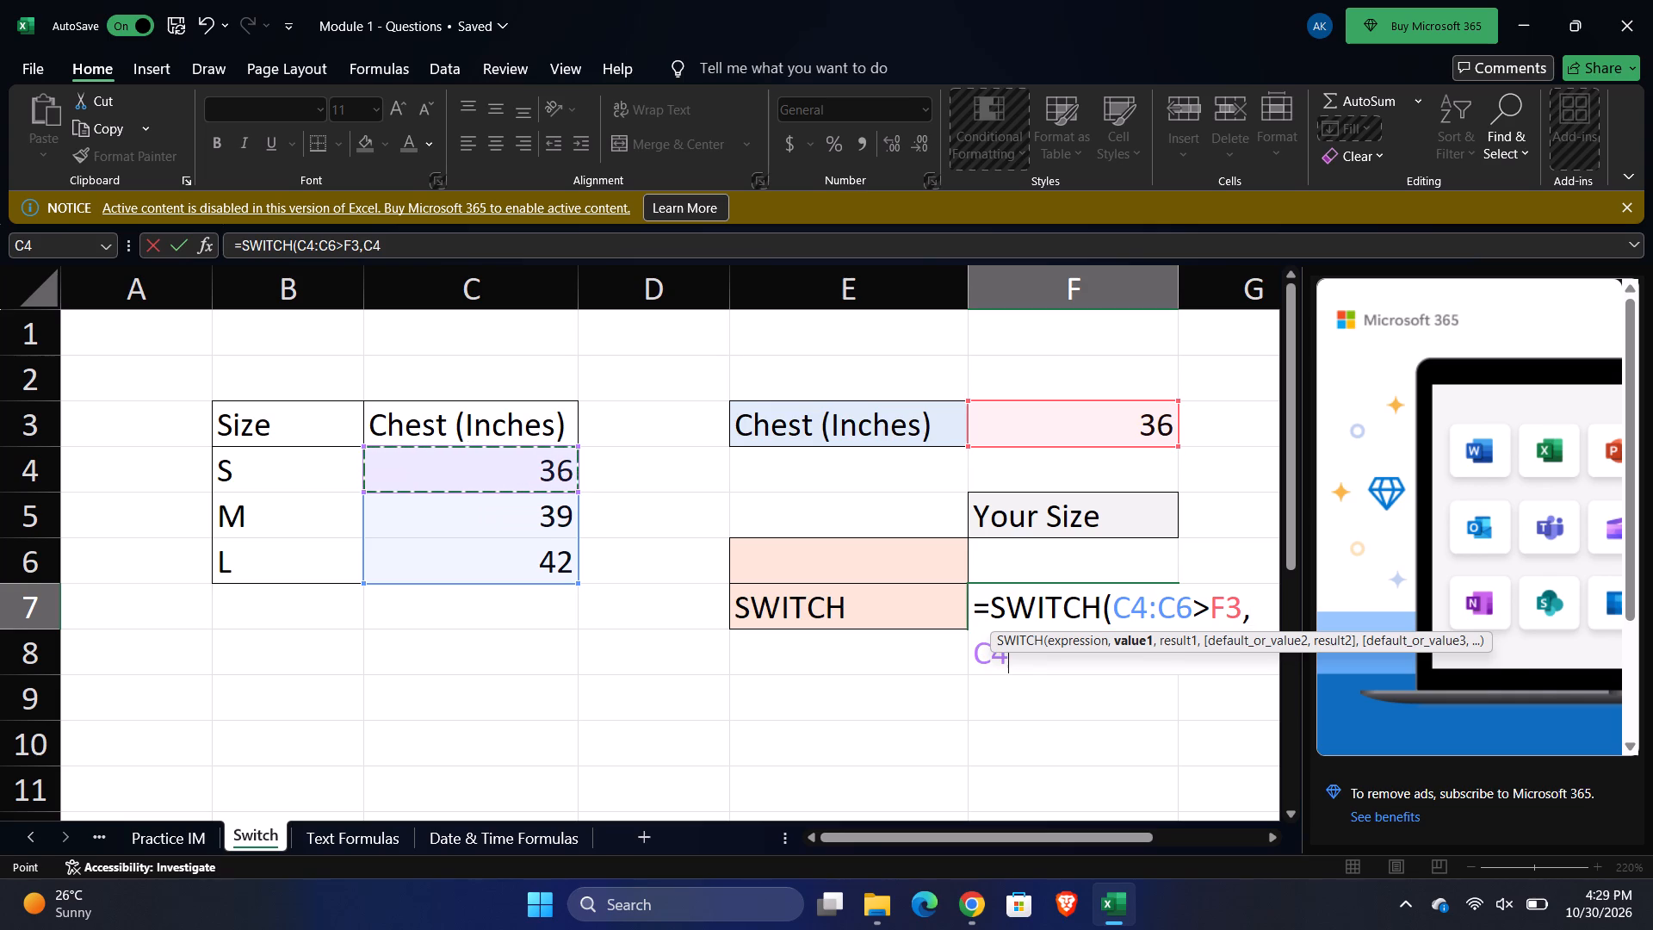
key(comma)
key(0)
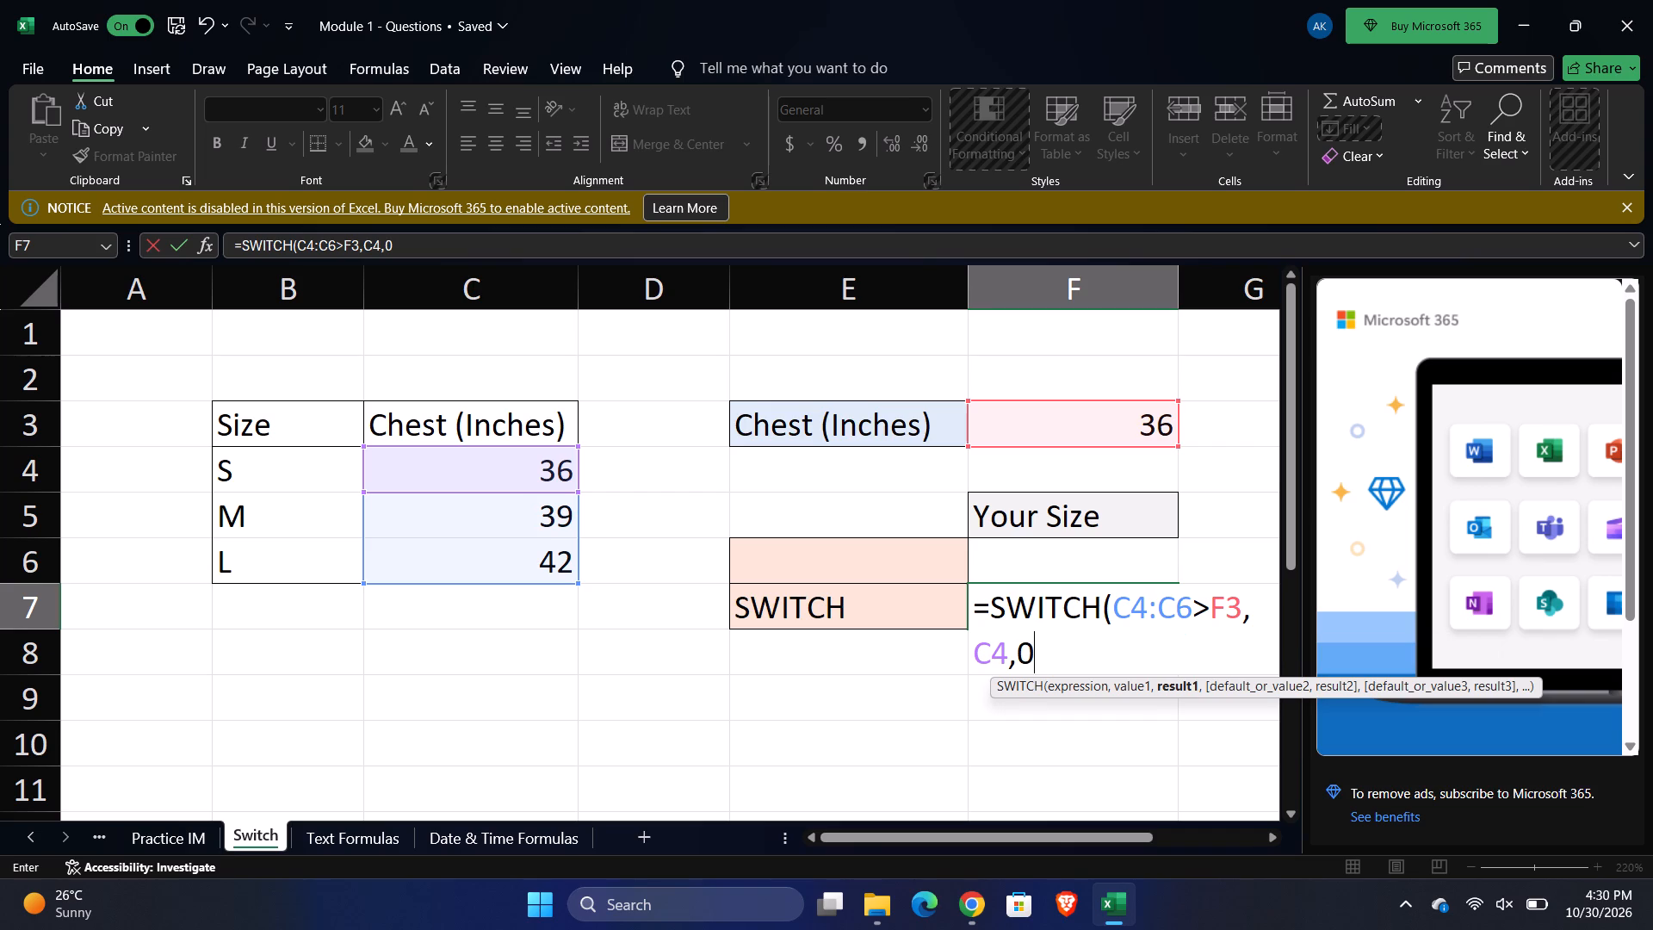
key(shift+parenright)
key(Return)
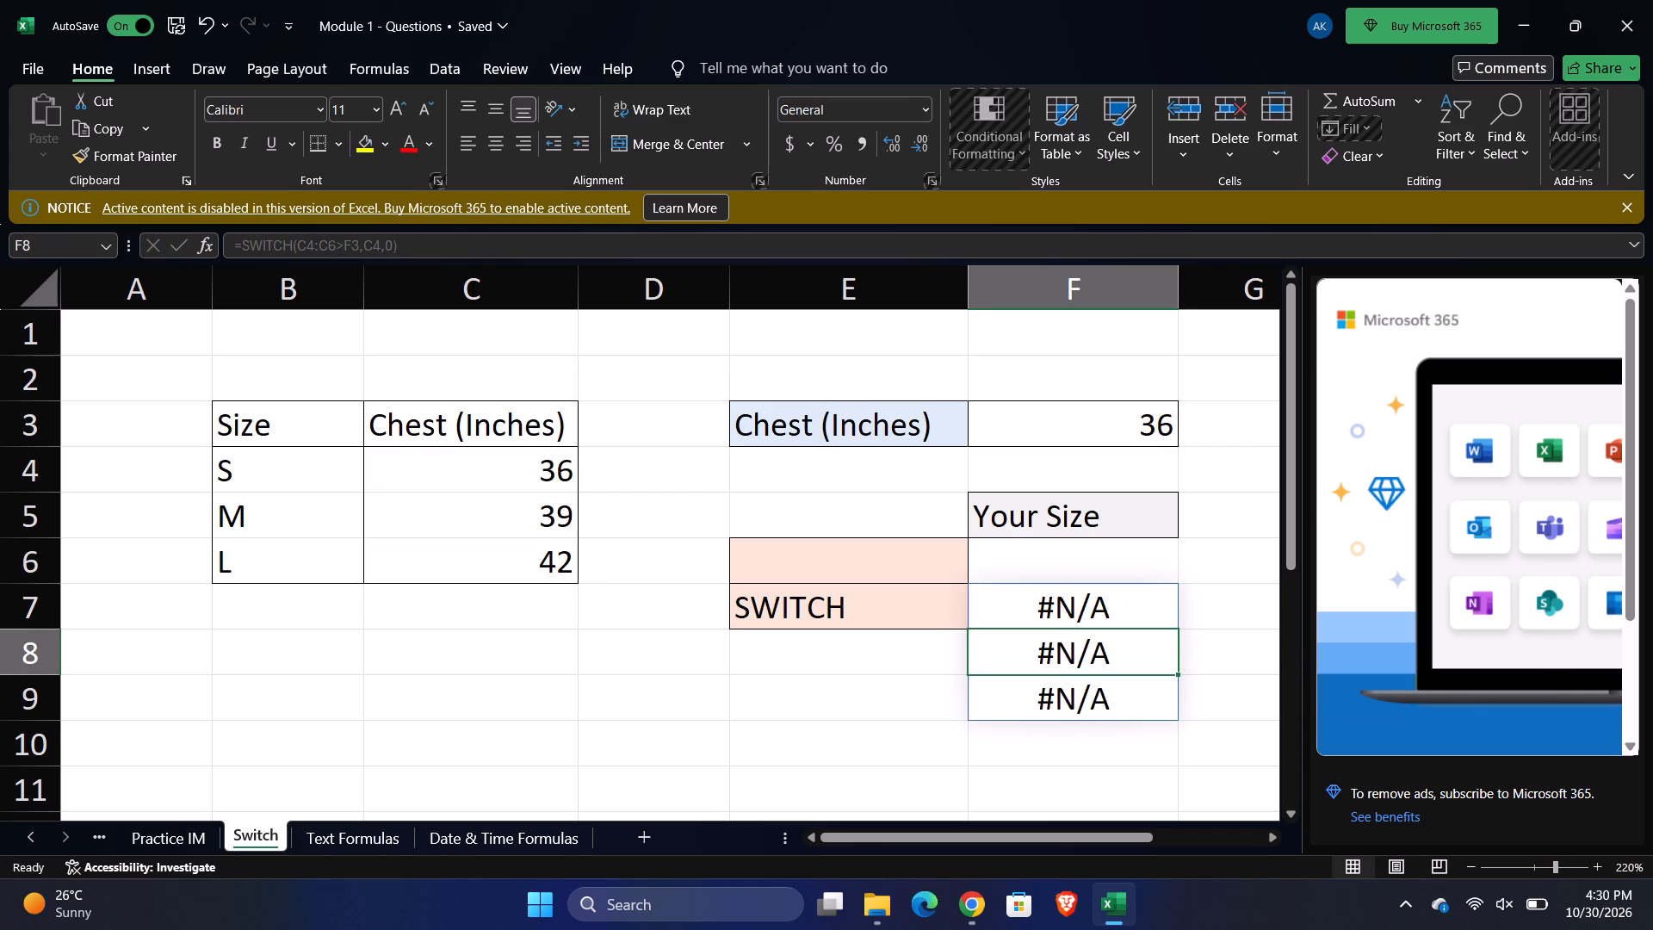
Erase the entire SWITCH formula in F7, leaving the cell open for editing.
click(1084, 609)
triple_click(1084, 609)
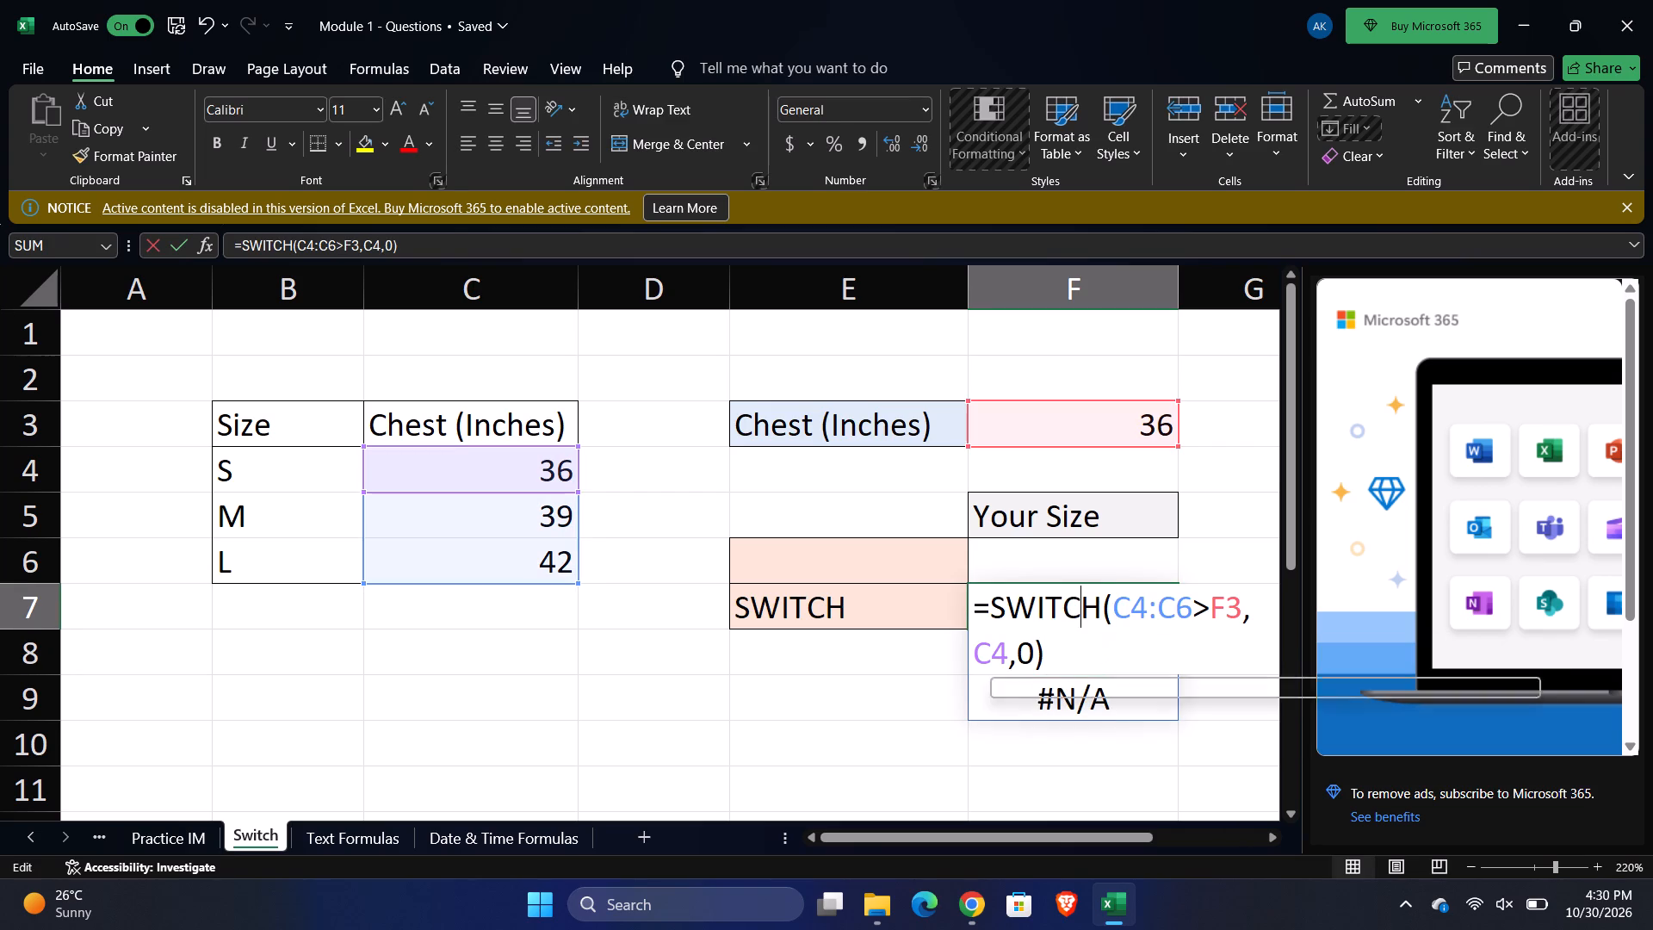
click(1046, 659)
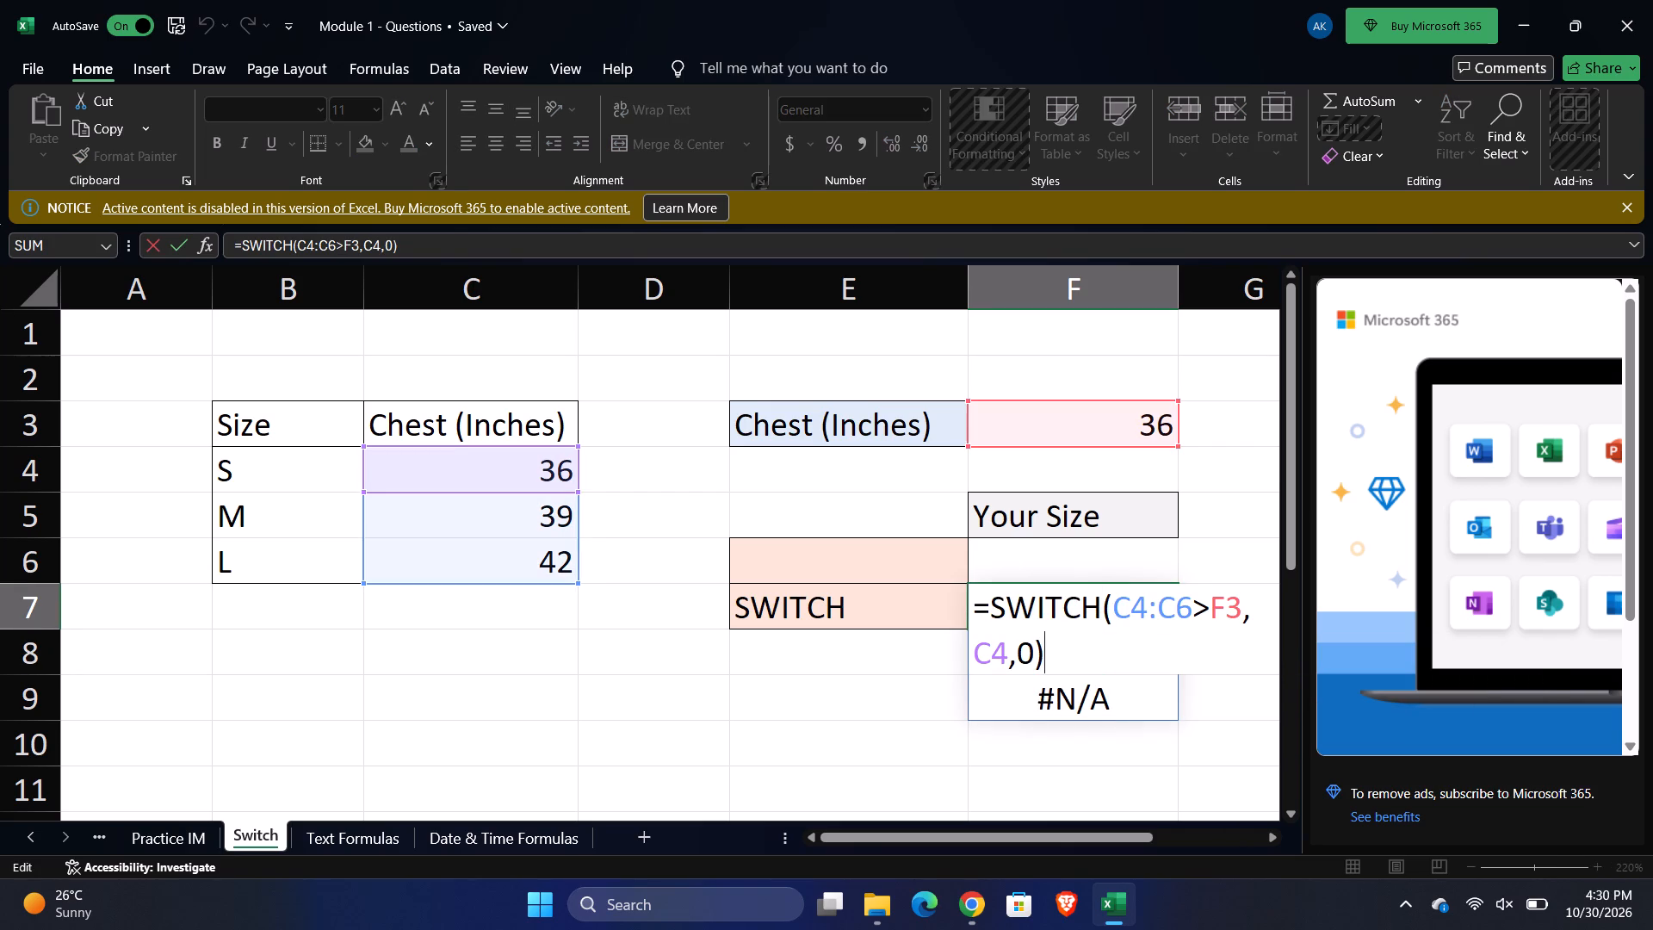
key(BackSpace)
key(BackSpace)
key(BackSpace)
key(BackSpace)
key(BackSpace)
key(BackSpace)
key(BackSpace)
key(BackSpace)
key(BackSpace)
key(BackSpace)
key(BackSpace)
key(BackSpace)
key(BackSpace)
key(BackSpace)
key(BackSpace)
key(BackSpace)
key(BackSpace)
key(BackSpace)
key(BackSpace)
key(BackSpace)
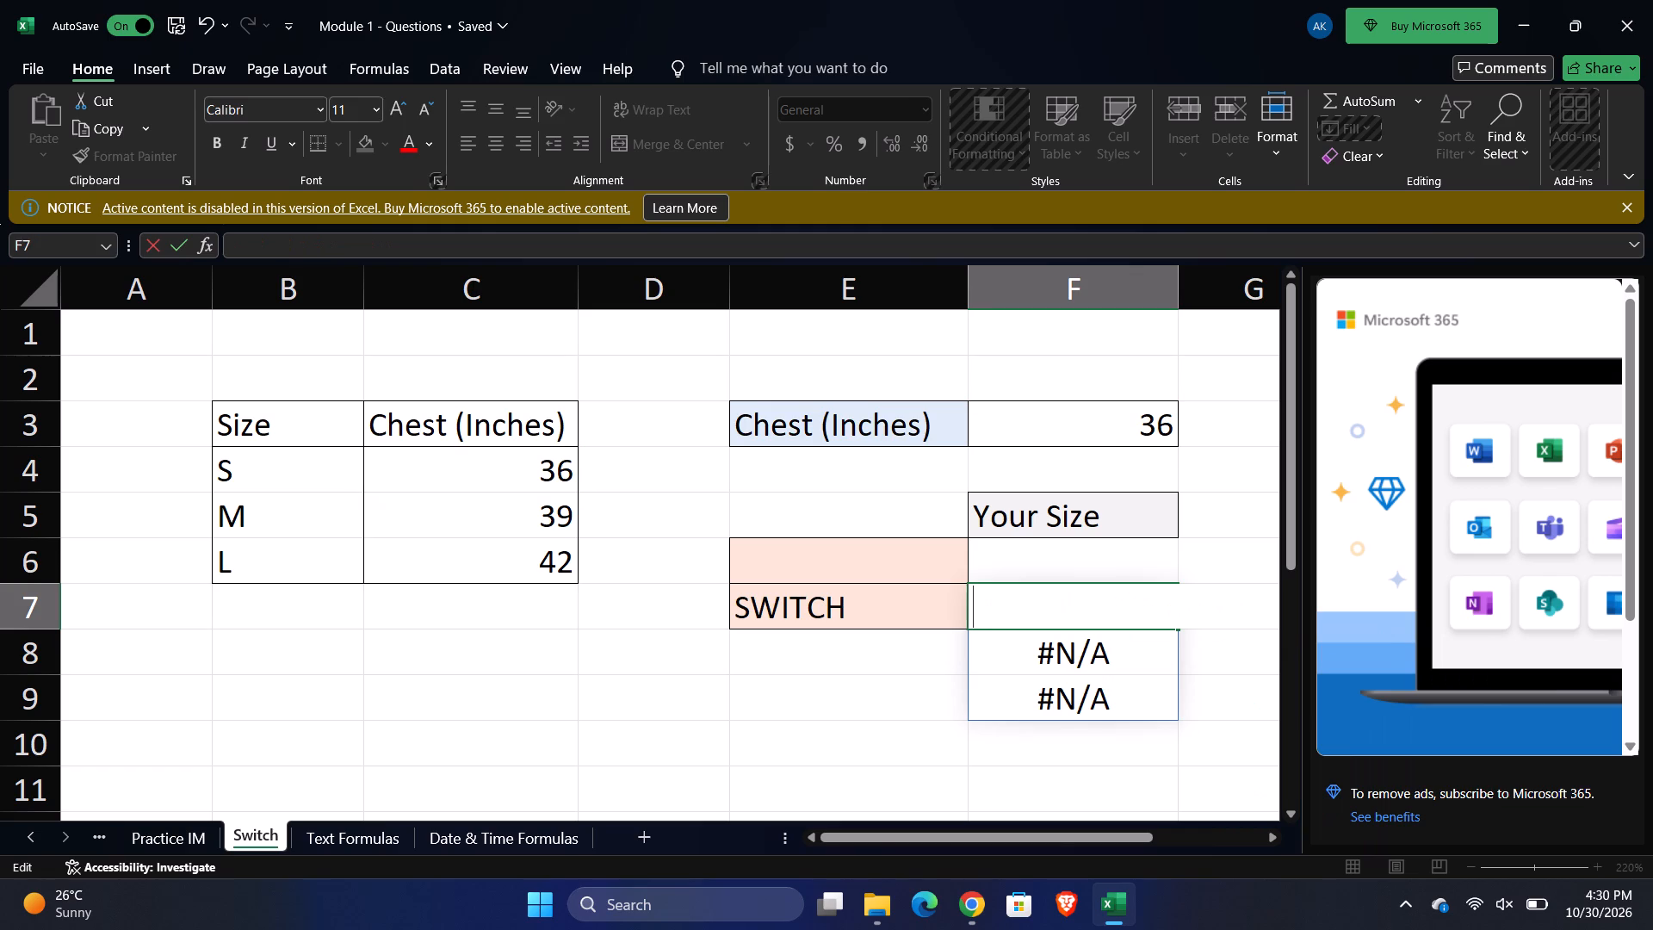
Enter =SWITCH(C4:C6=F3,B5,None) in F7 on the Switch sheet.
key(equal)
text(sw)
key(Tab)
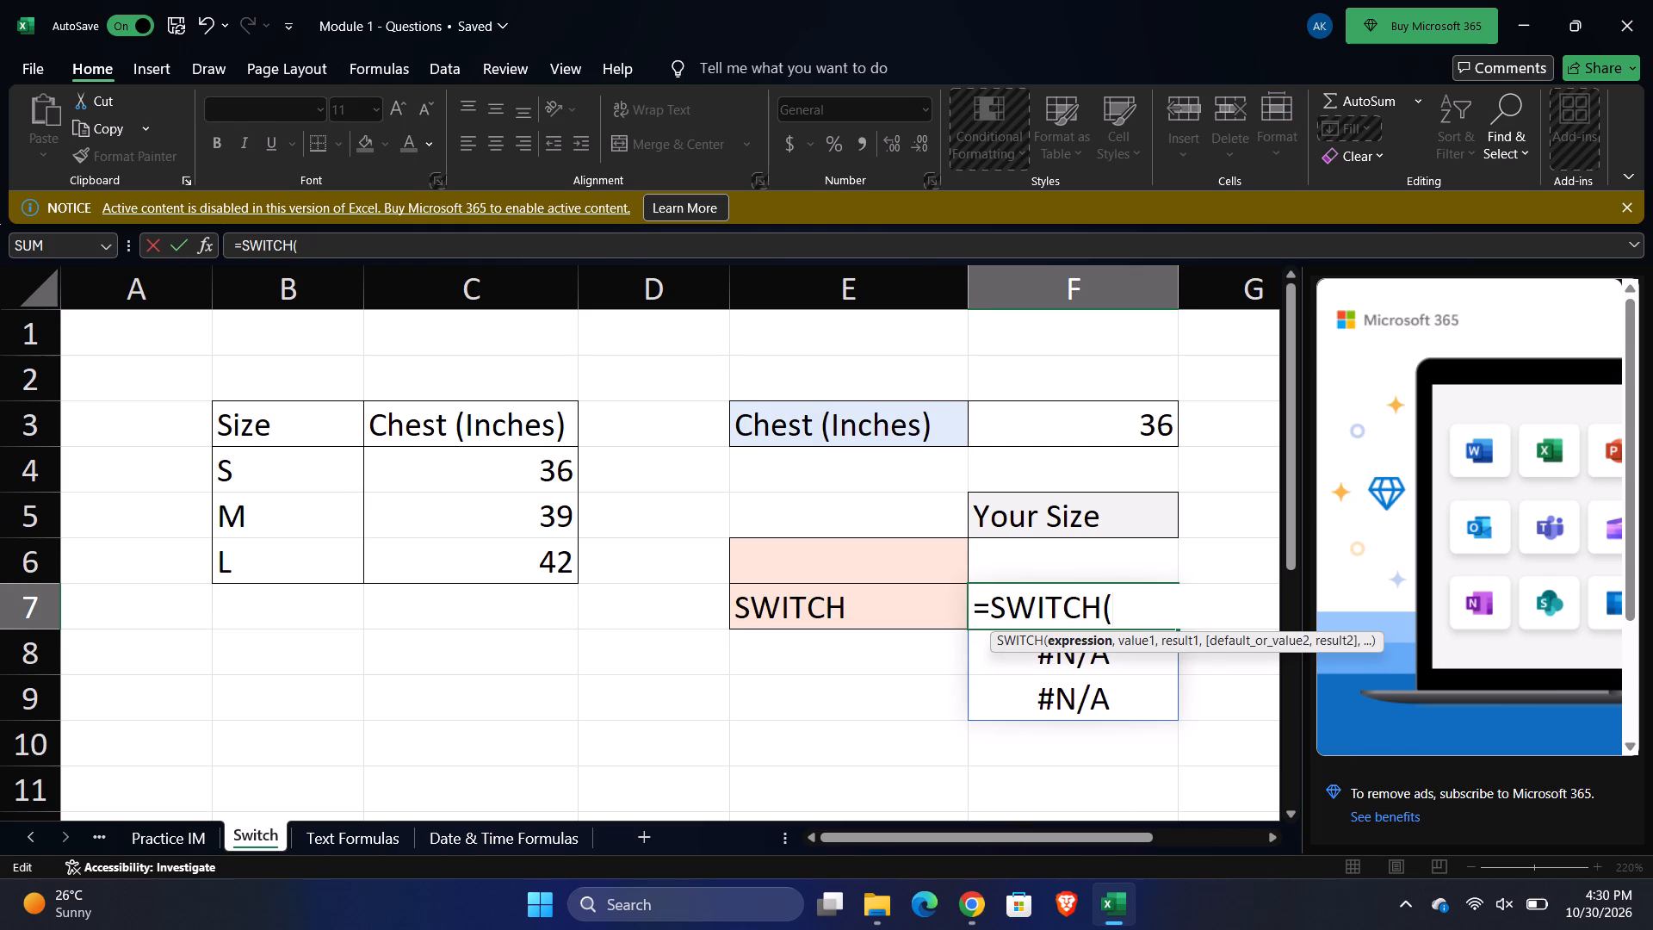
drag(472, 468, 498, 573)
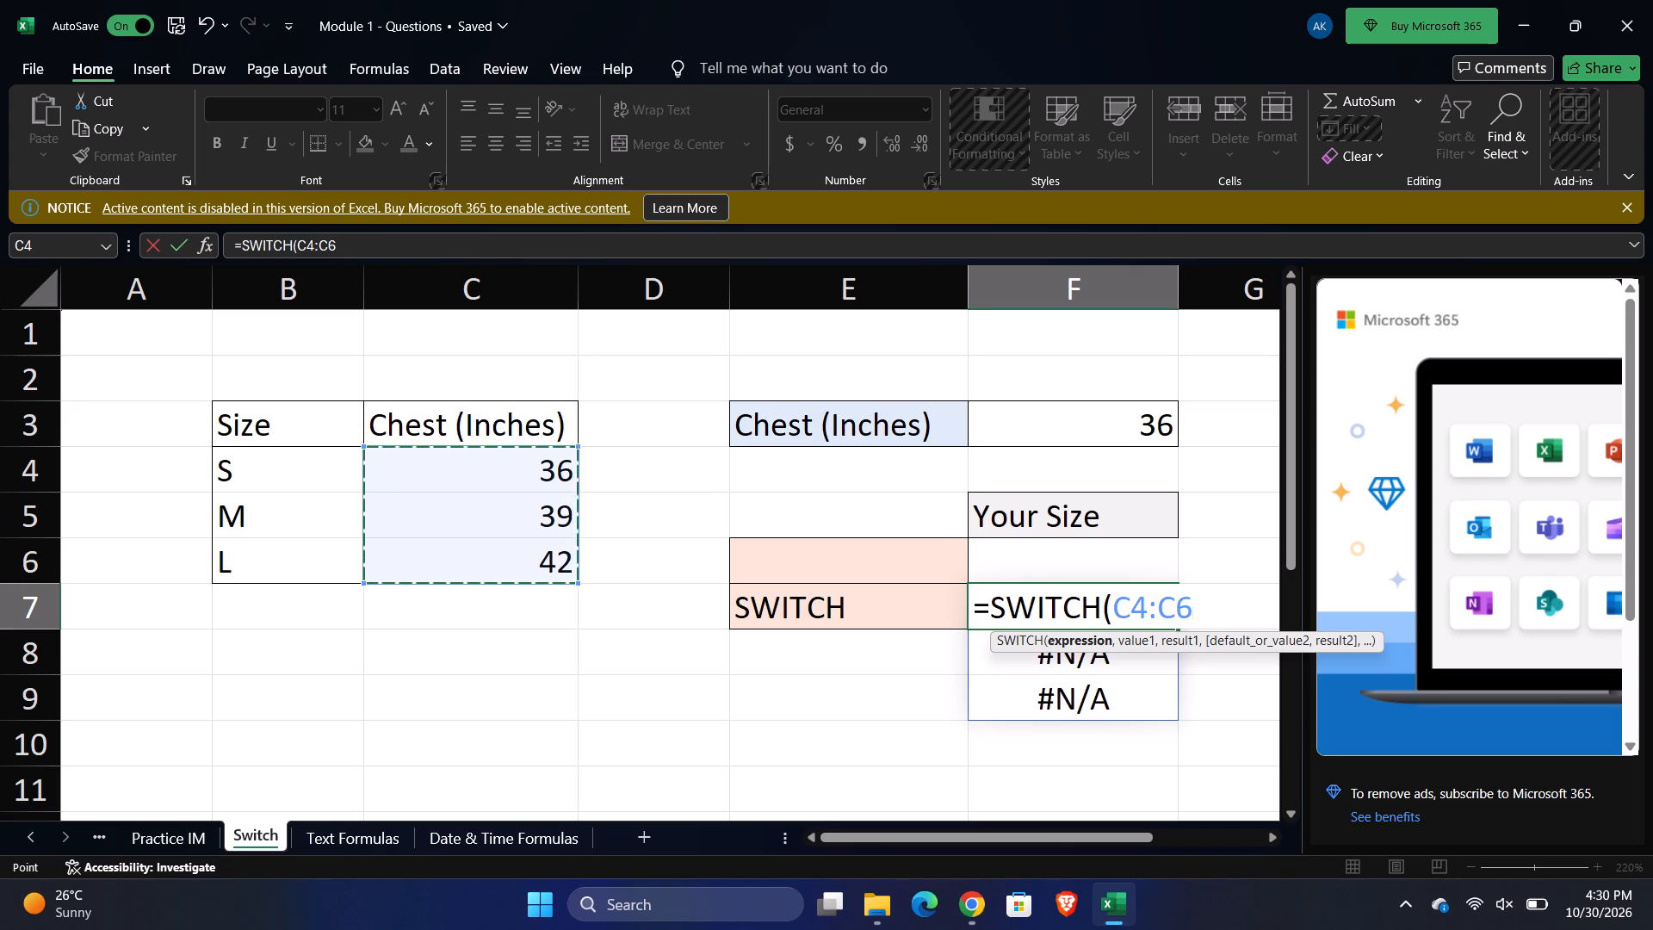
key(equal)
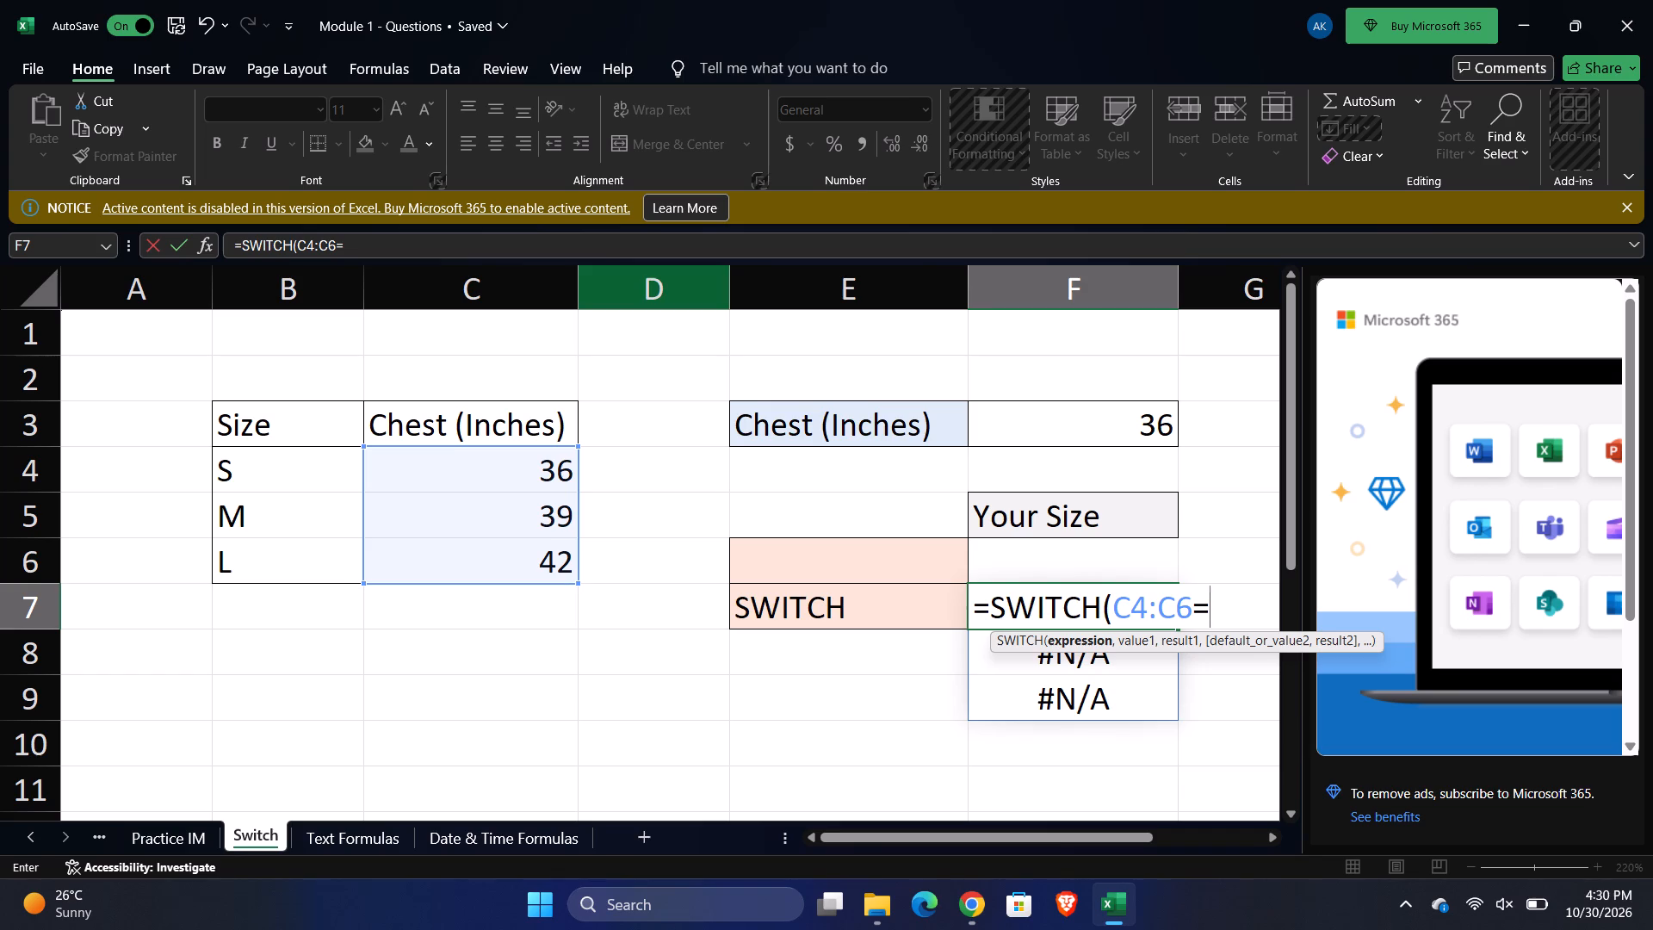
click(1051, 423)
key(comma)
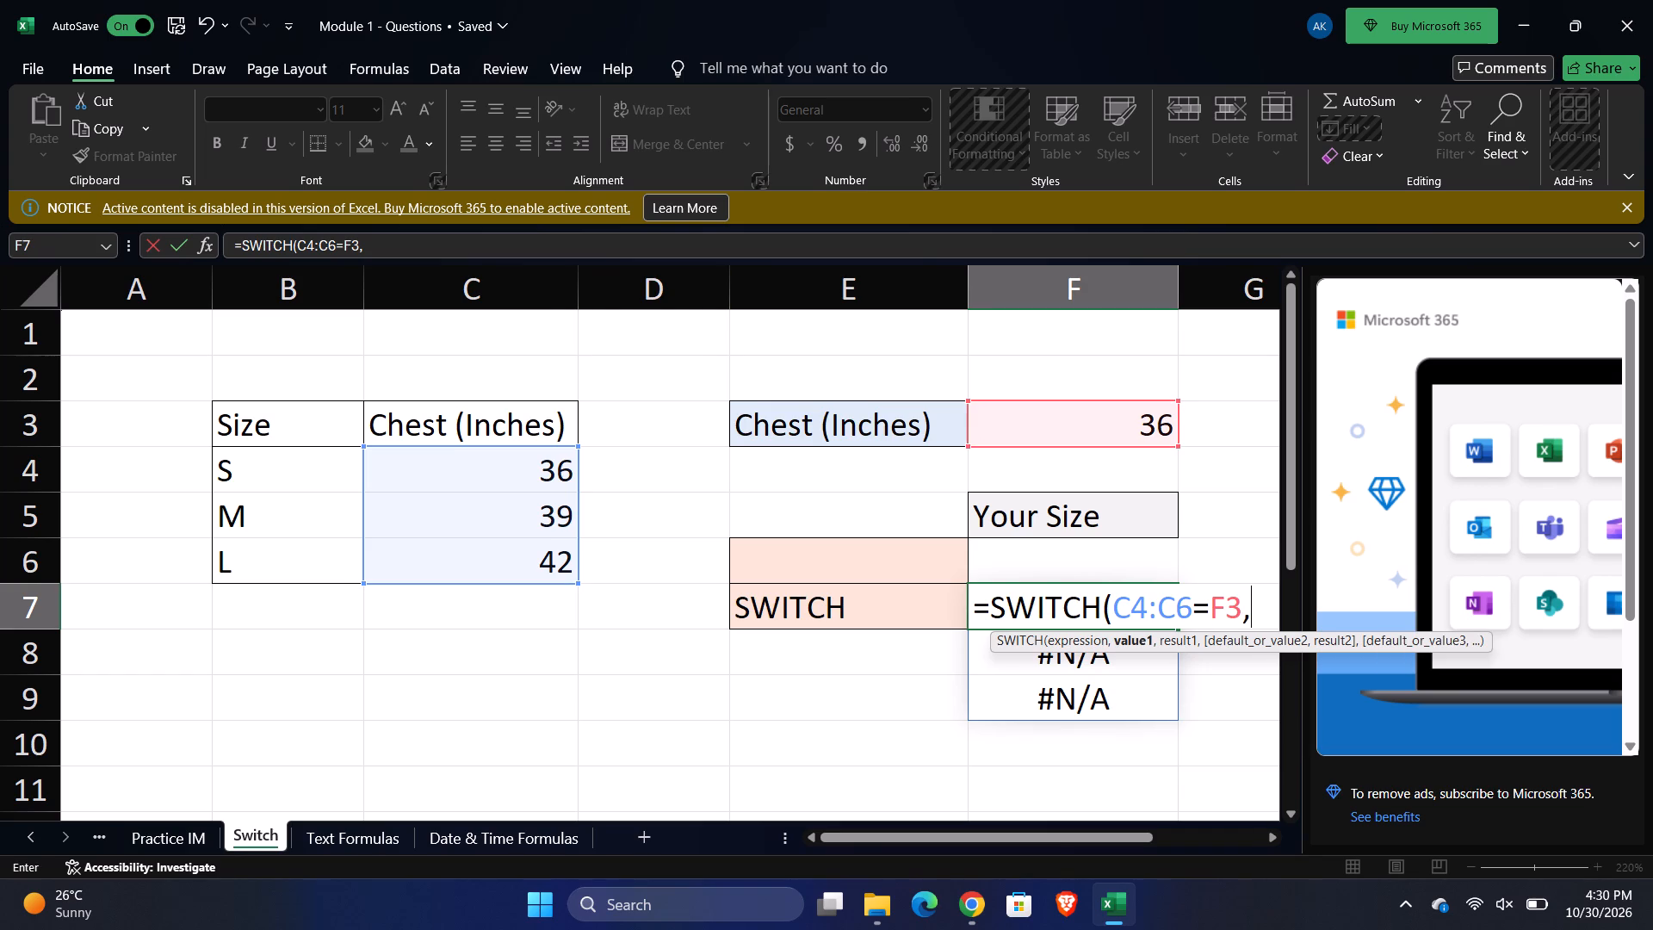
click(278, 520)
key(comma)
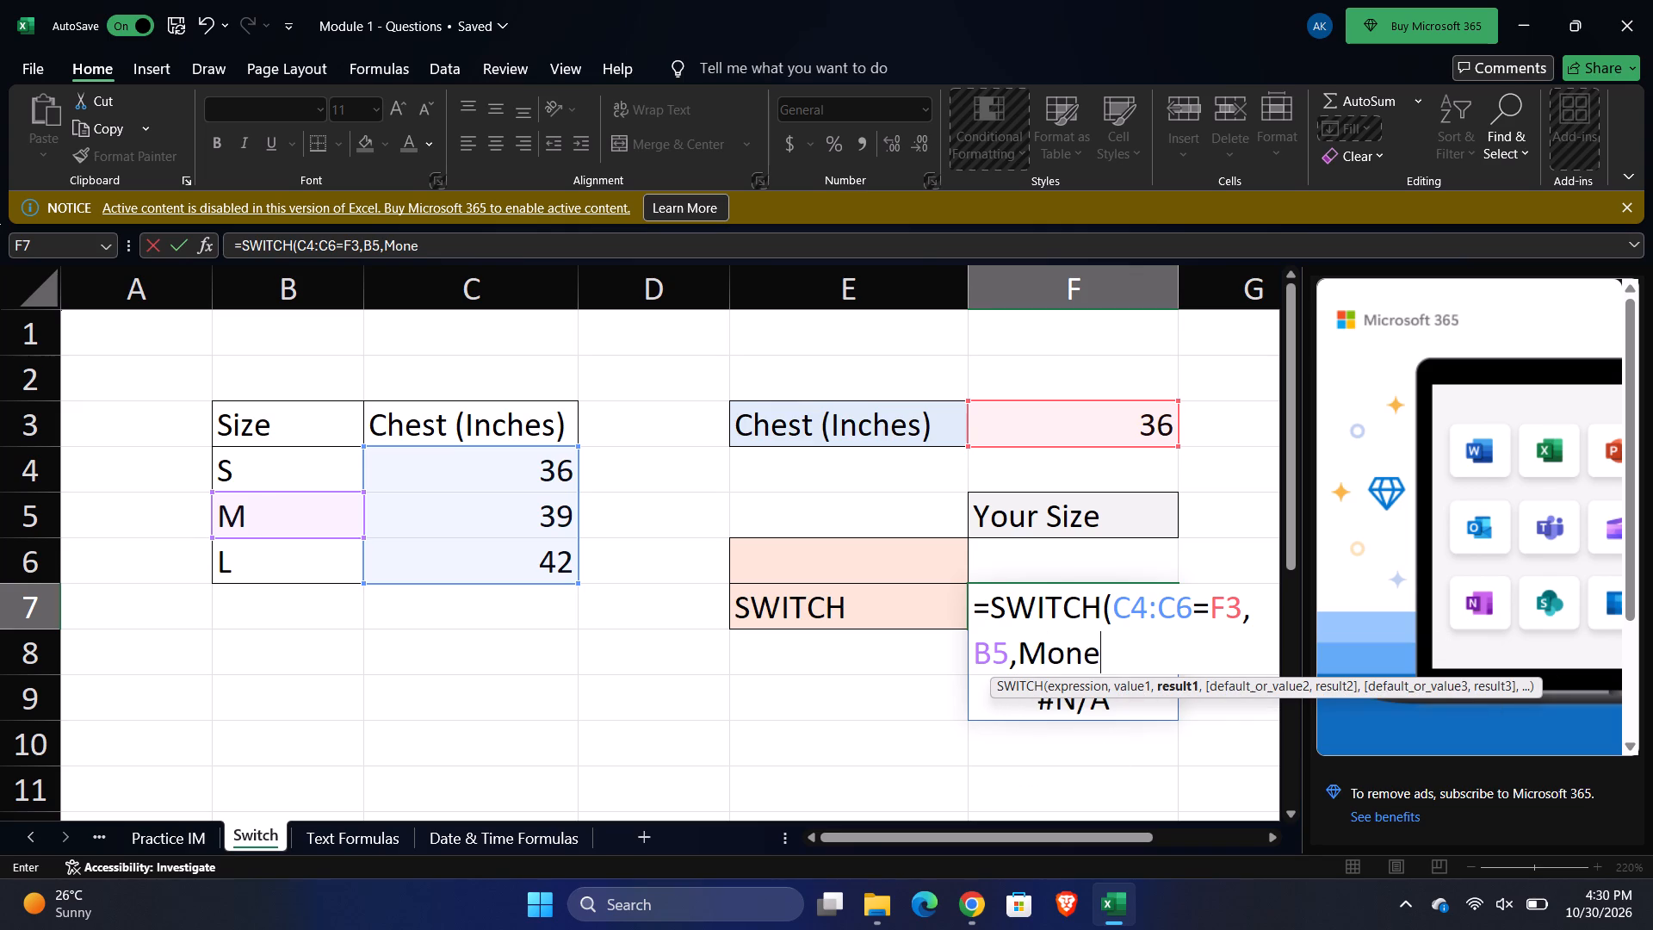
key(BackSpace)
key(BackSpace)
key(BackSpace)
key(BackSpace)
key(BackSpace)
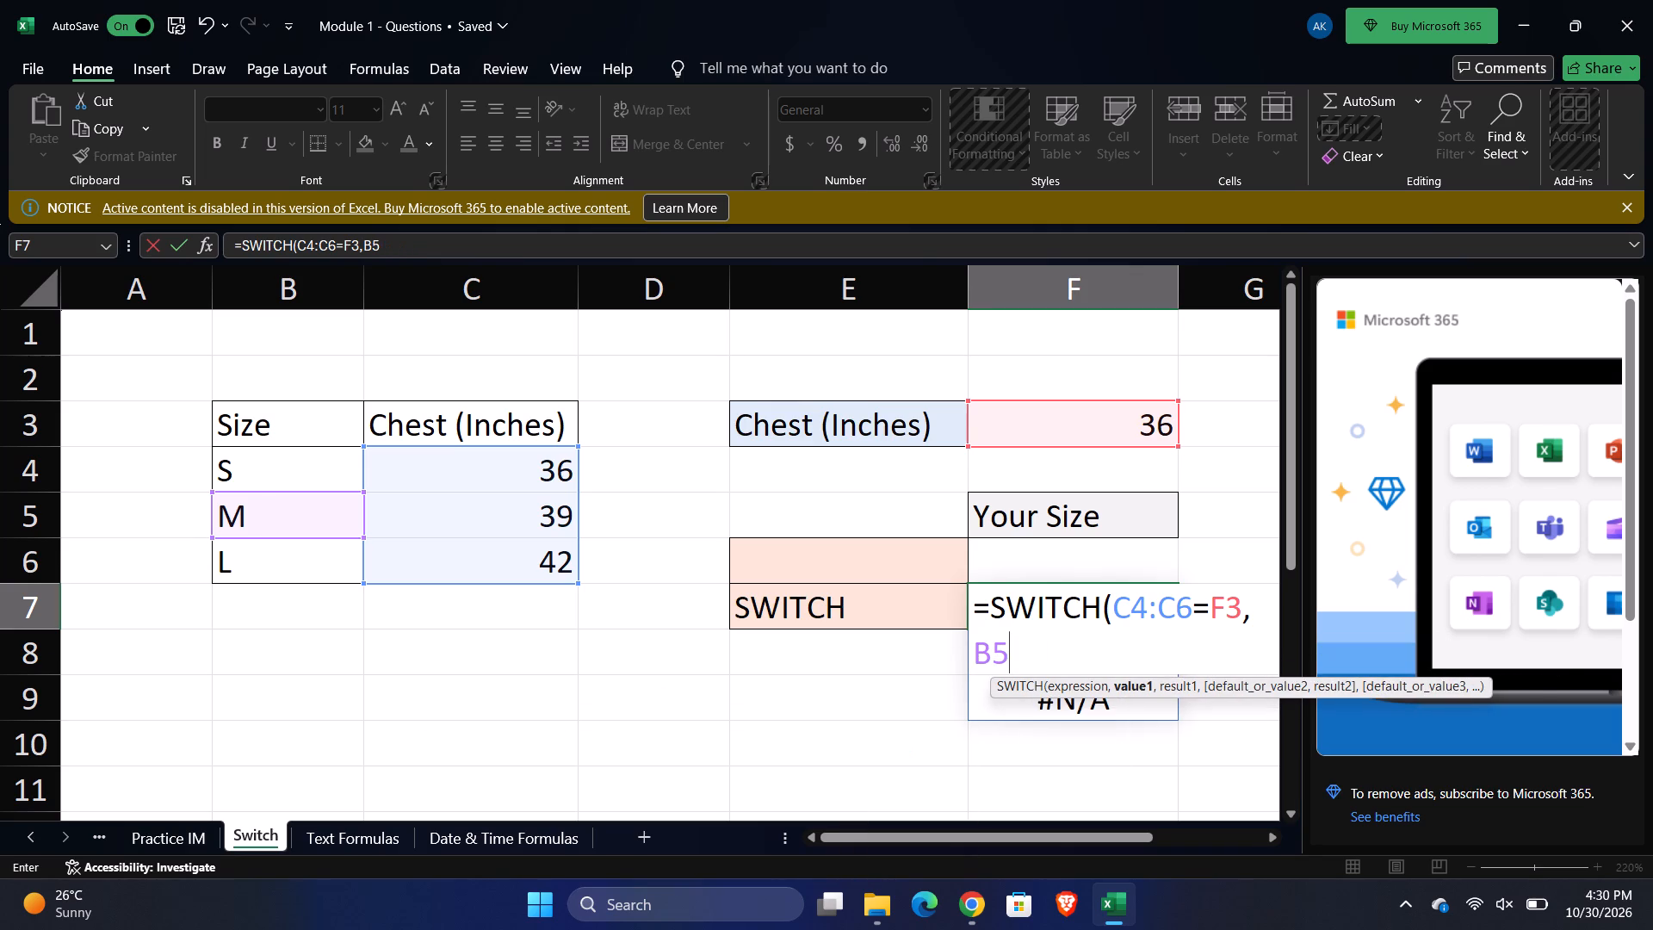
key(comma)
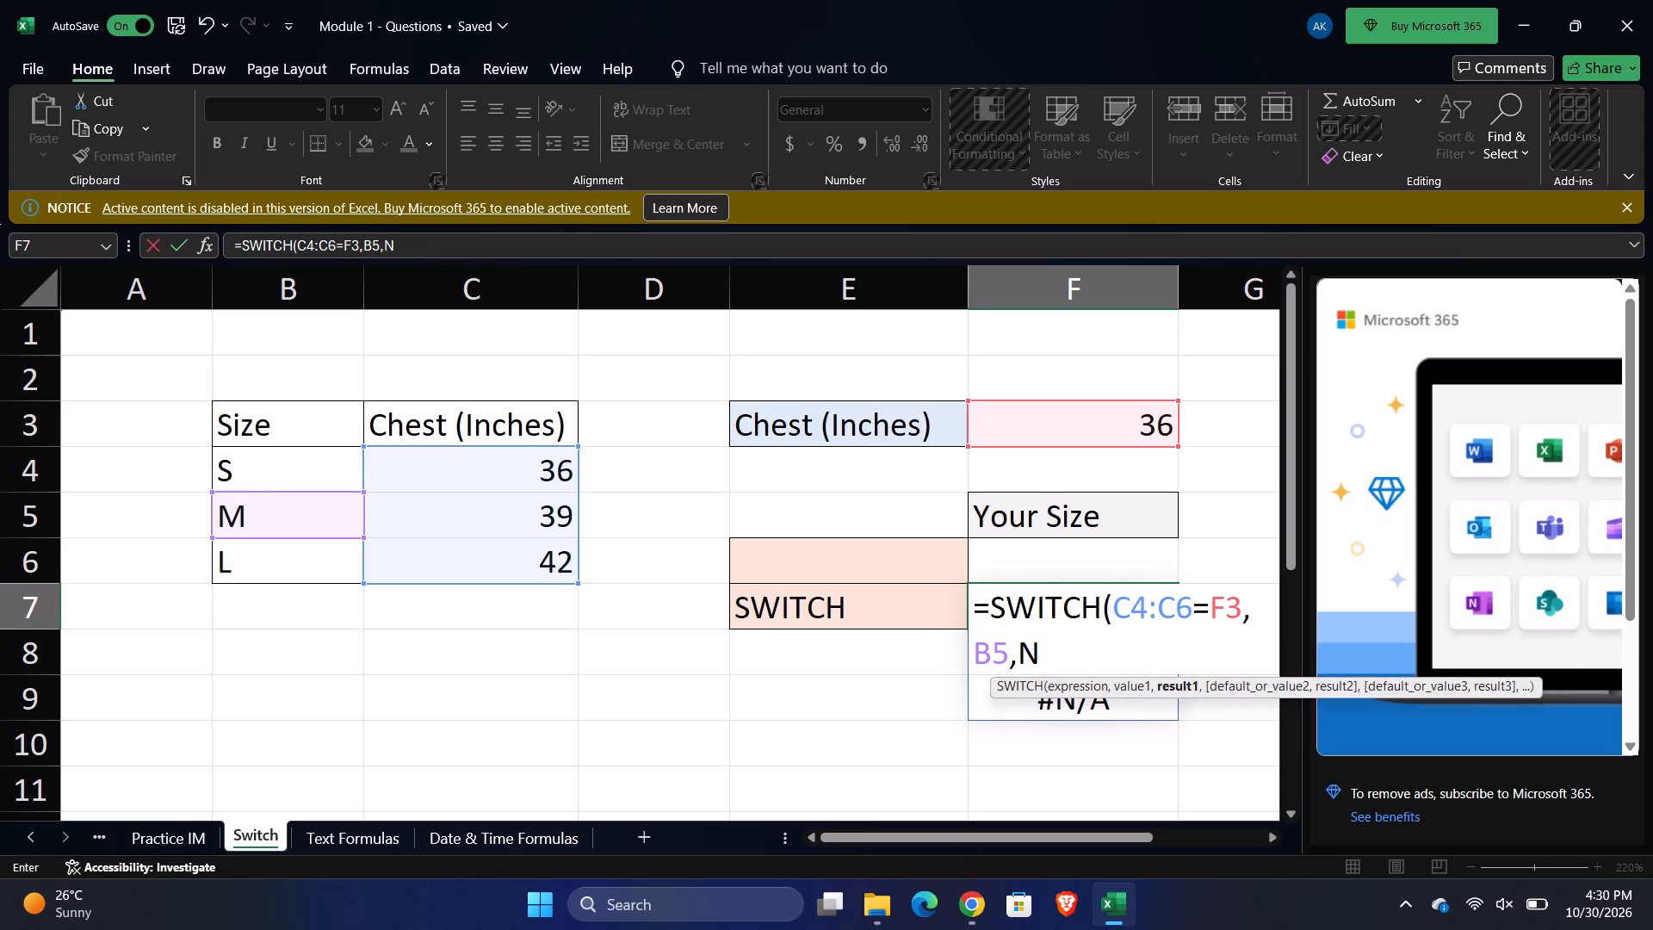
text(one)
key(shift+parenright)
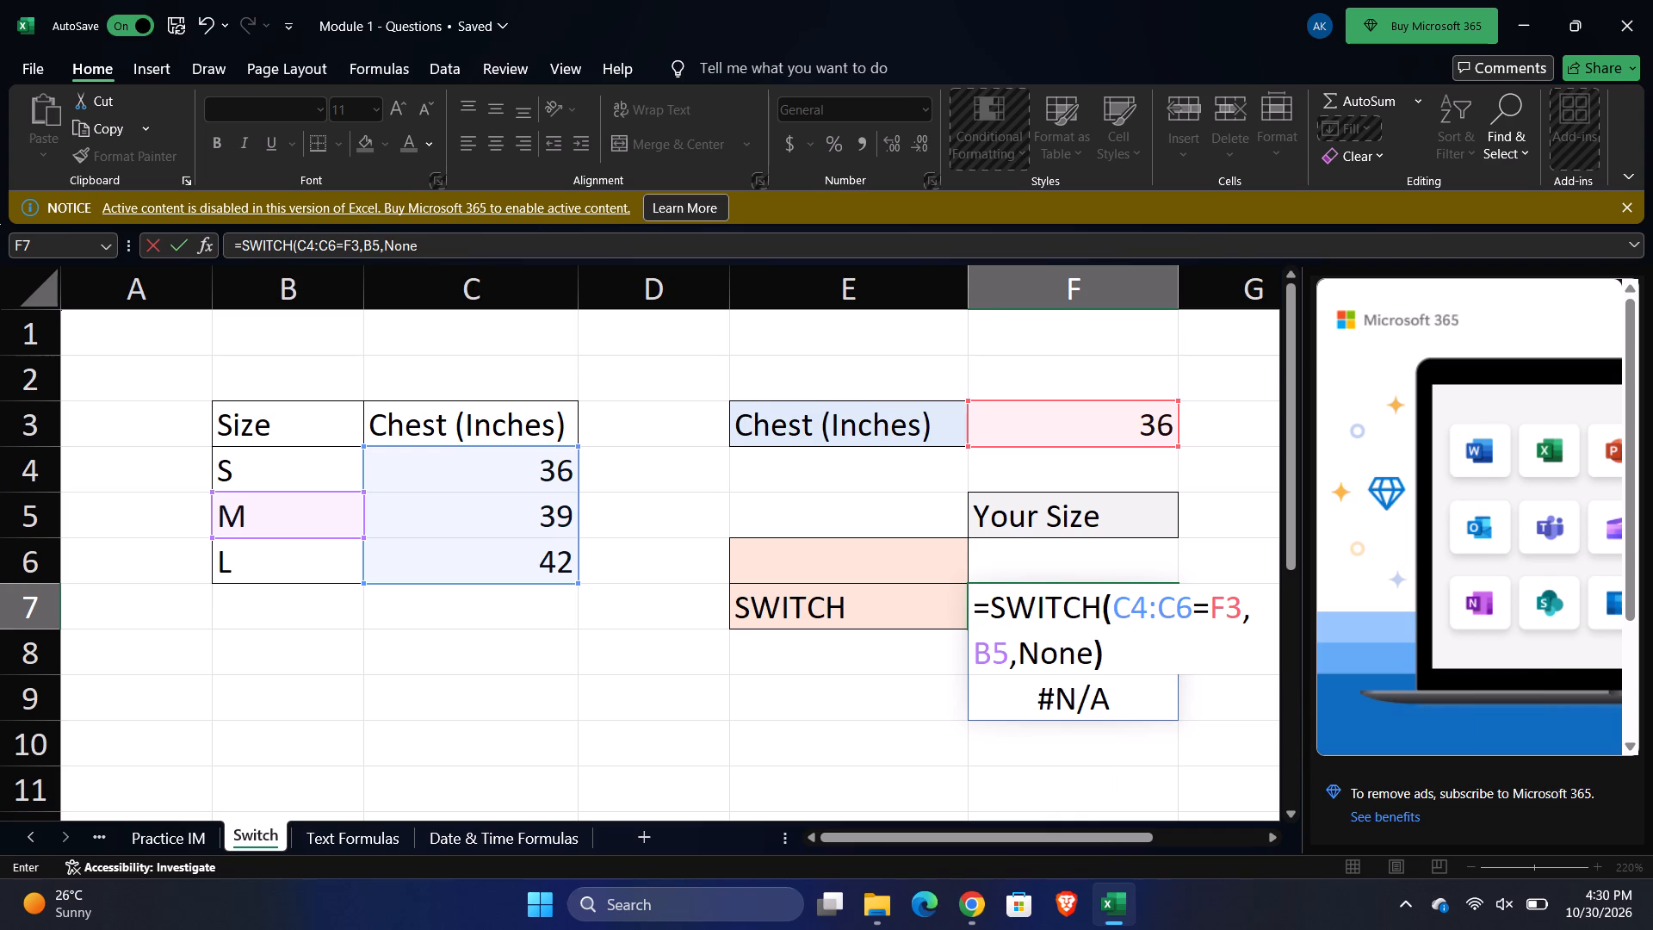
key(Return)
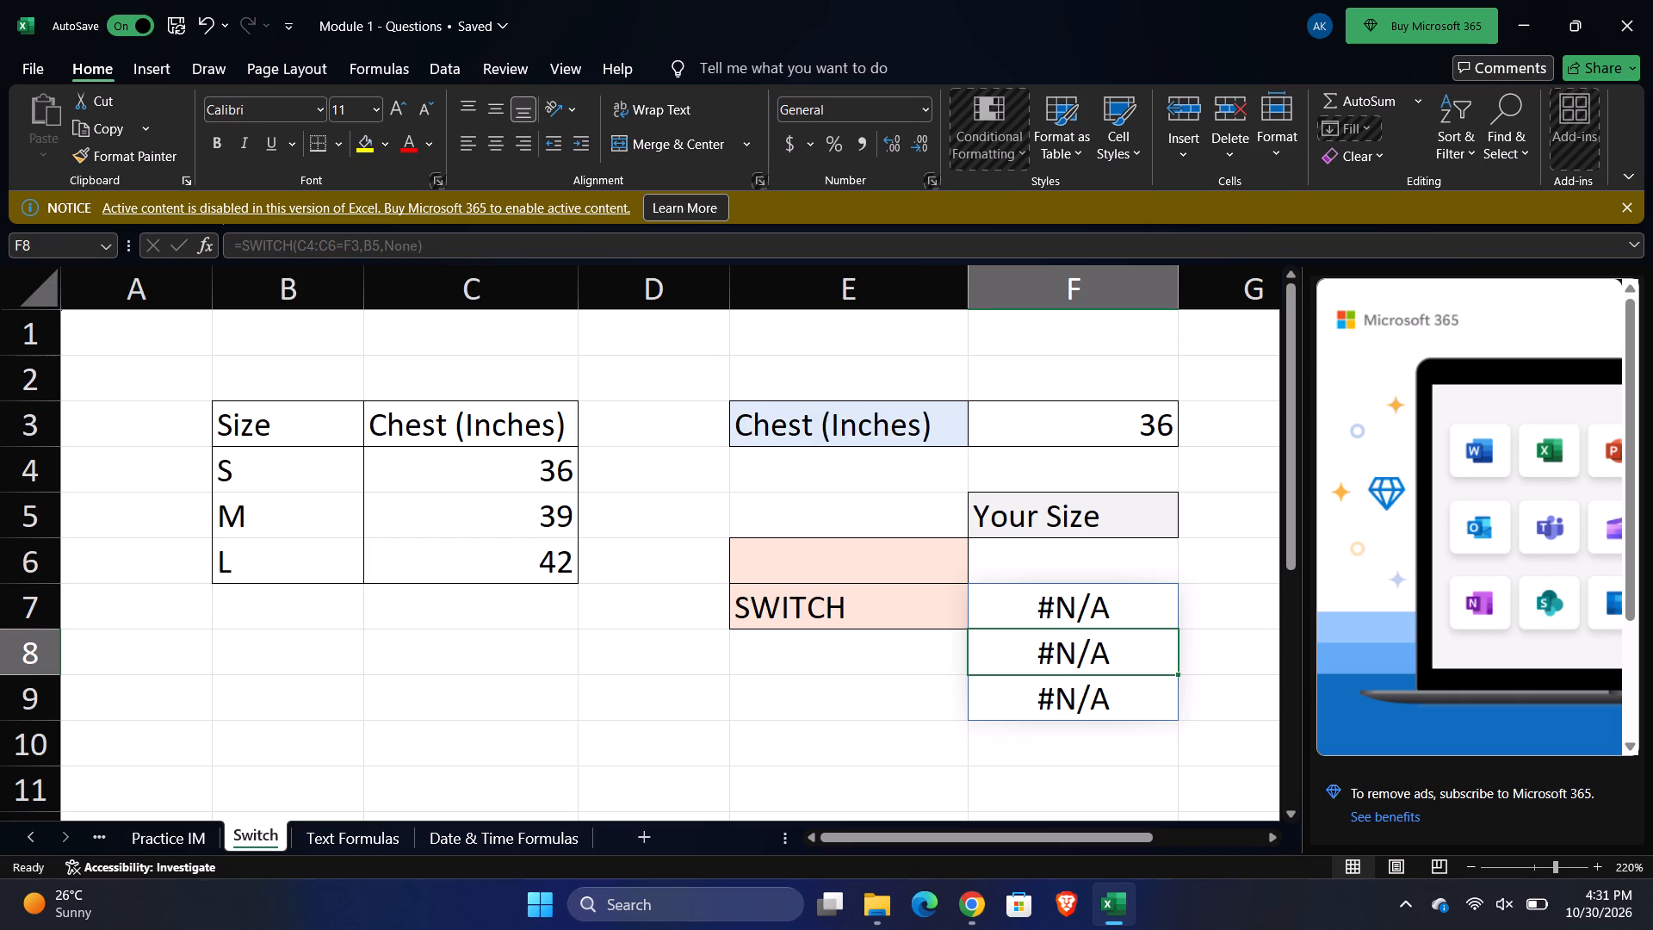
Go to the Practice IM sheet and begin a formula in the Sales cell D15 for Shop D in 2017.
click(514, 839)
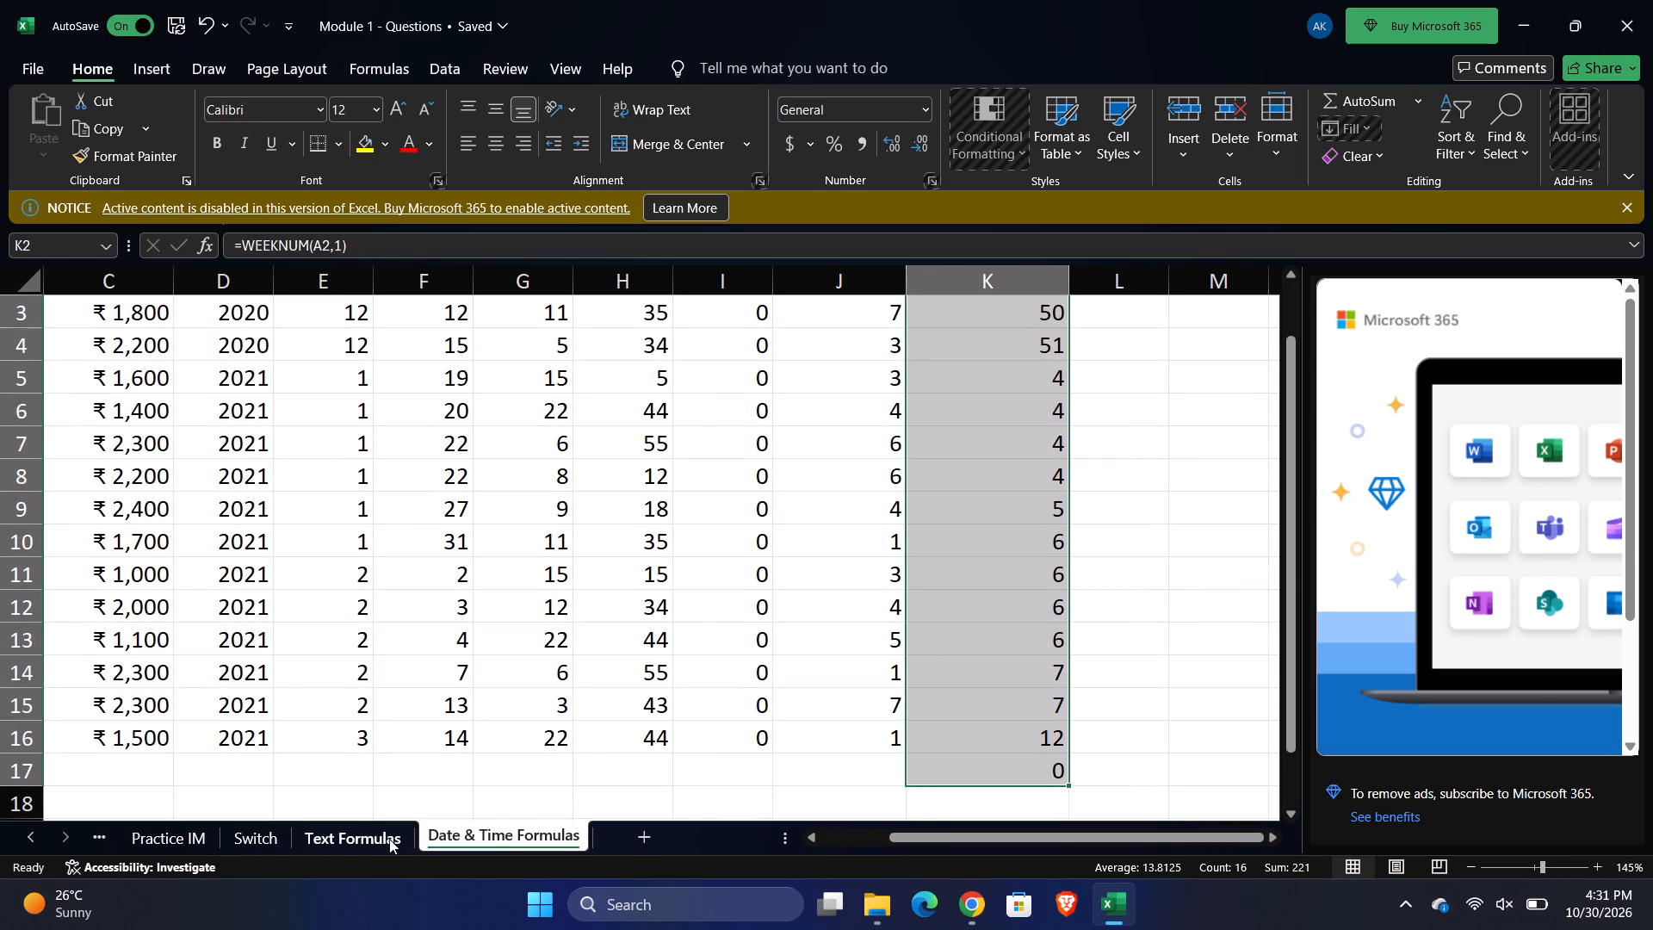
click(355, 836)
click(269, 835)
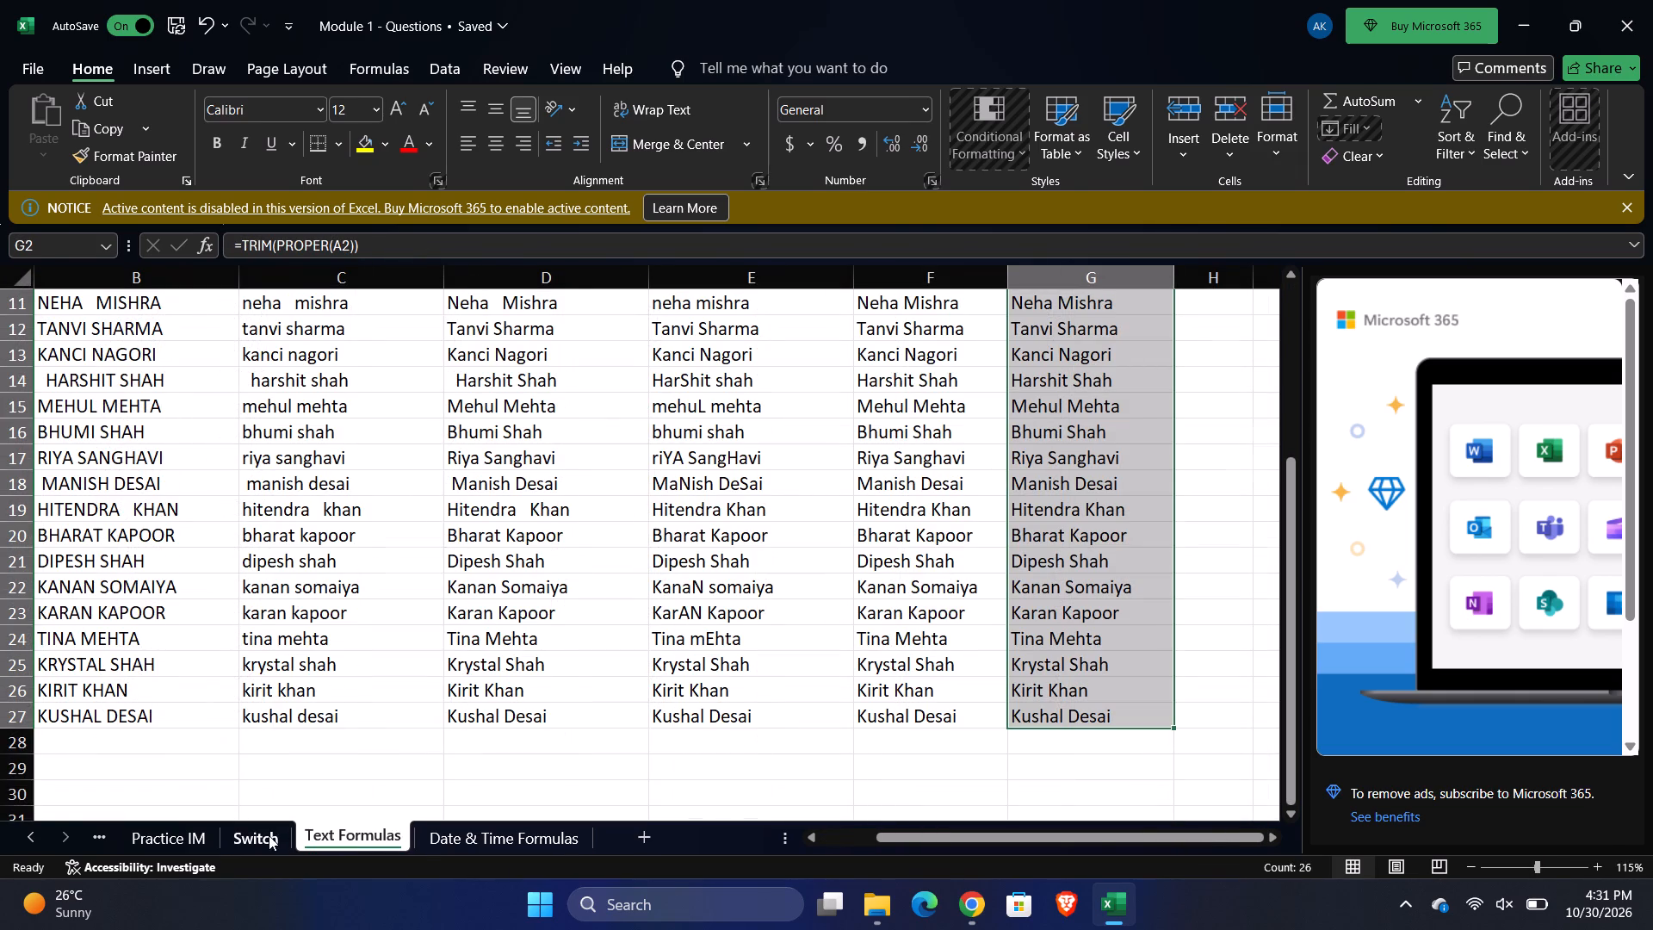
click(173, 841)
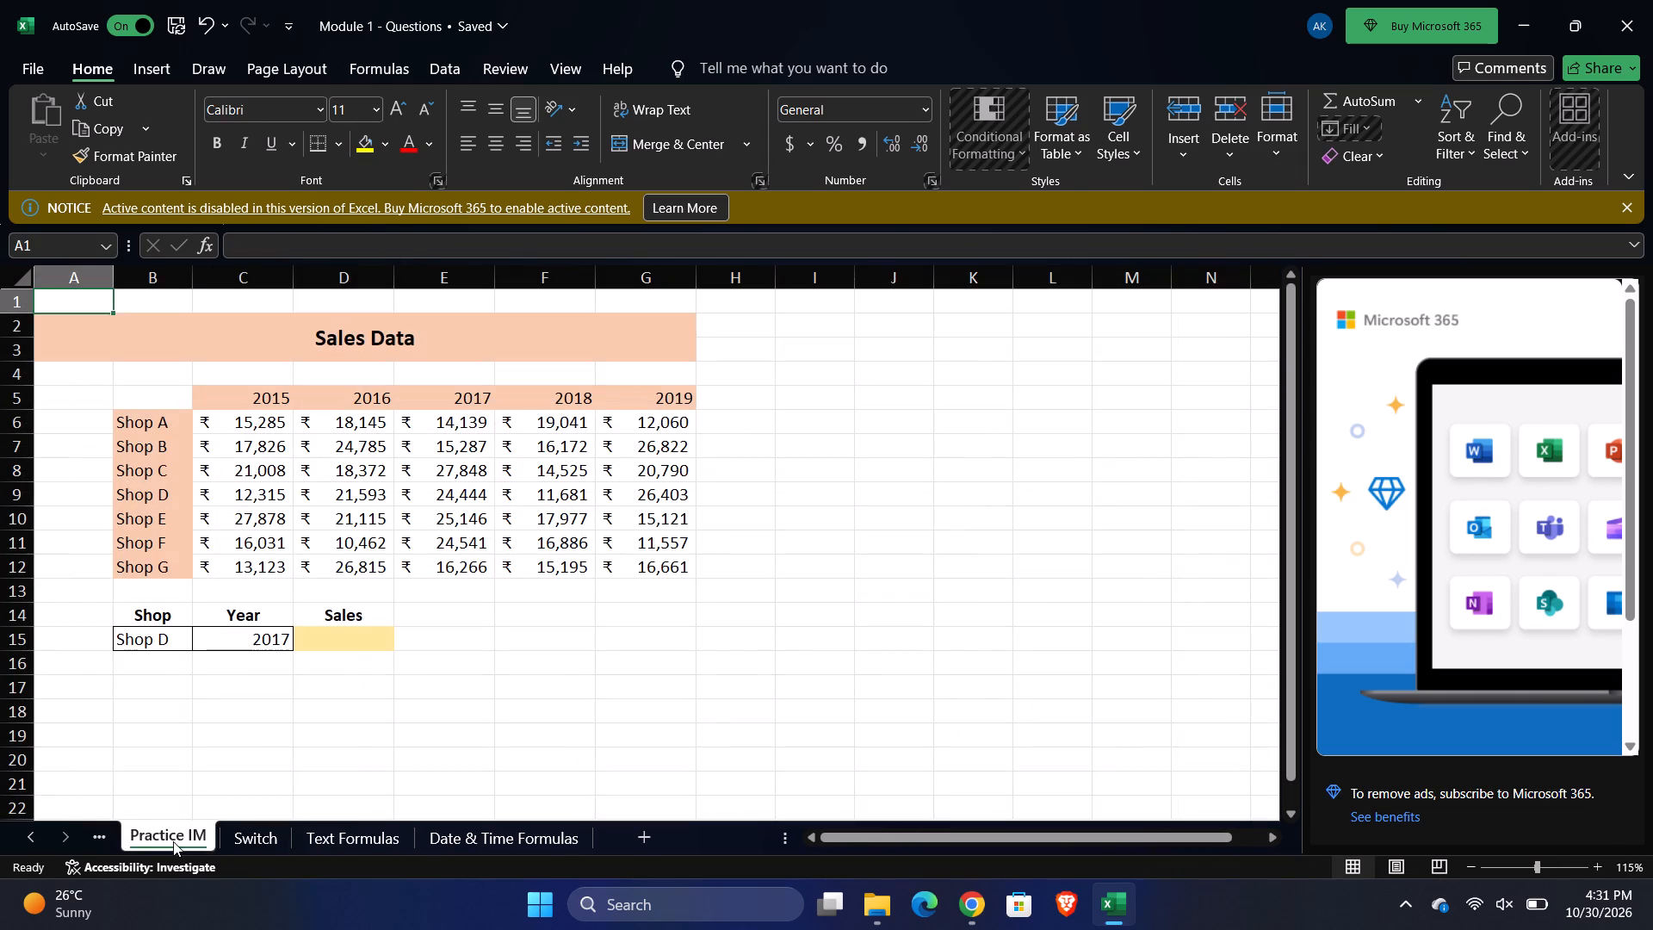
click(332, 642)
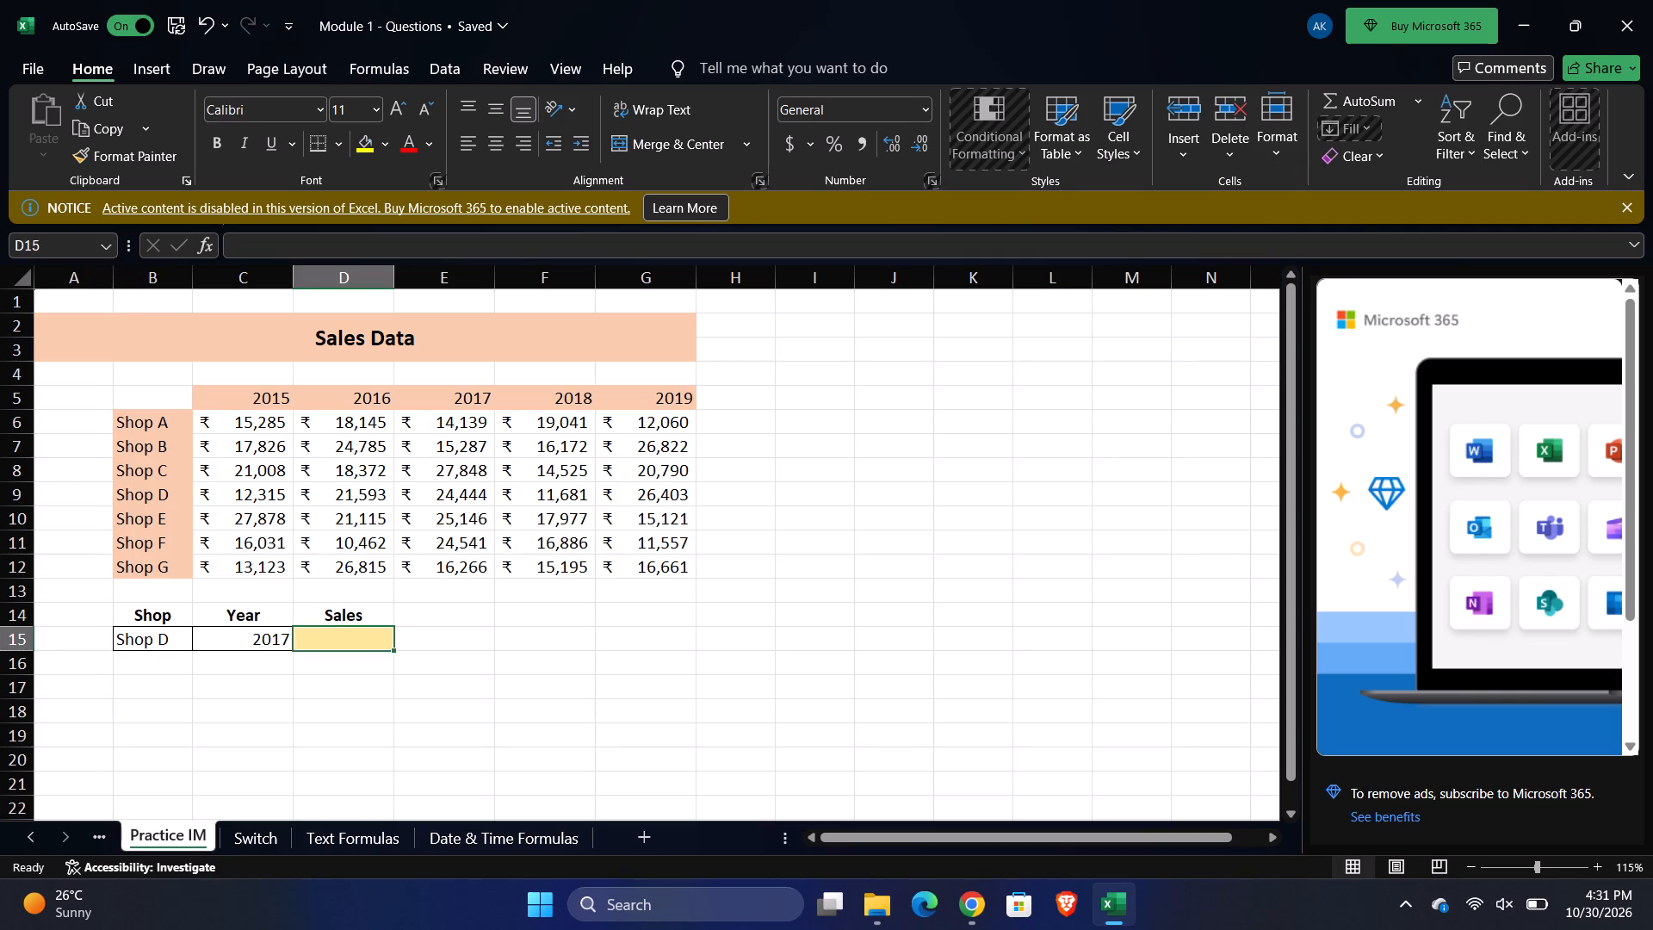
key(equal)
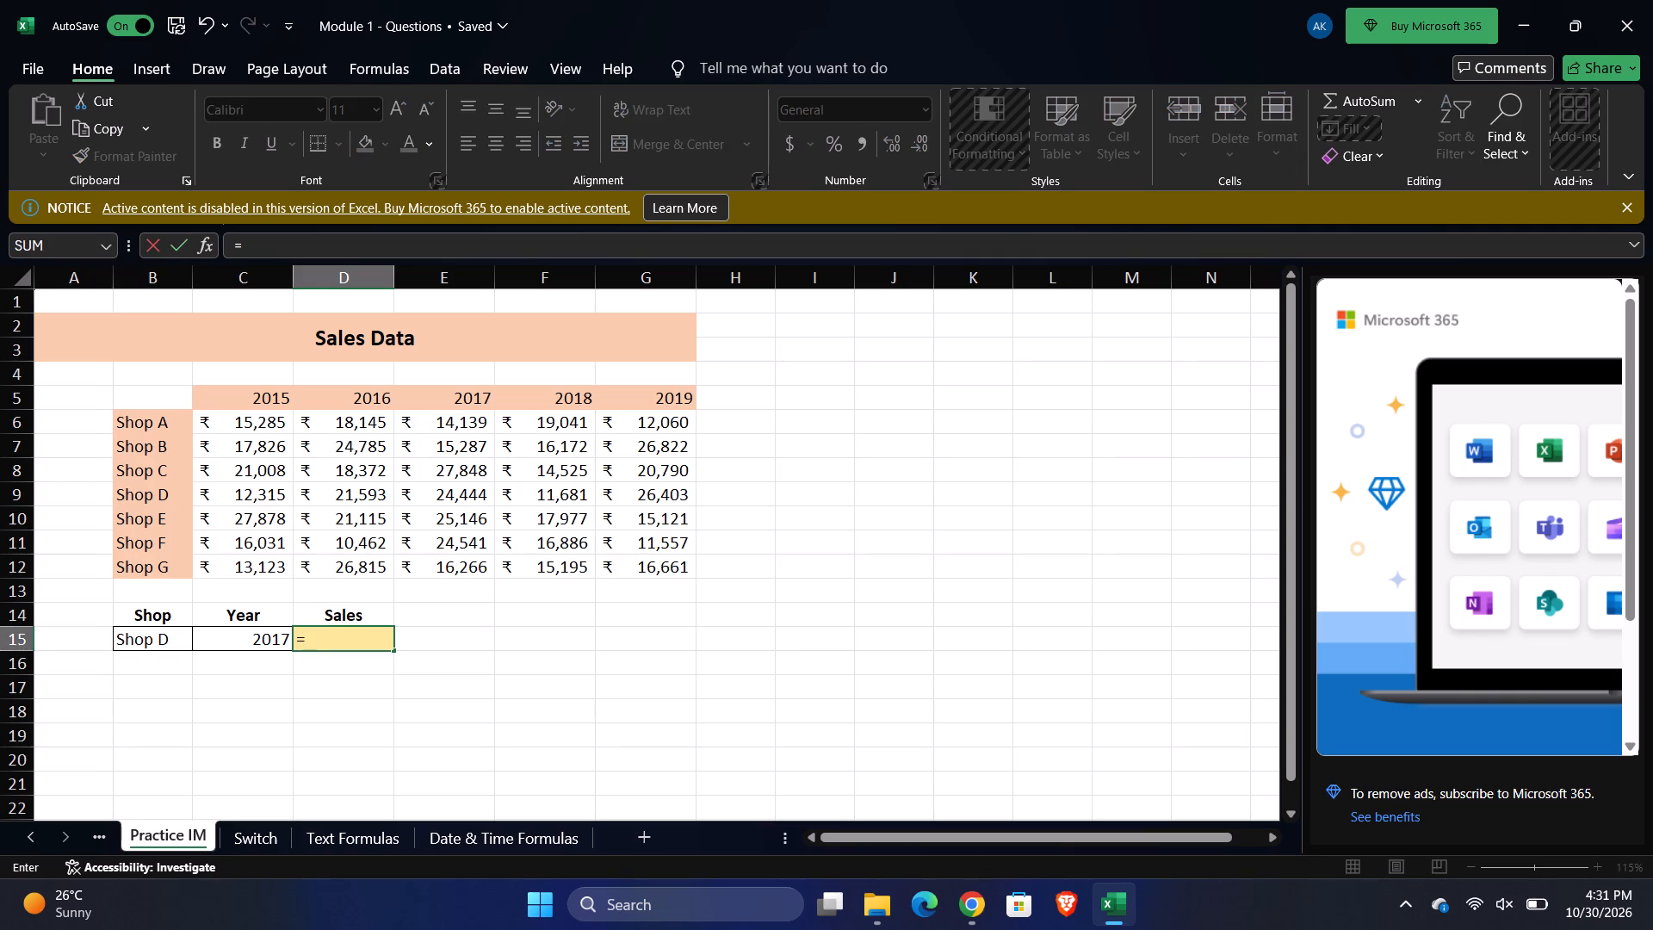